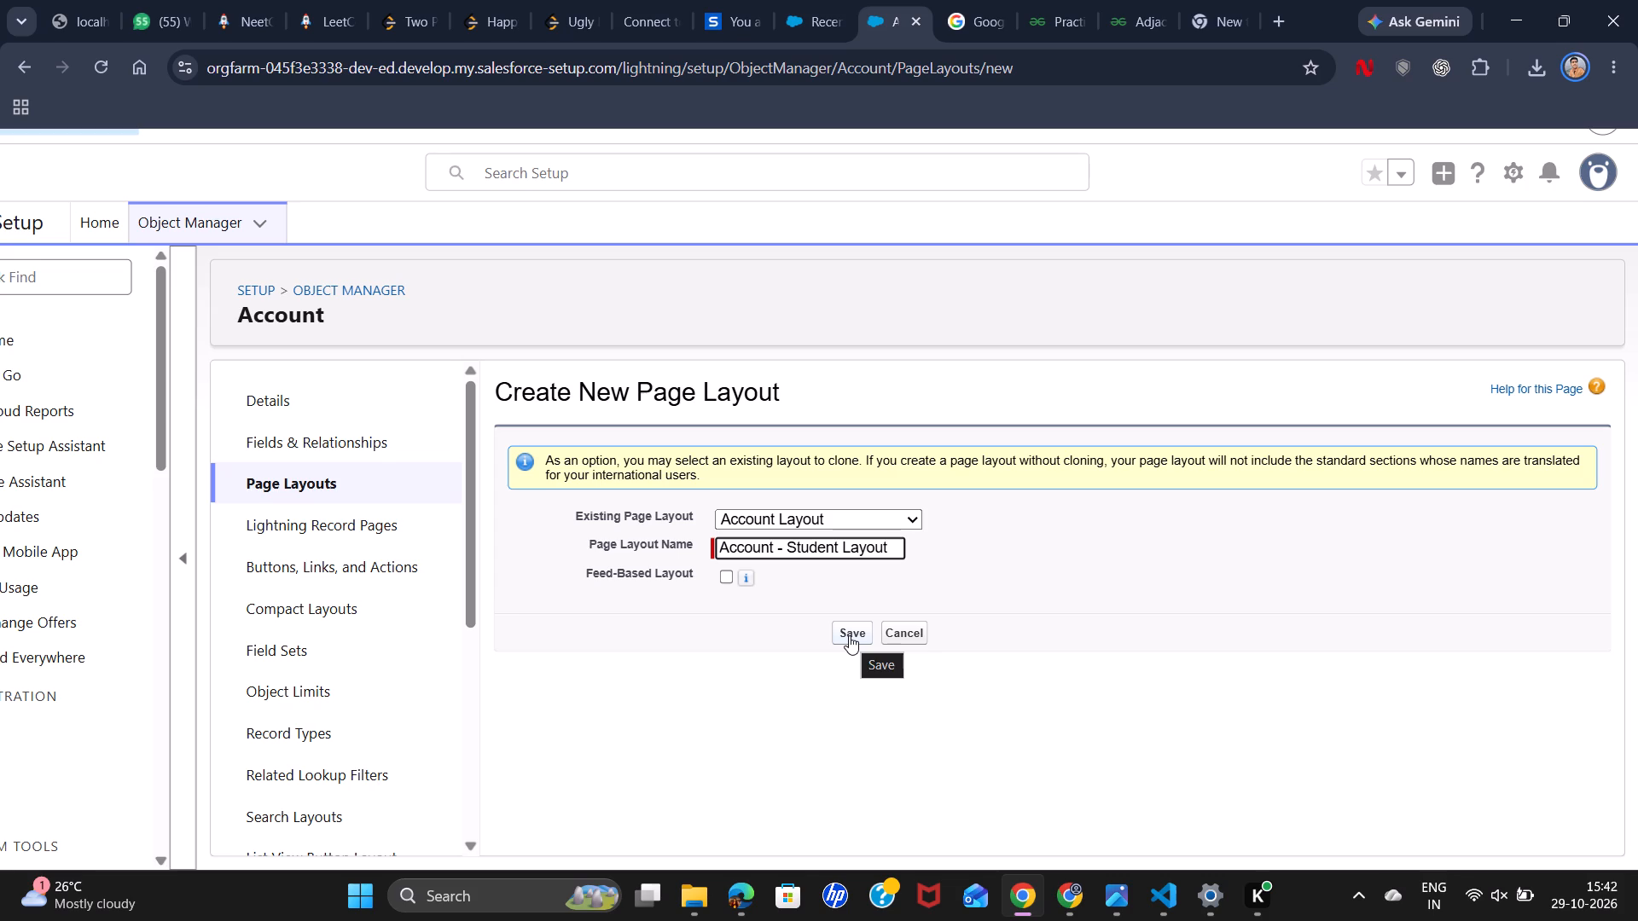
Save the new Account page layout named Account - Student Layout, cloned from the existing Account Layout.
{"action": "left_click", "coordinate": [849, 635]}
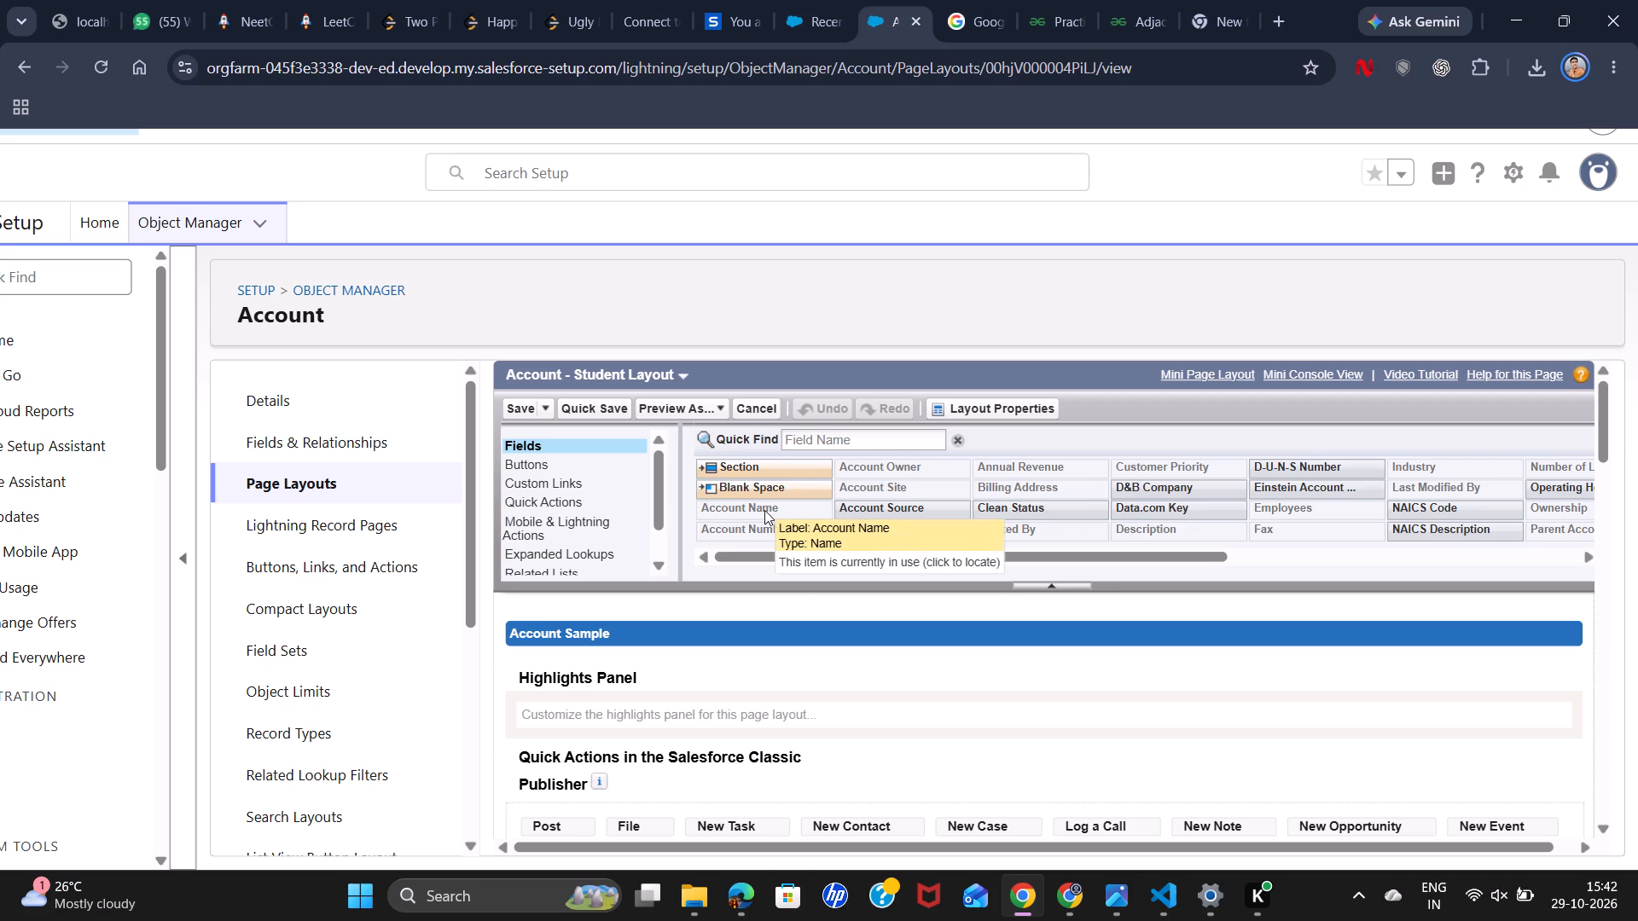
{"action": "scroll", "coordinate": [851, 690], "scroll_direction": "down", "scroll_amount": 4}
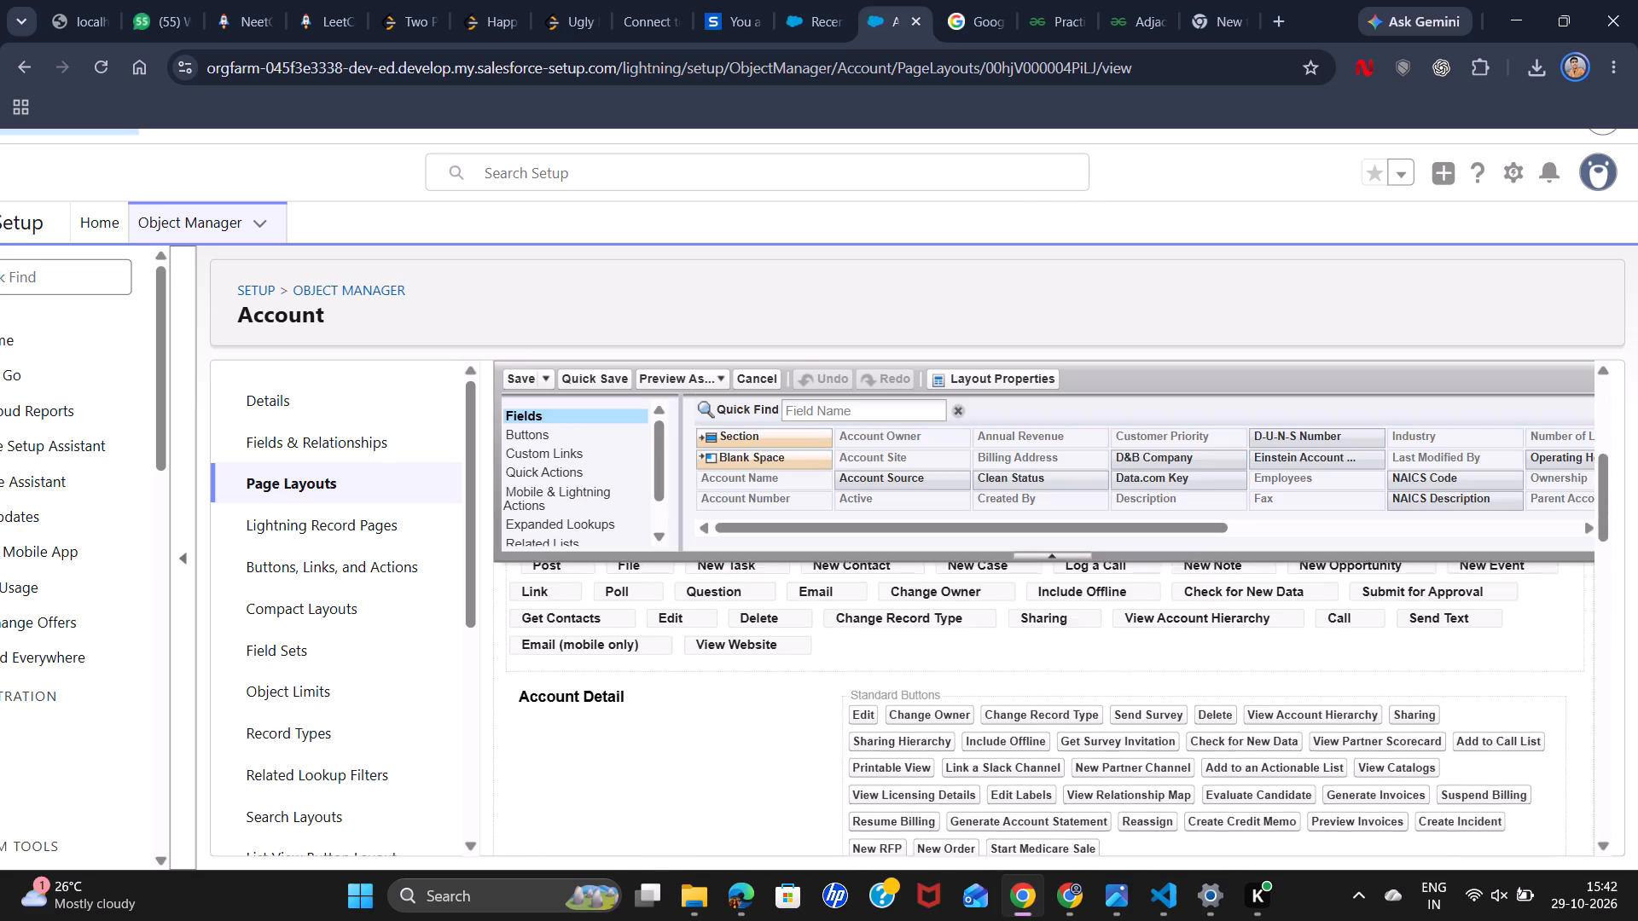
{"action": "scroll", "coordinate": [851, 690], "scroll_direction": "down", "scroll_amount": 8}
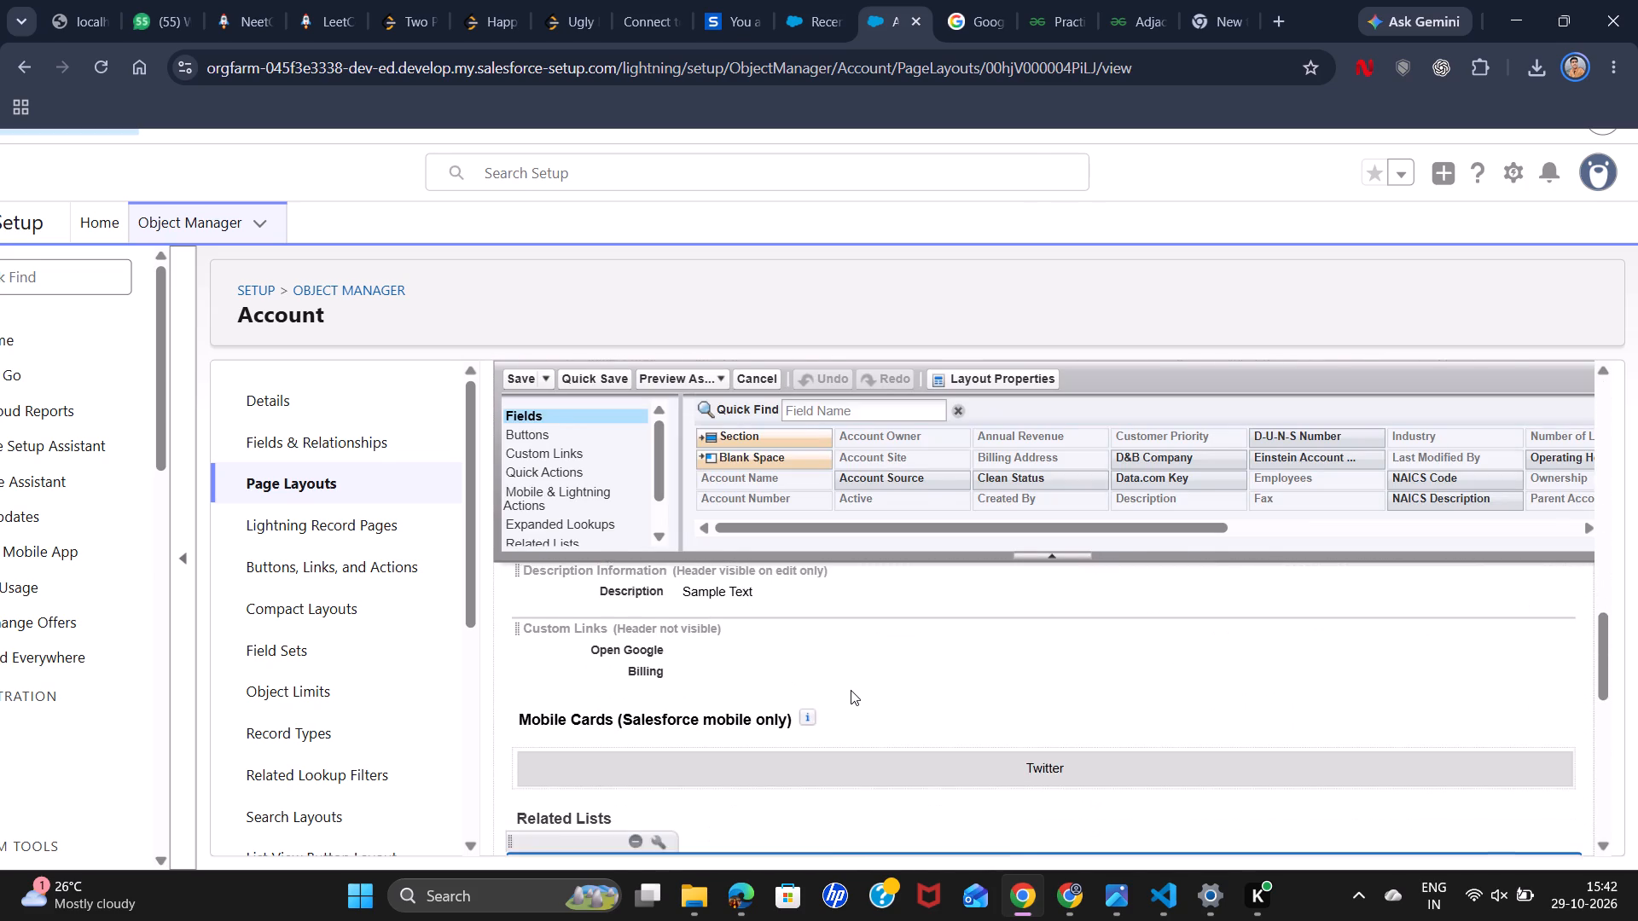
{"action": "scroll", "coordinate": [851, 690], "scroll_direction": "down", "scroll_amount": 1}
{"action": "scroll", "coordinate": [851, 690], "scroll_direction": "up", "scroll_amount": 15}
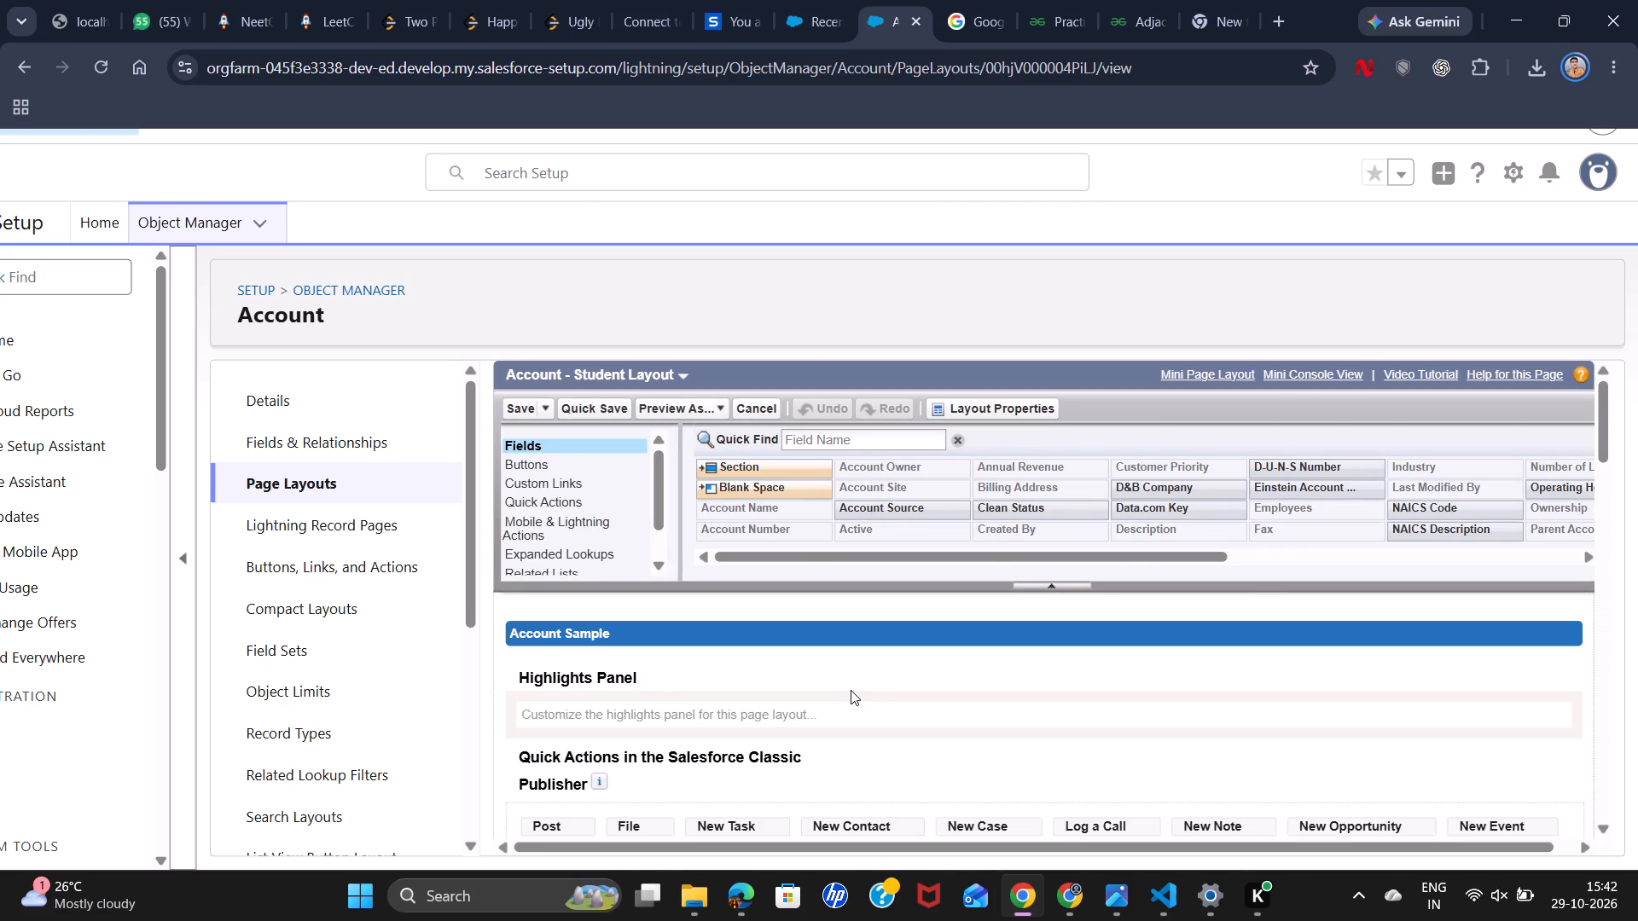
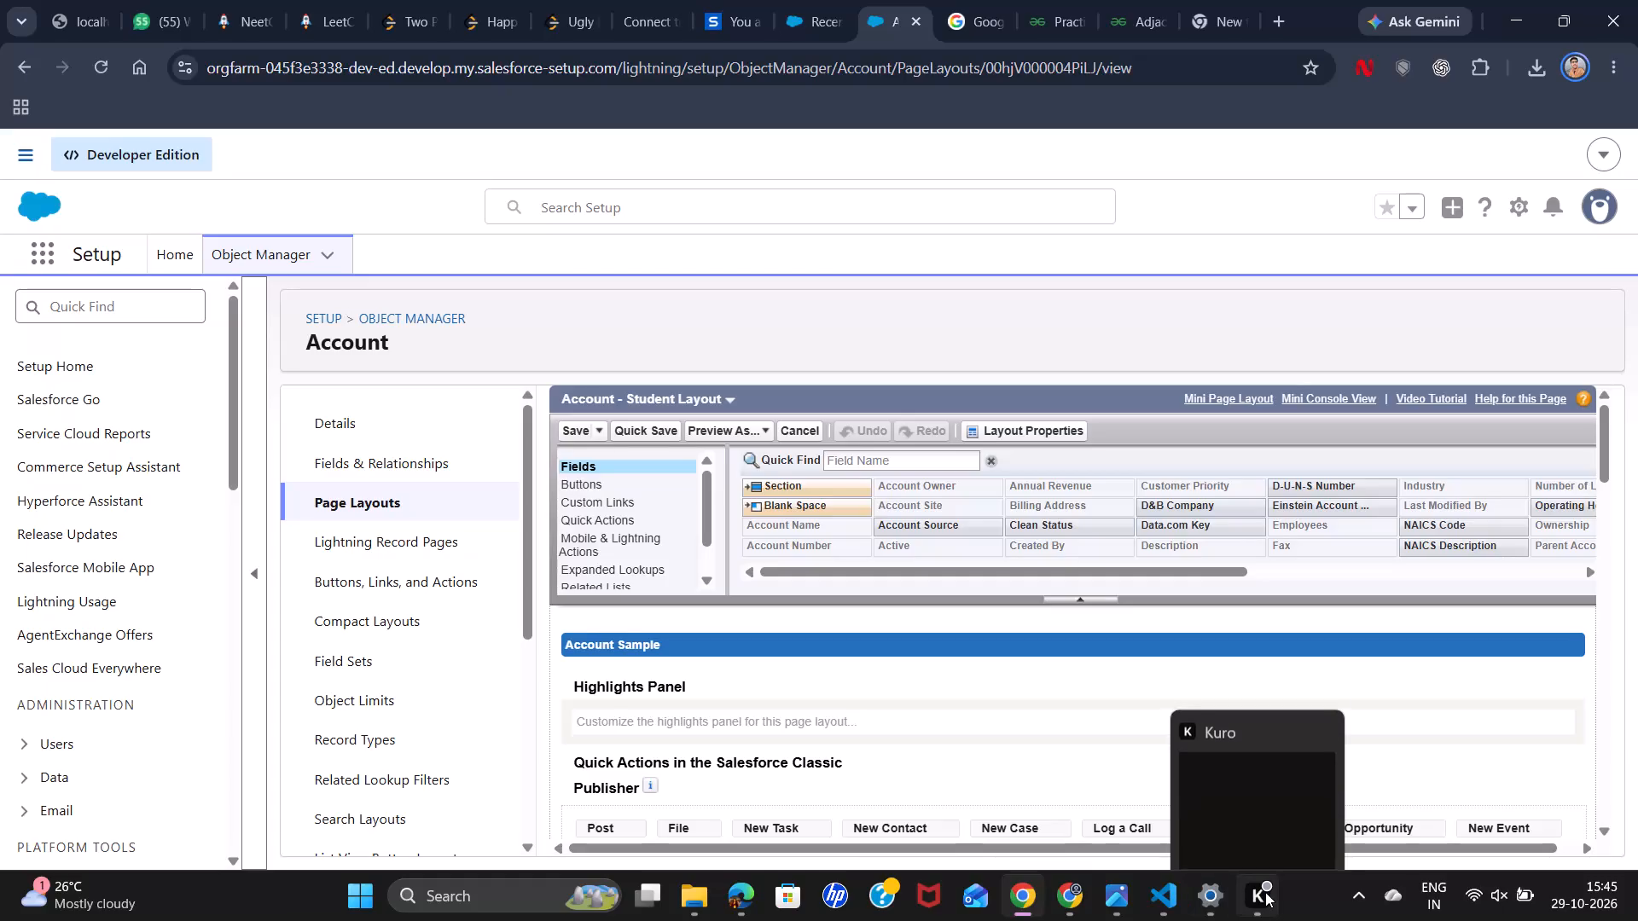
Review the Account - Student Layout from the highlights panel and actions through the field sections, custom links, mobile cards and related lists.
{"action": "left_click", "coordinate": [992, 704]}
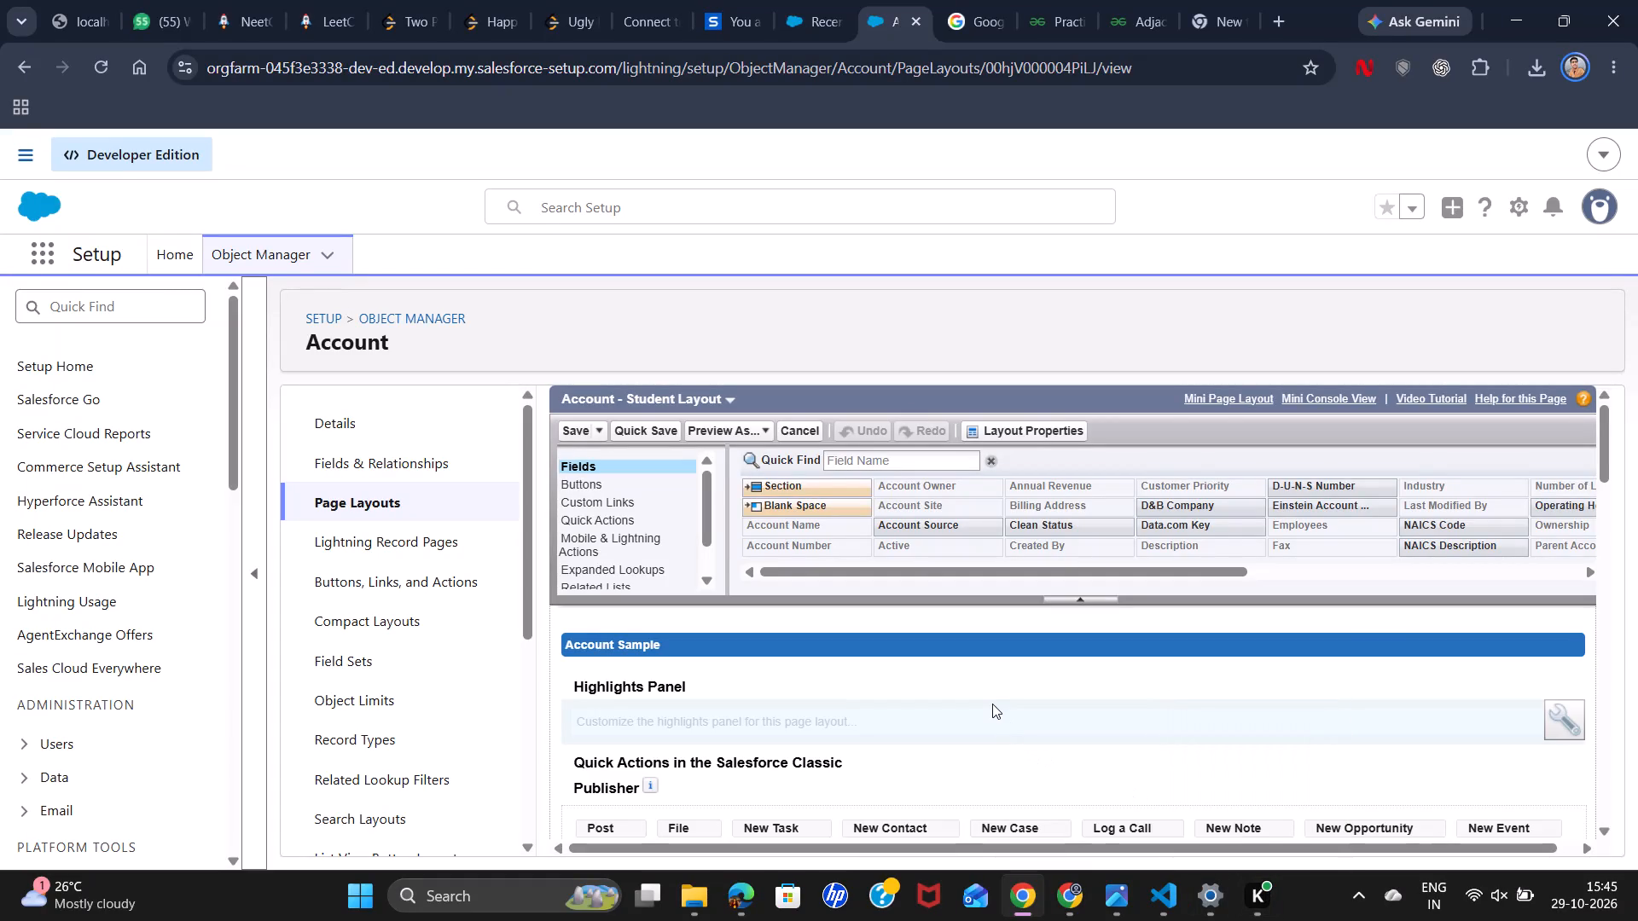
{"action": "scroll", "coordinate": [919, 646], "scroll_direction": "down", "scroll_amount": 1}
{"action": "scroll", "coordinate": [919, 646], "scroll_direction": "up", "scroll_amount": 2}
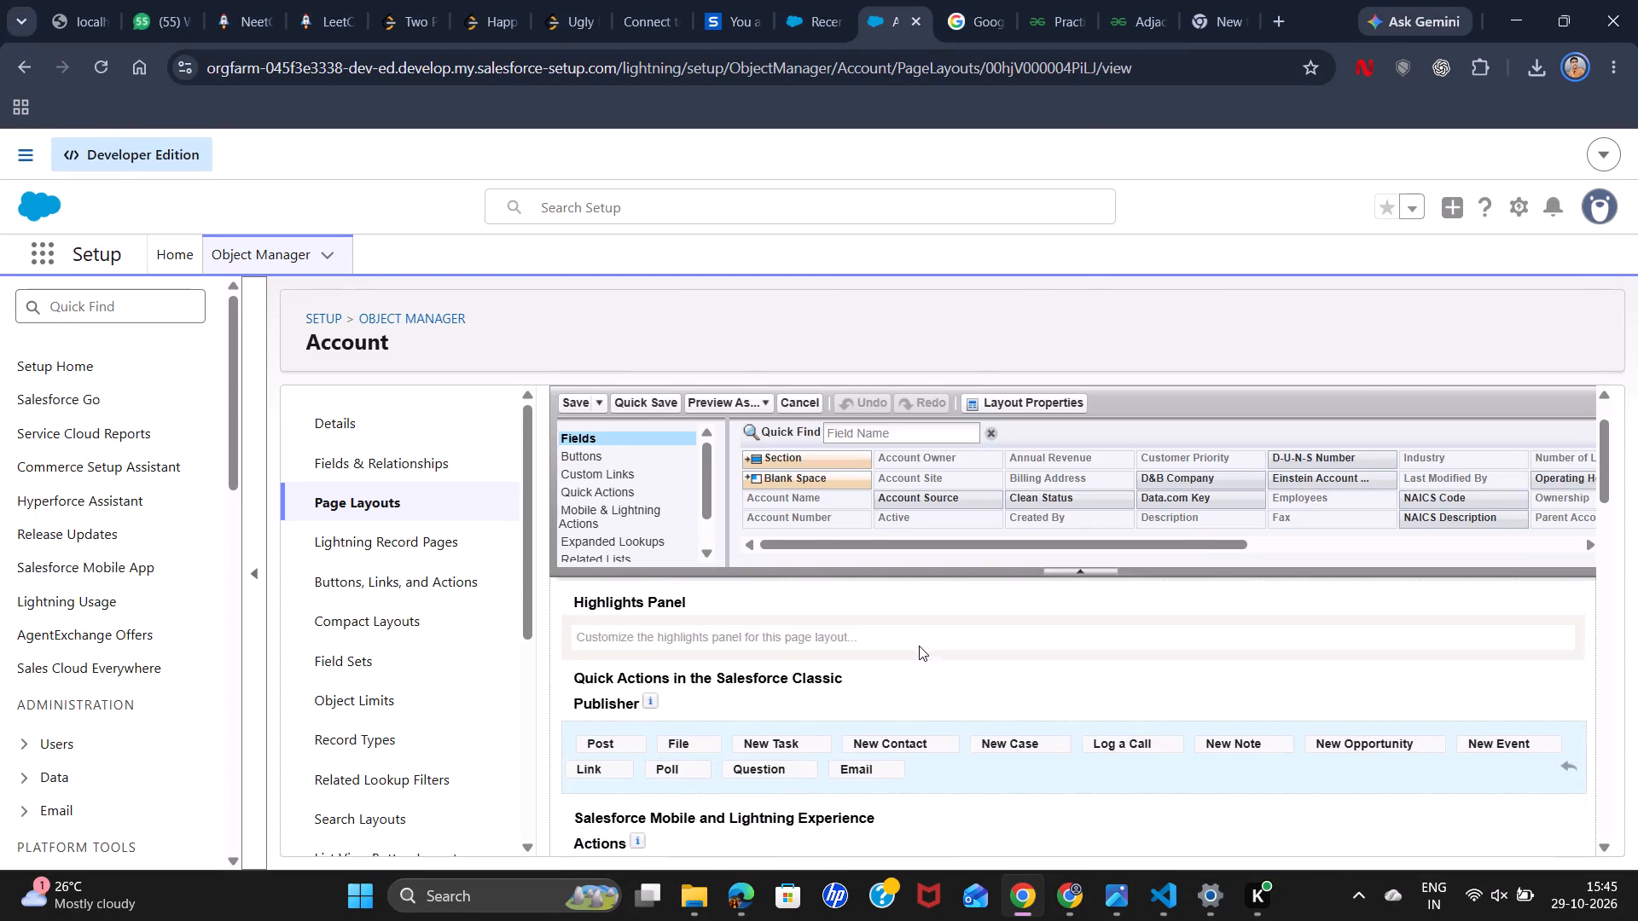
{"action": "scroll", "coordinate": [919, 646], "scroll_direction": "up", "scroll_amount": 2}
{"action": "scroll", "coordinate": [919, 646], "scroll_direction": "down", "scroll_amount": 5}
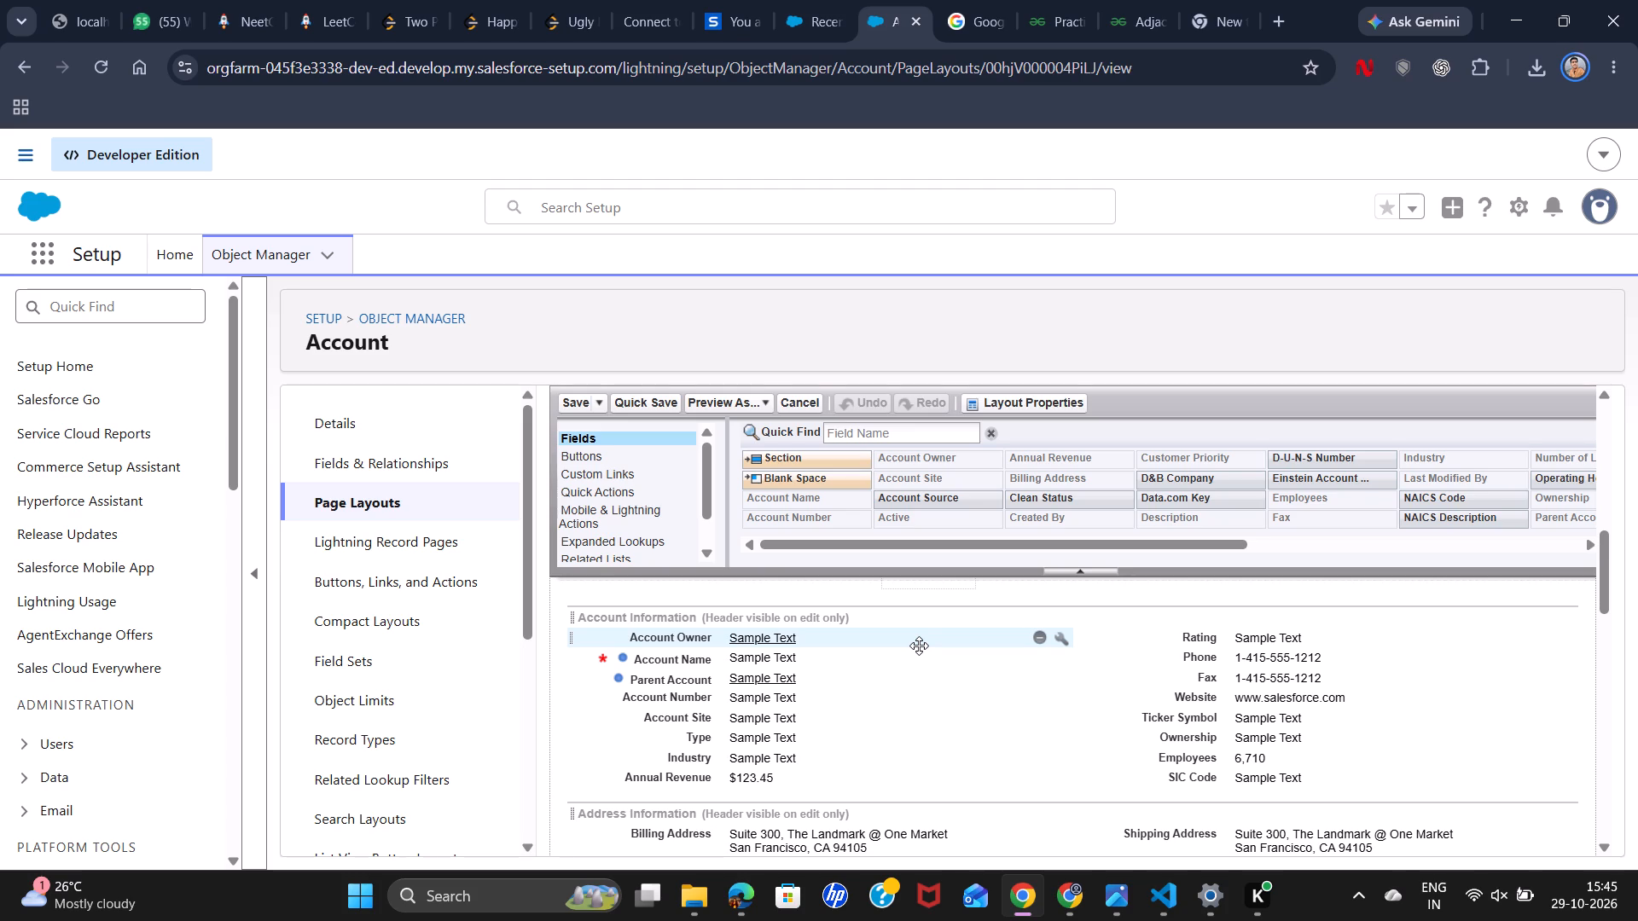
{"action": "scroll", "coordinate": [919, 646], "scroll_direction": "down", "scroll_amount": 3}
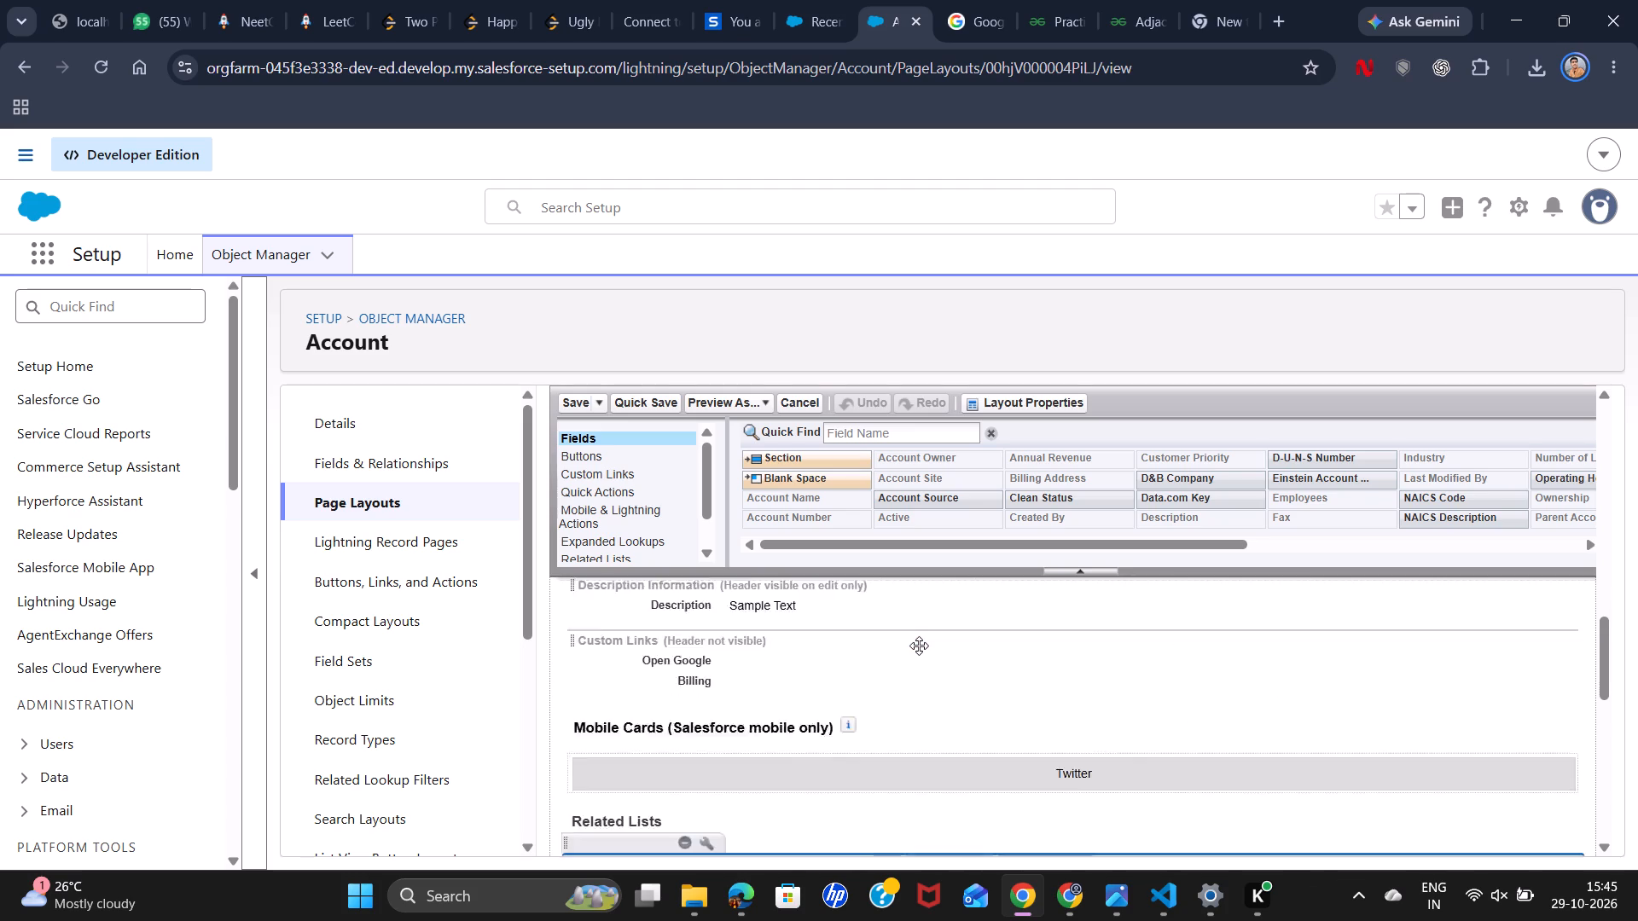
{"action": "scroll", "coordinate": [919, 646], "scroll_direction": "down", "scroll_amount": 10}
{"action": "scroll", "coordinate": [919, 646], "scroll_direction": "up", "scroll_amount": 13}
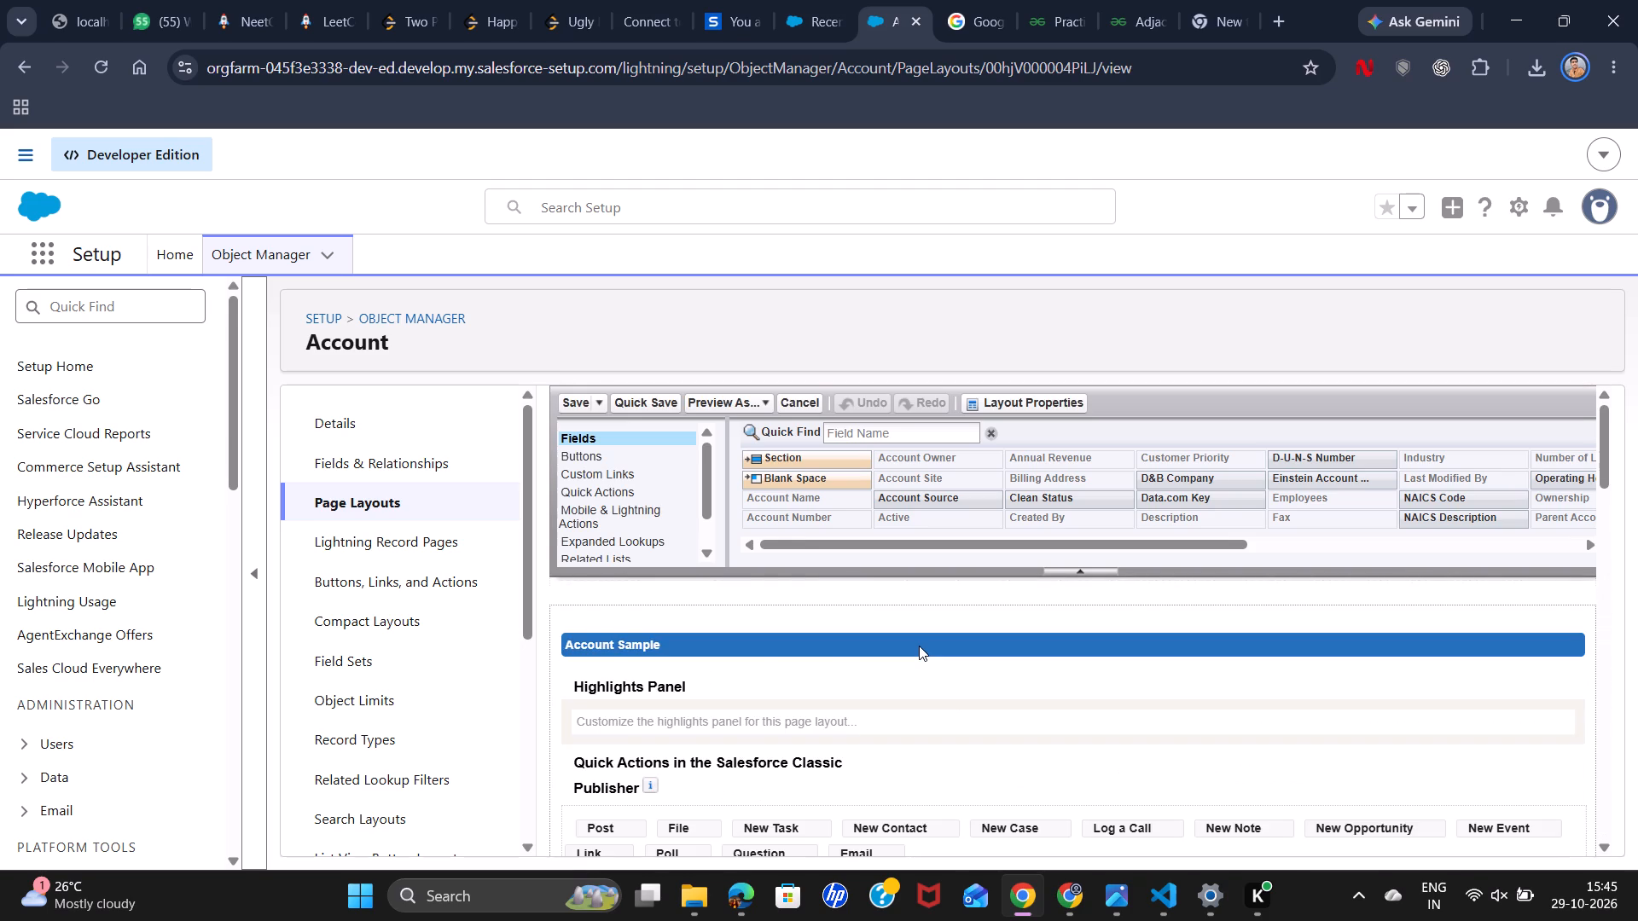
{"action": "scroll", "coordinate": [919, 646], "scroll_direction": "up", "scroll_amount": 1}
{"action": "scroll", "coordinate": [919, 646], "scroll_direction": "down", "scroll_amount": 11}
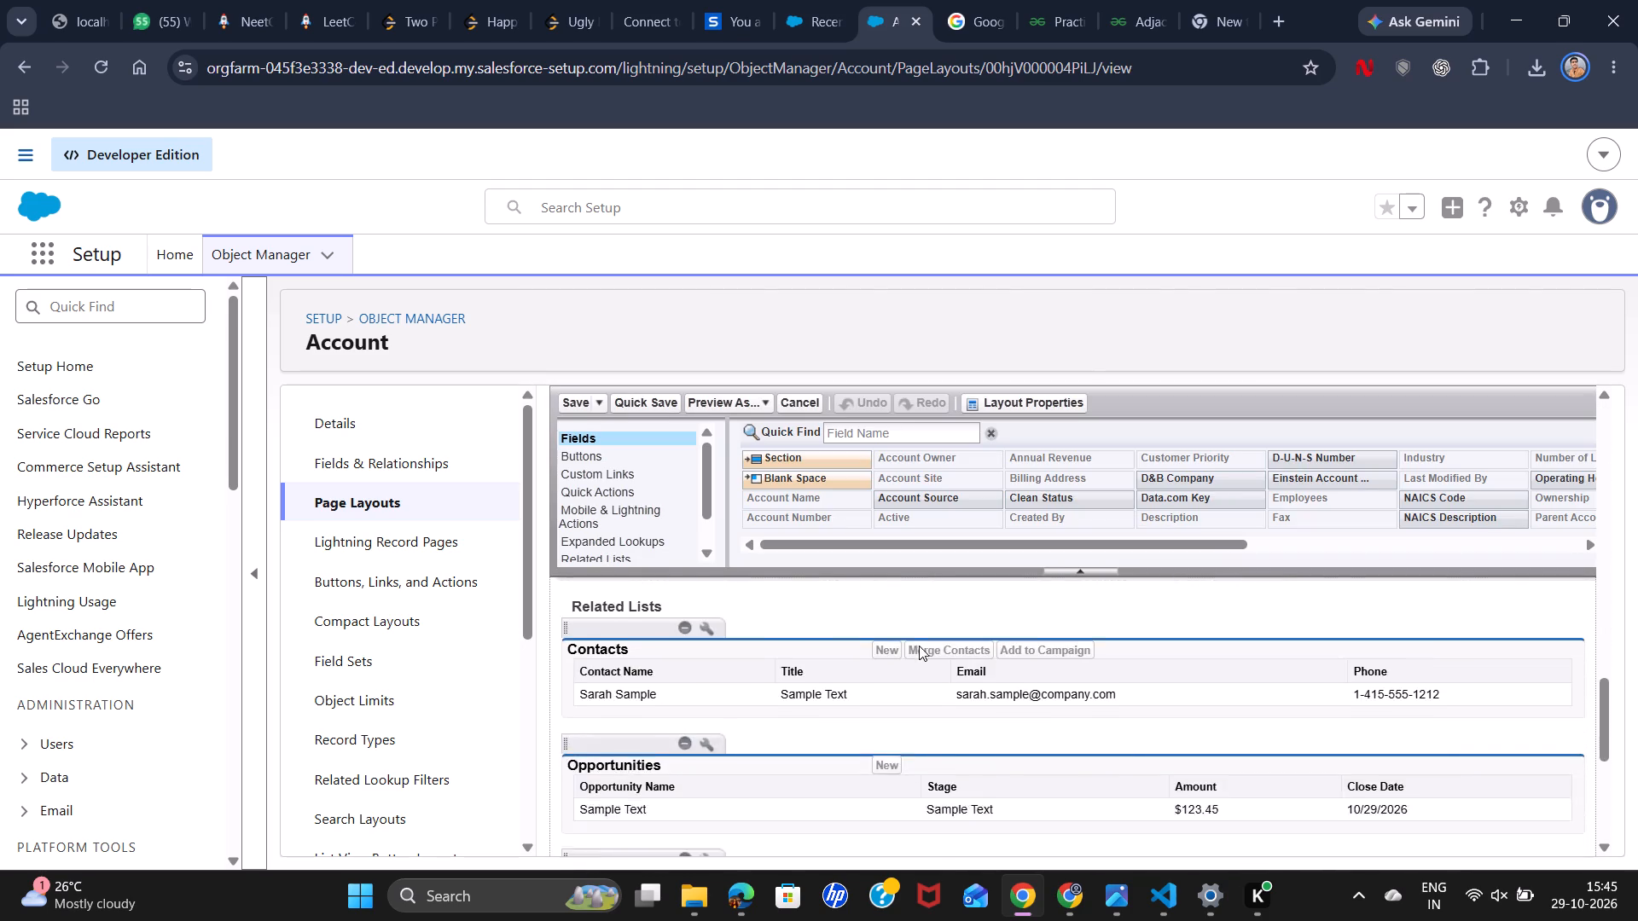
{"action": "scroll", "coordinate": [919, 646], "scroll_direction": "down", "scroll_amount": 8}
{"action": "scroll", "coordinate": [919, 646], "scroll_direction": "up", "scroll_amount": 15}
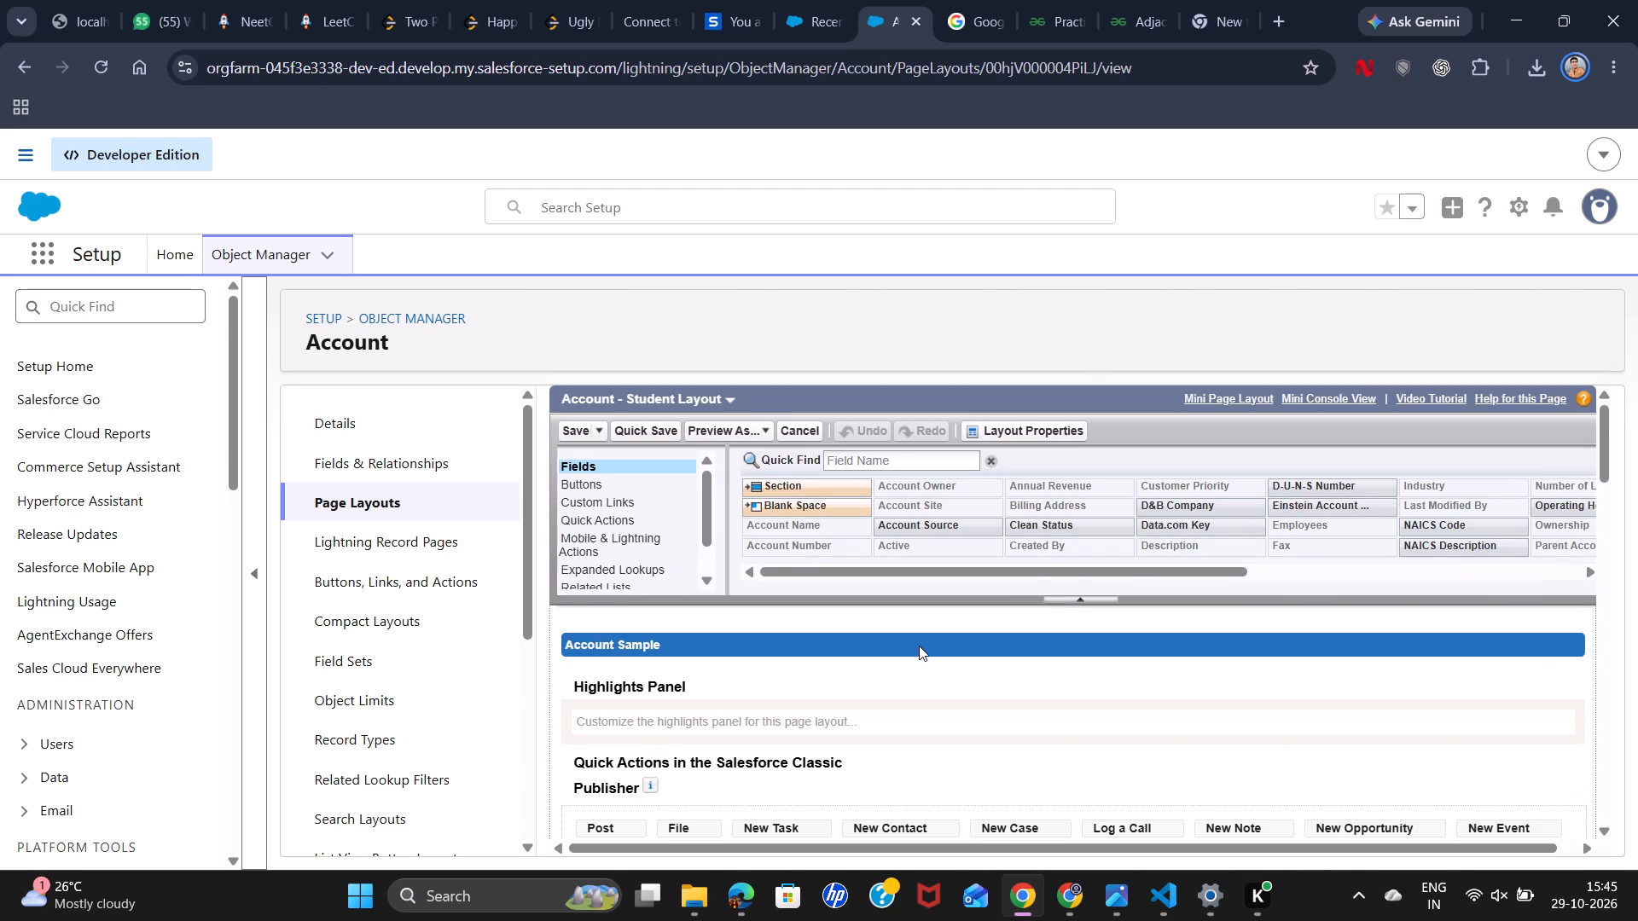
{"action": "scroll", "coordinate": [919, 646], "scroll_direction": "up", "scroll_amount": 2}
{"action": "scroll", "coordinate": [834, 606], "scroll_direction": "up", "scroll_amount": 1}
{"action": "scroll", "coordinate": [832, 688], "scroll_direction": "down", "scroll_amount": 2}
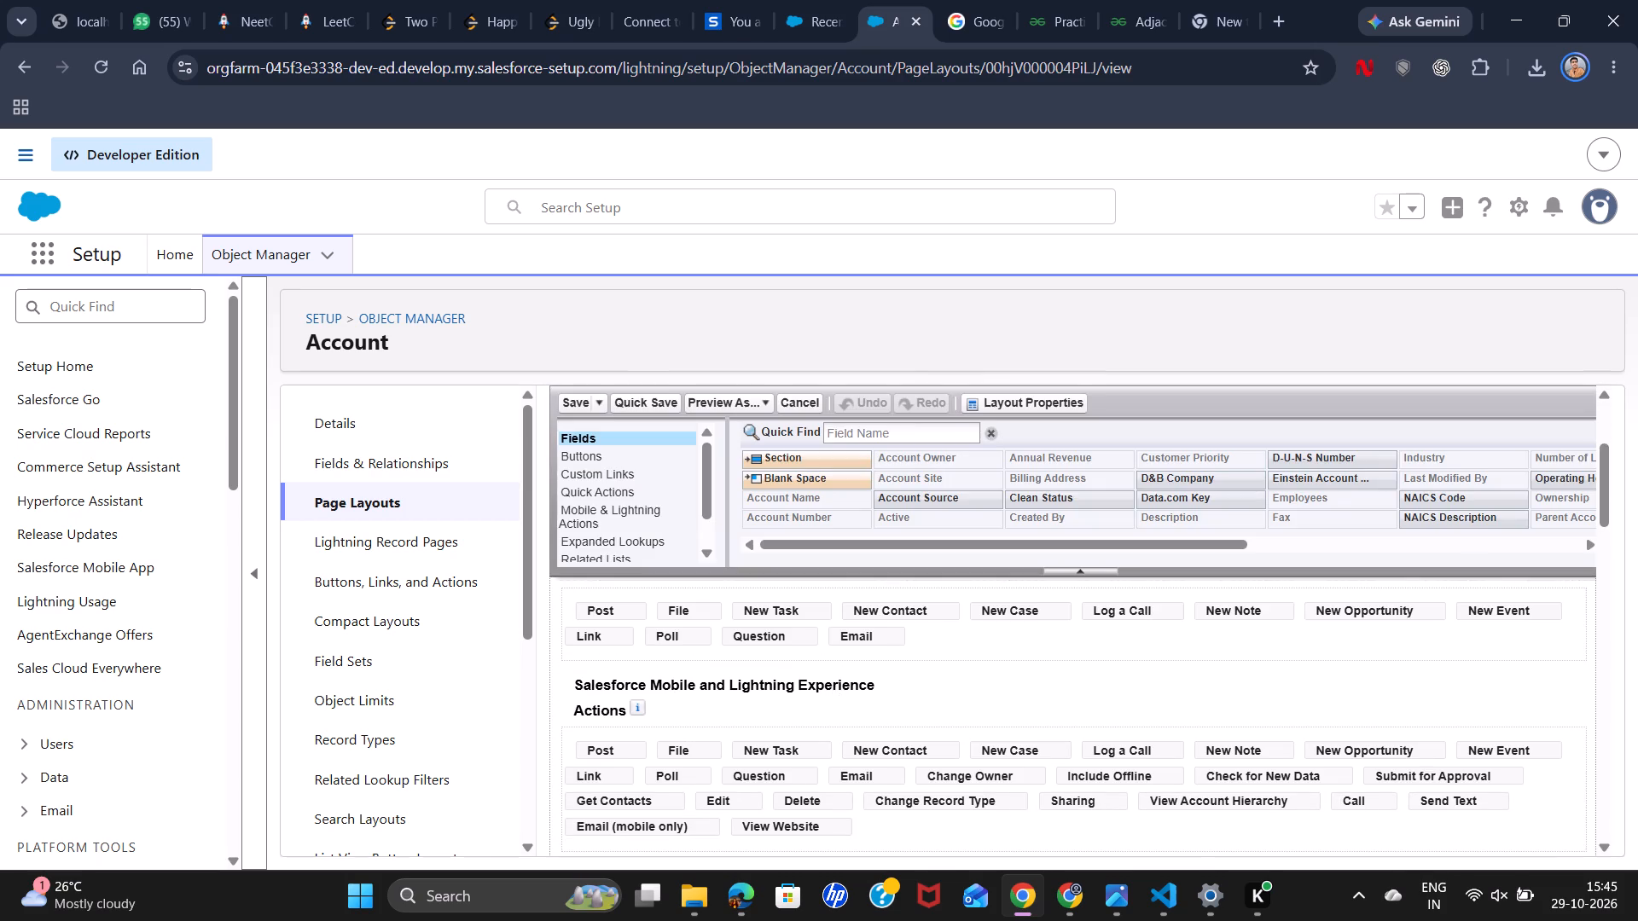
{"action": "scroll", "coordinate": [832, 688], "scroll_direction": "down", "scroll_amount": 8}
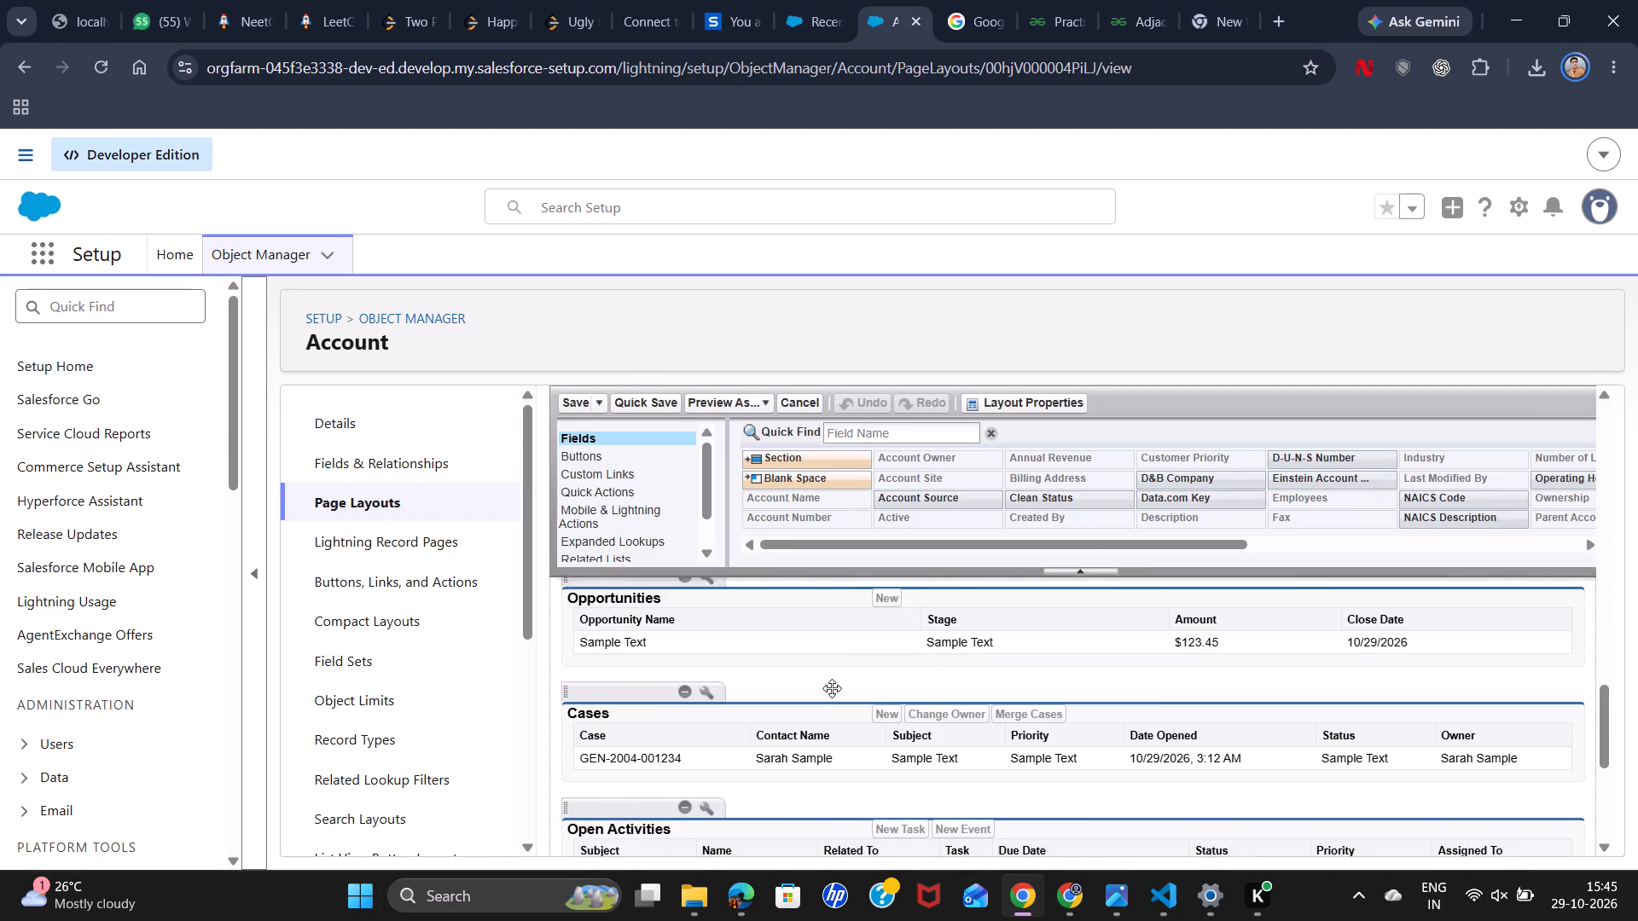
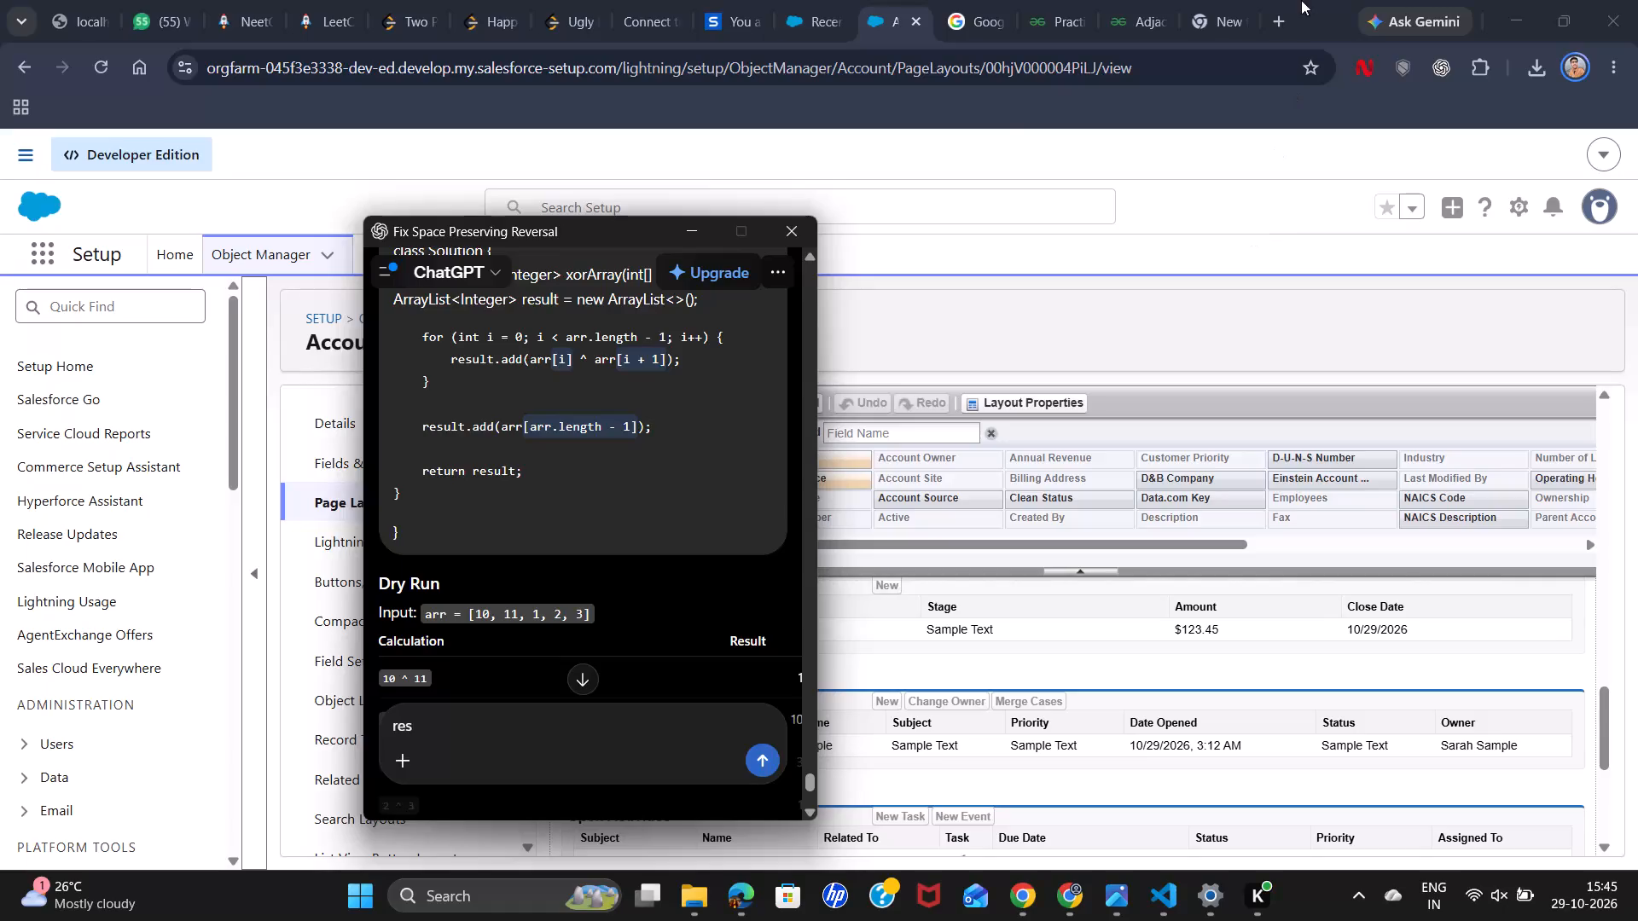
Dismiss the ChatGPT window covering the Account page layout editor.
{"action": "key", "text": "alt+space"}
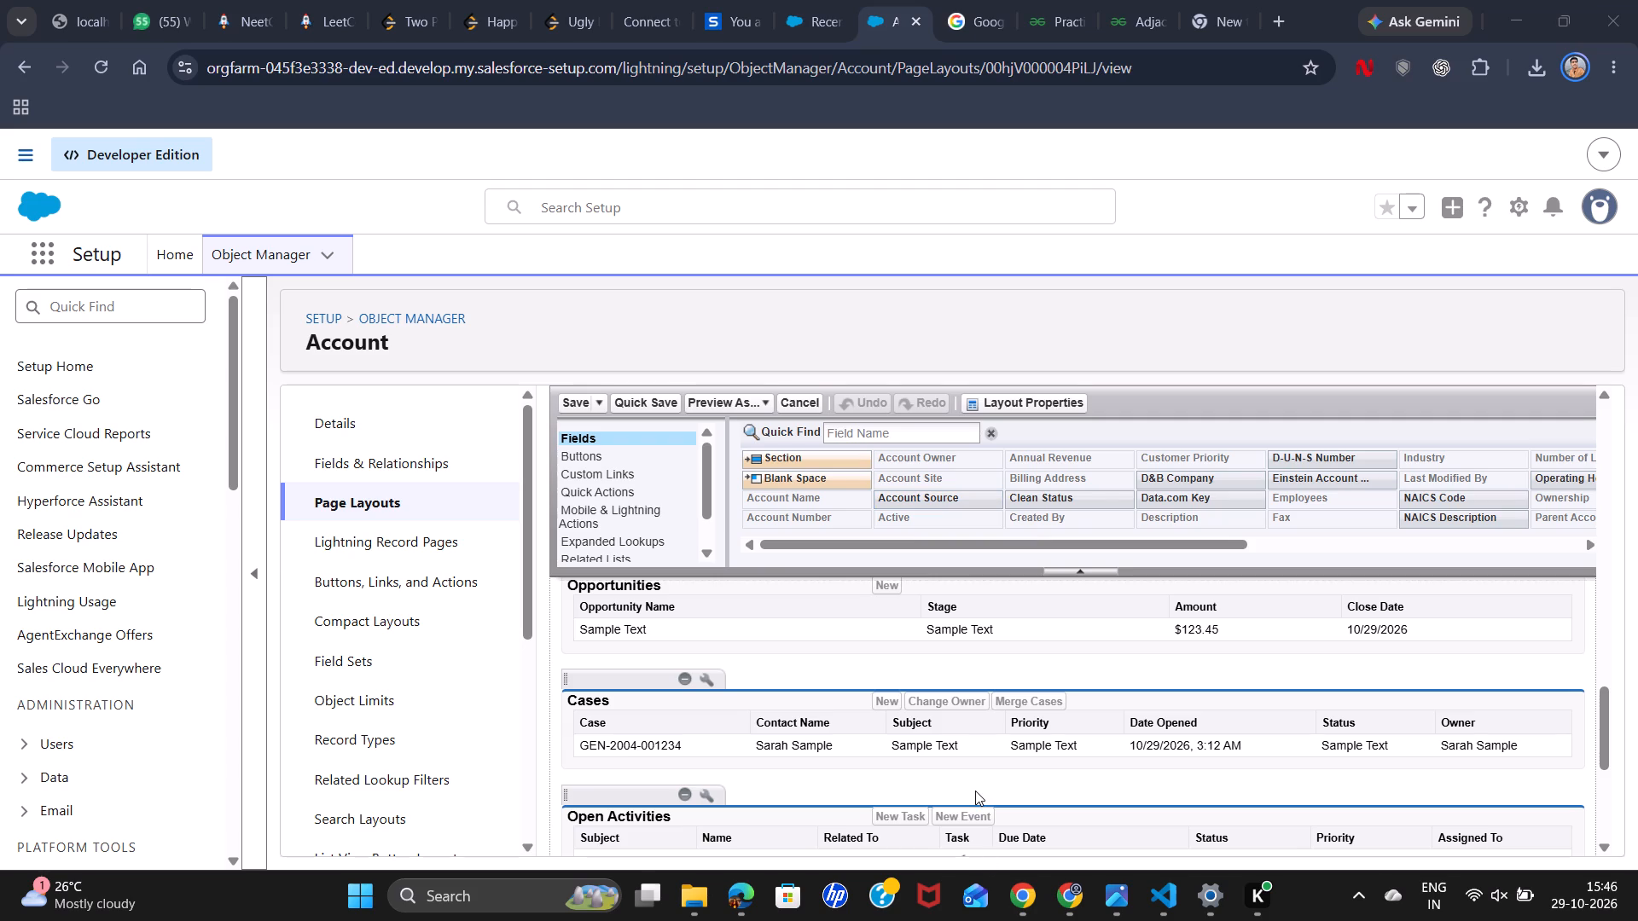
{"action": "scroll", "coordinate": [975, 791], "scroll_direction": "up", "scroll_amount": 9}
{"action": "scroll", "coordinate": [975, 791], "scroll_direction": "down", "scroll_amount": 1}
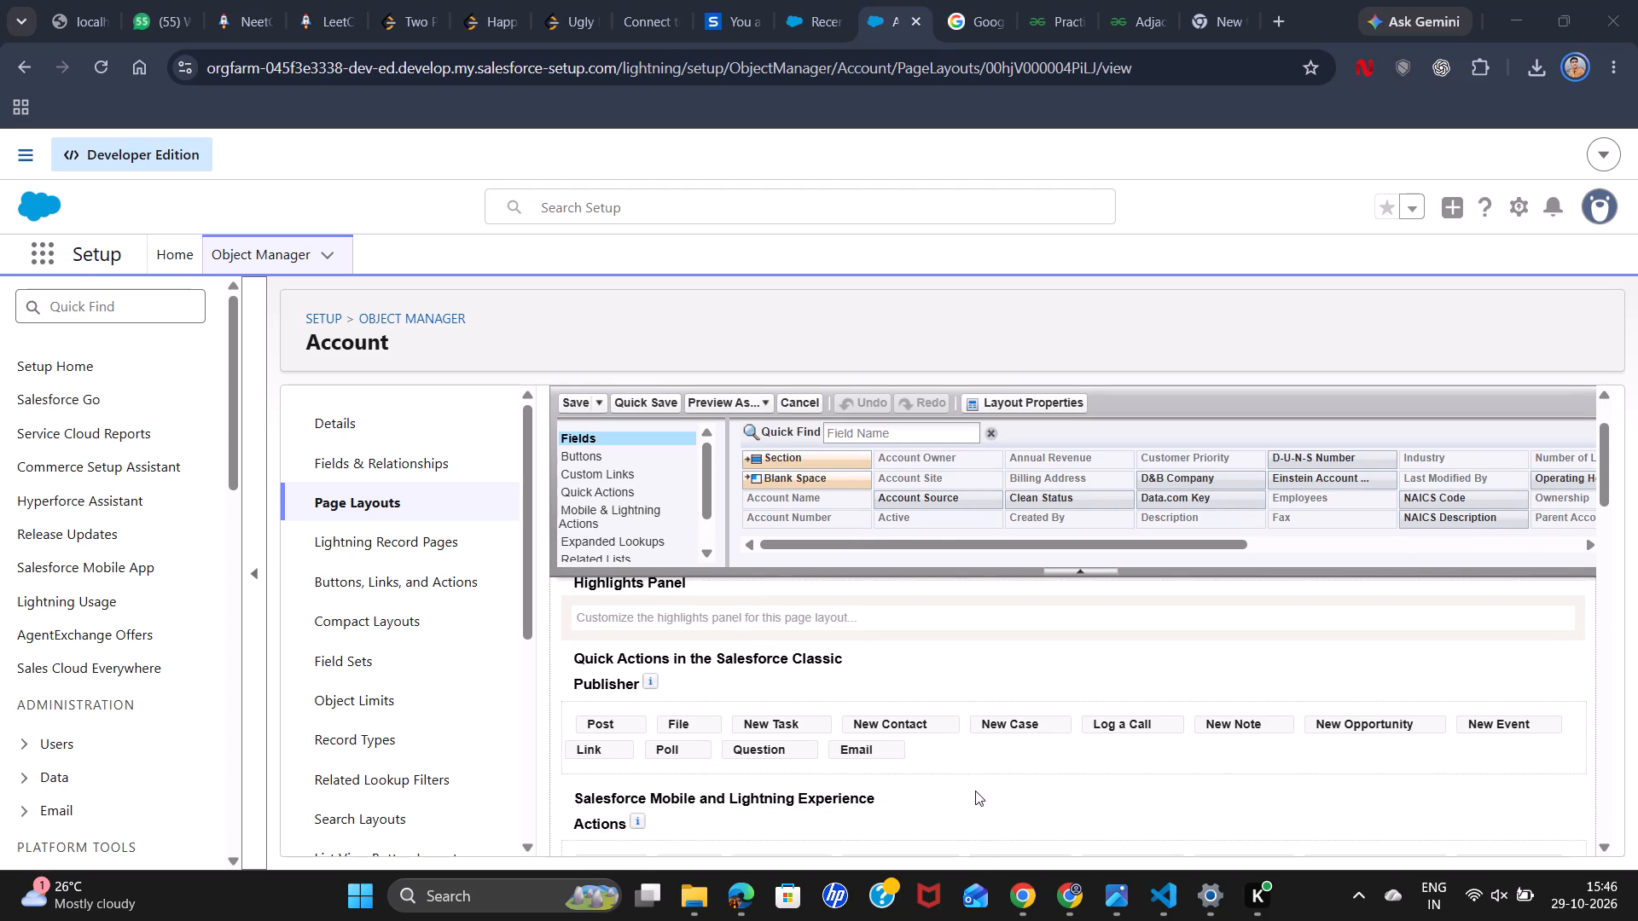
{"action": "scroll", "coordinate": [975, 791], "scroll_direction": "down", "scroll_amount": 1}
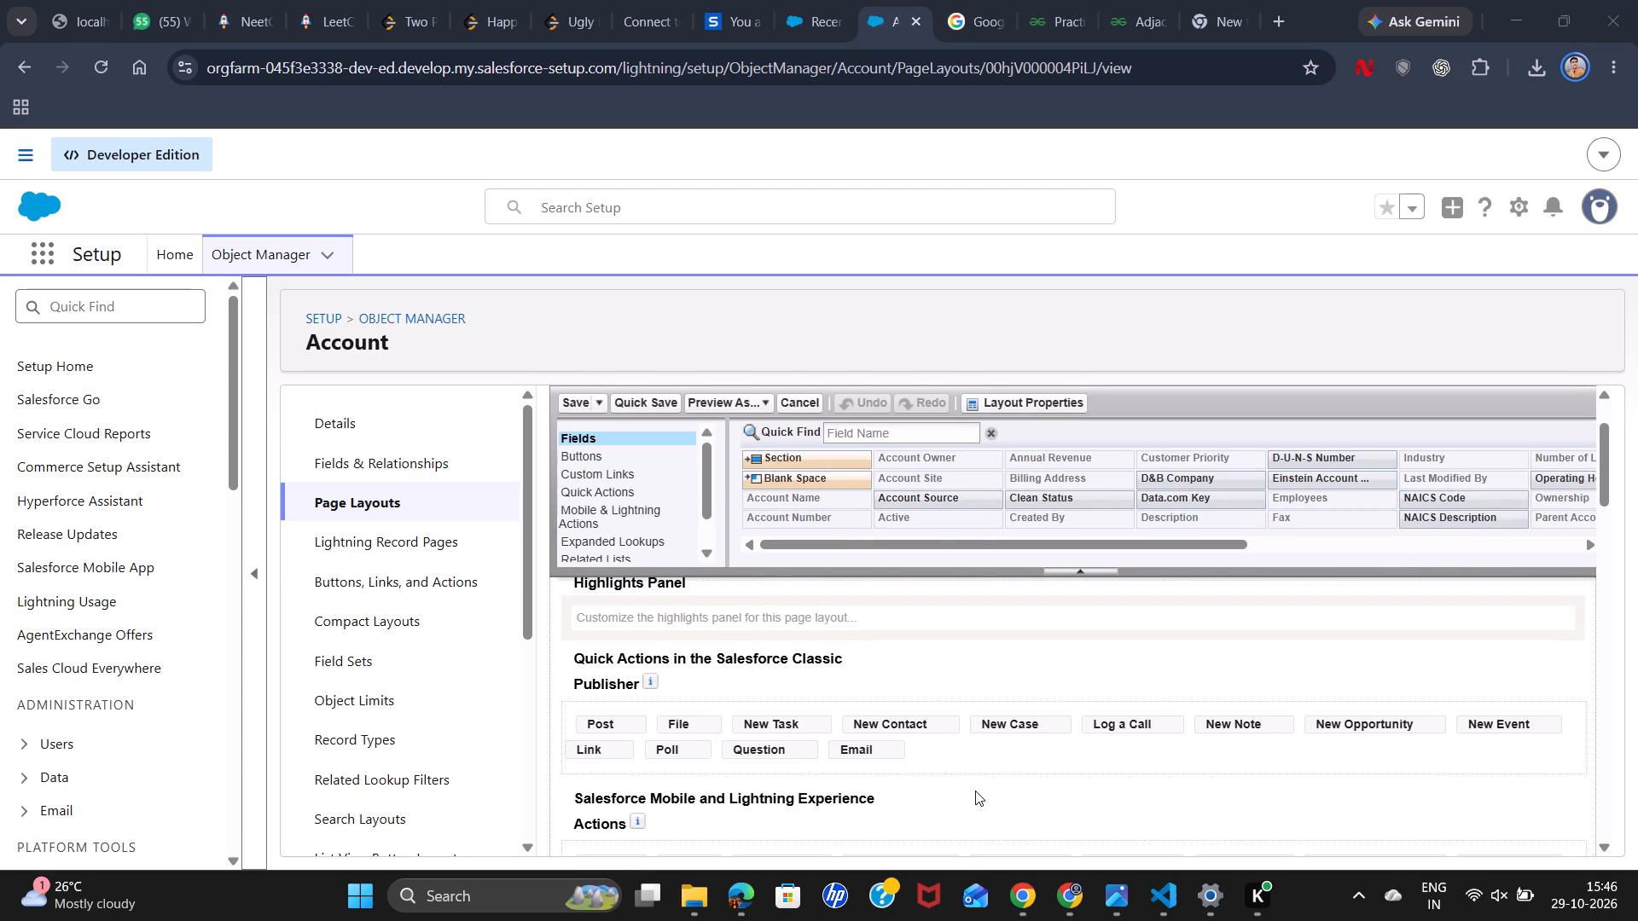
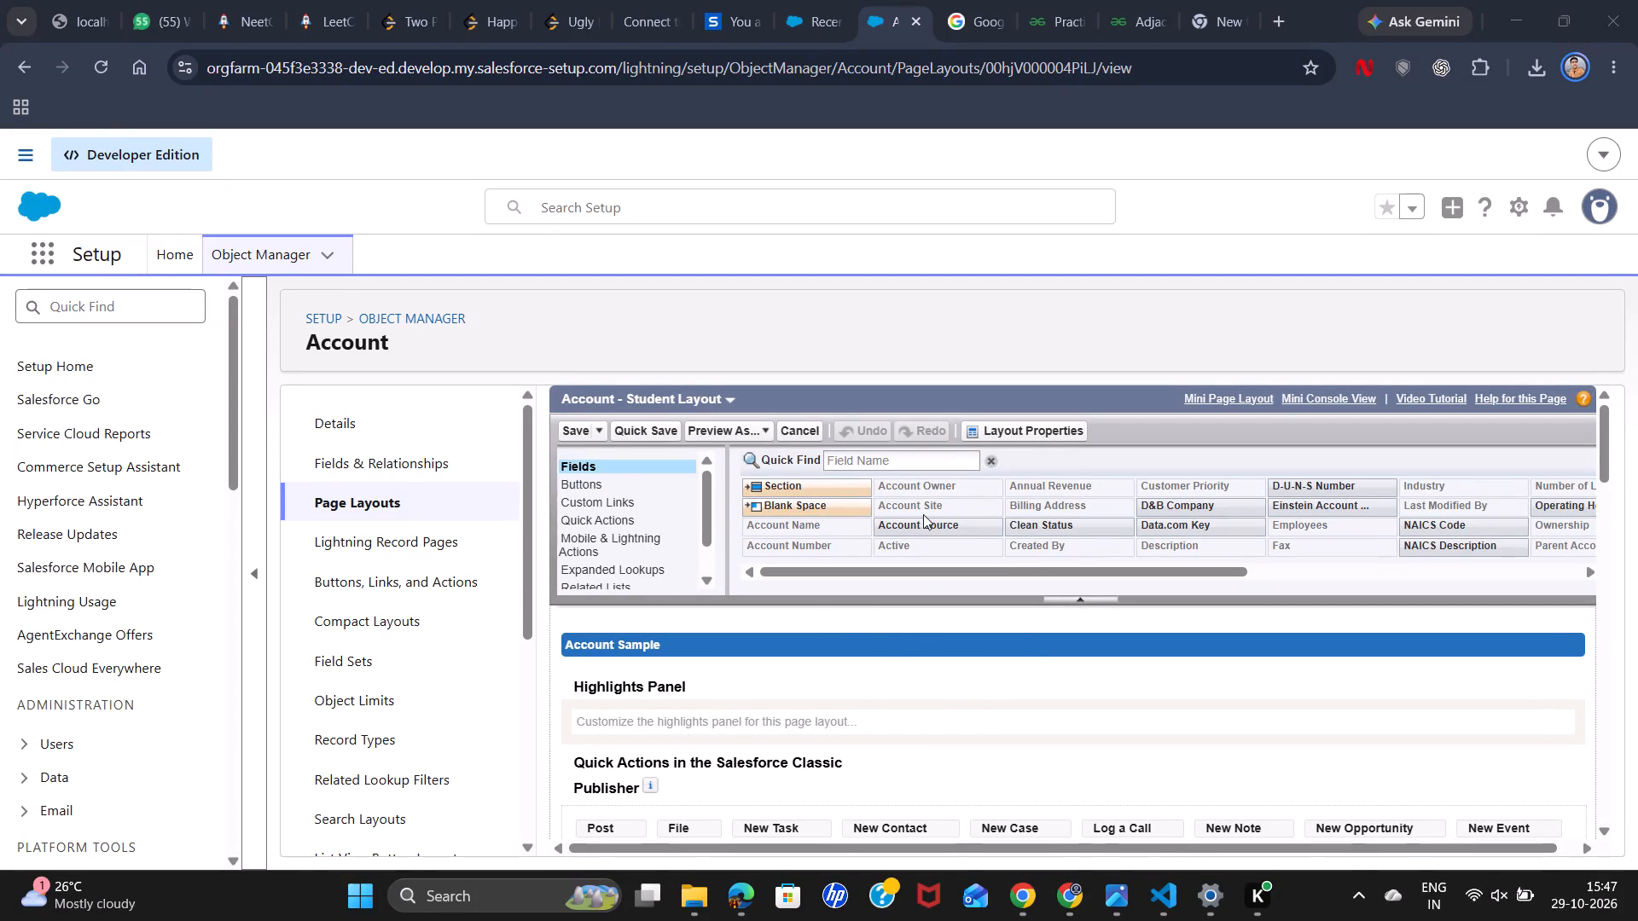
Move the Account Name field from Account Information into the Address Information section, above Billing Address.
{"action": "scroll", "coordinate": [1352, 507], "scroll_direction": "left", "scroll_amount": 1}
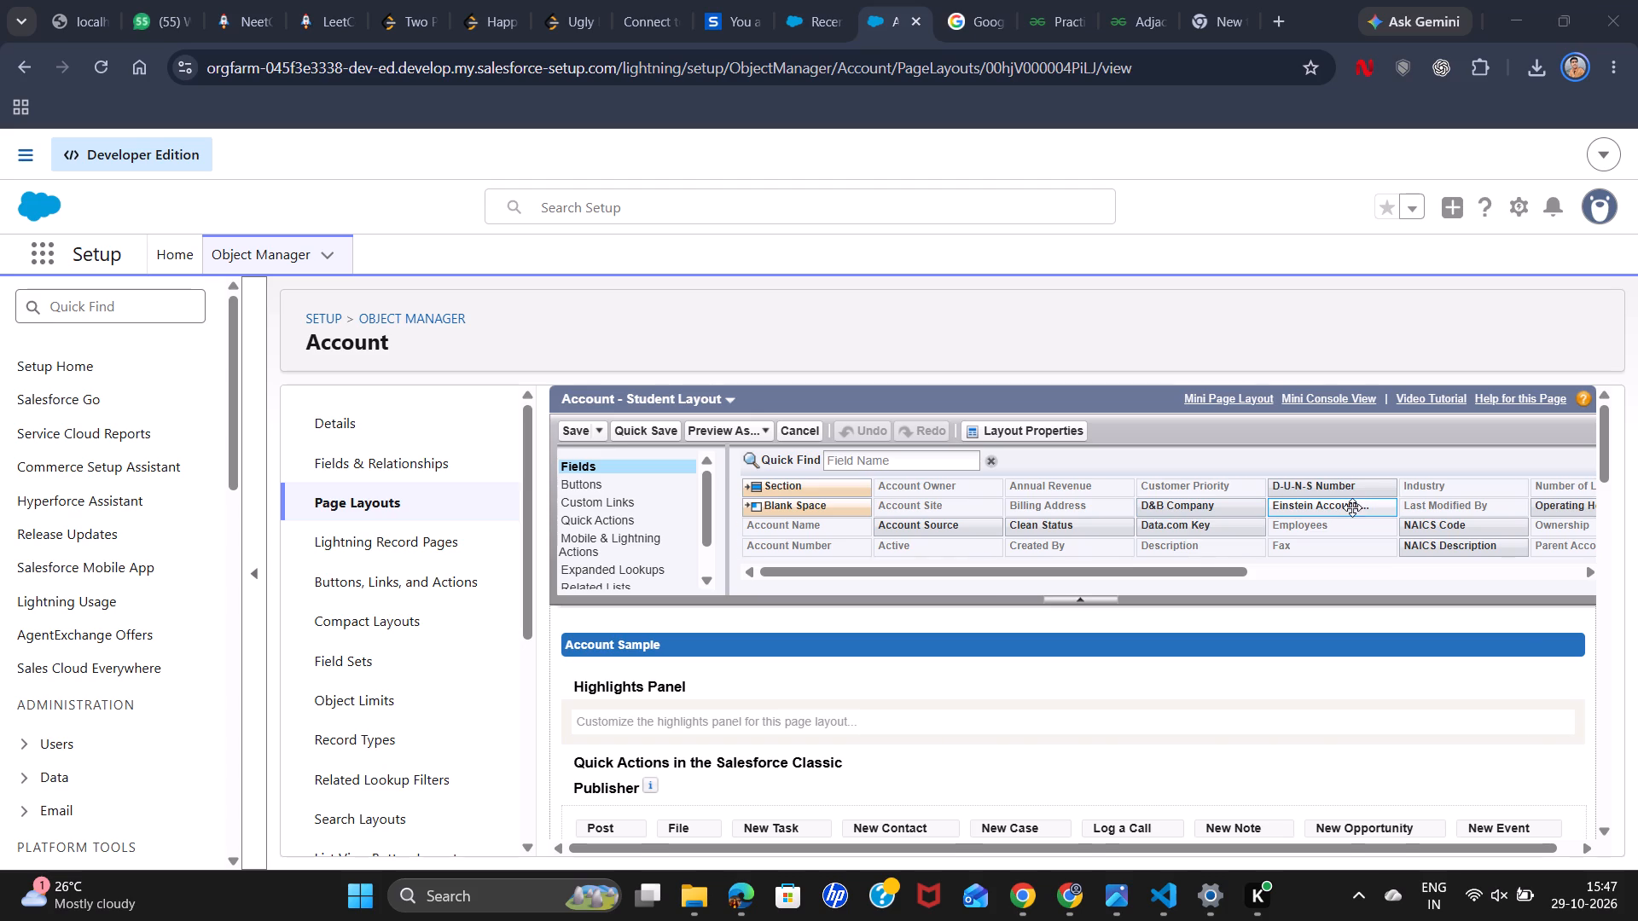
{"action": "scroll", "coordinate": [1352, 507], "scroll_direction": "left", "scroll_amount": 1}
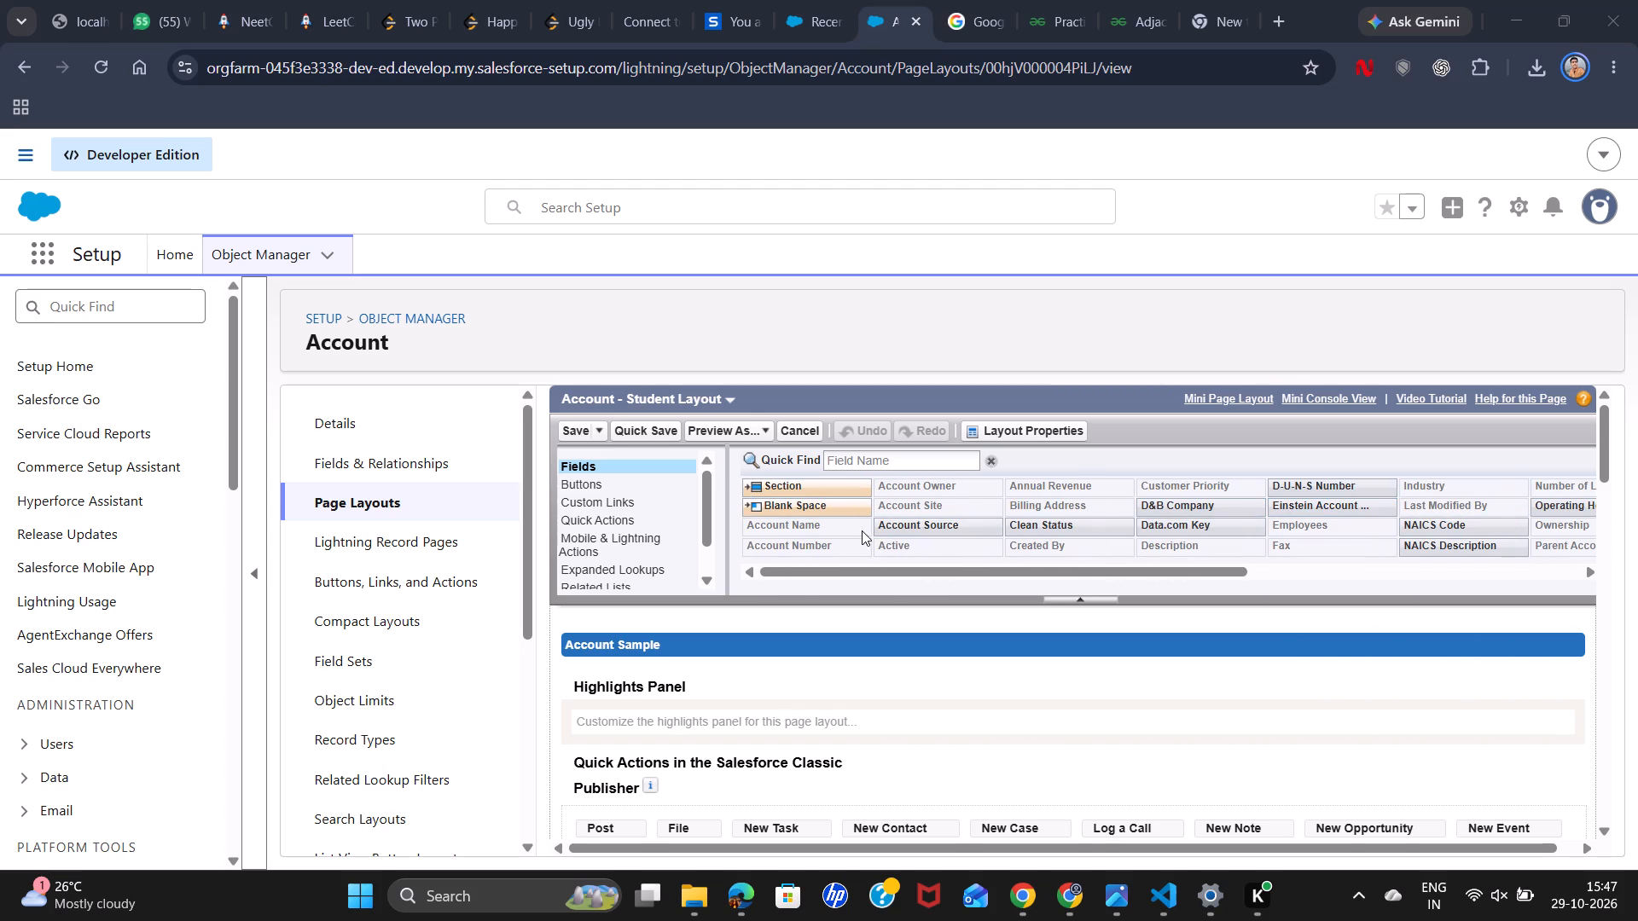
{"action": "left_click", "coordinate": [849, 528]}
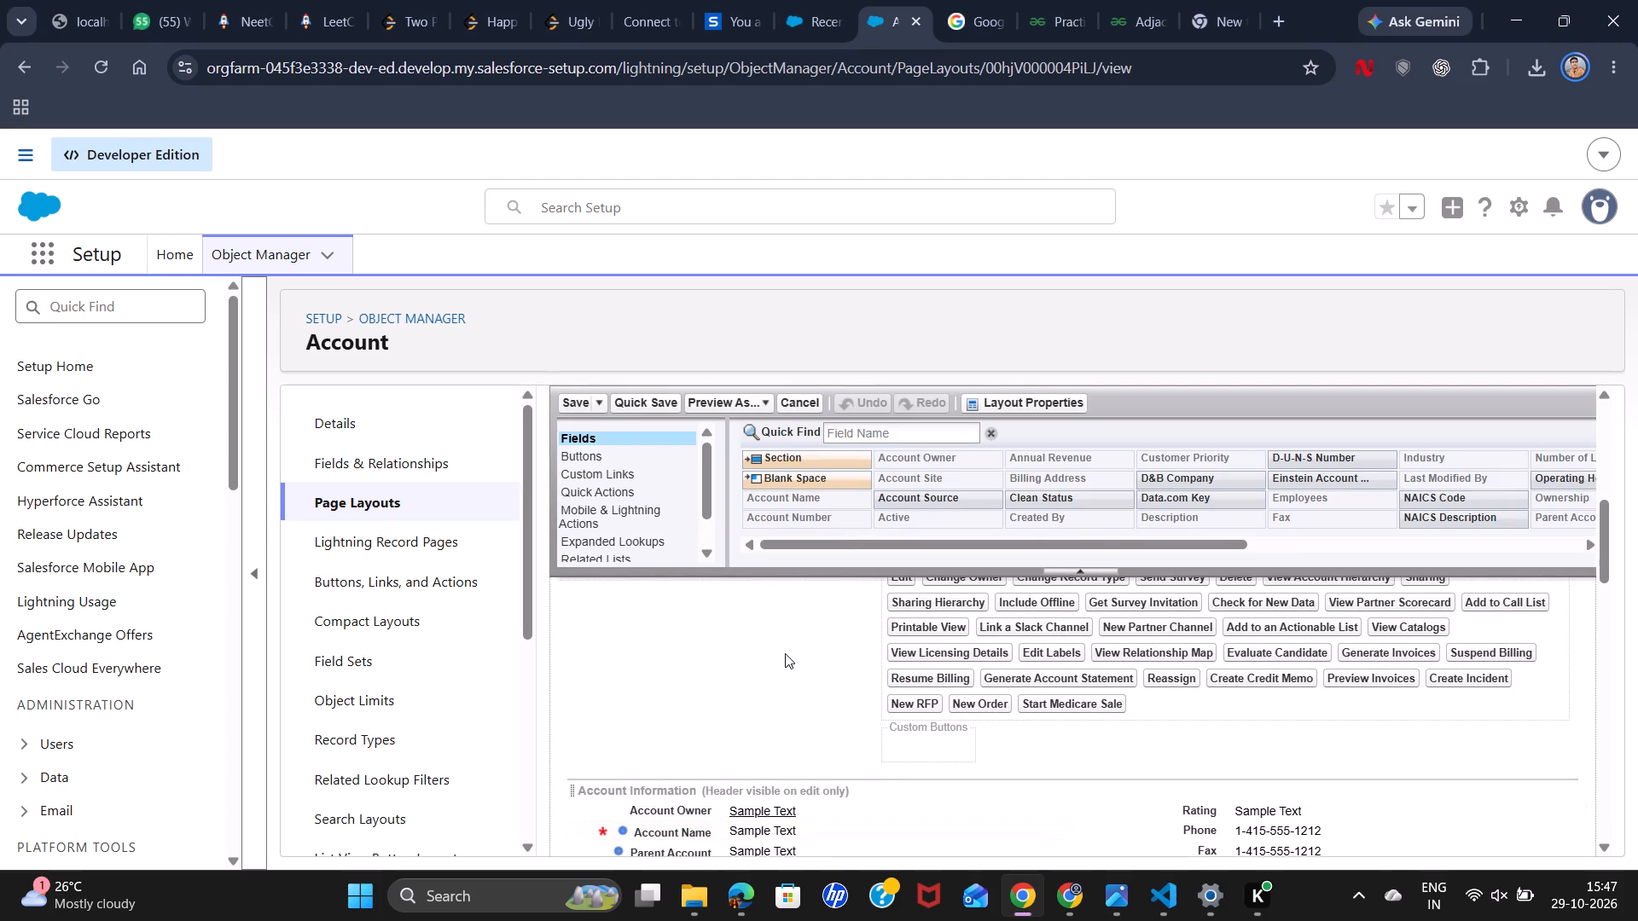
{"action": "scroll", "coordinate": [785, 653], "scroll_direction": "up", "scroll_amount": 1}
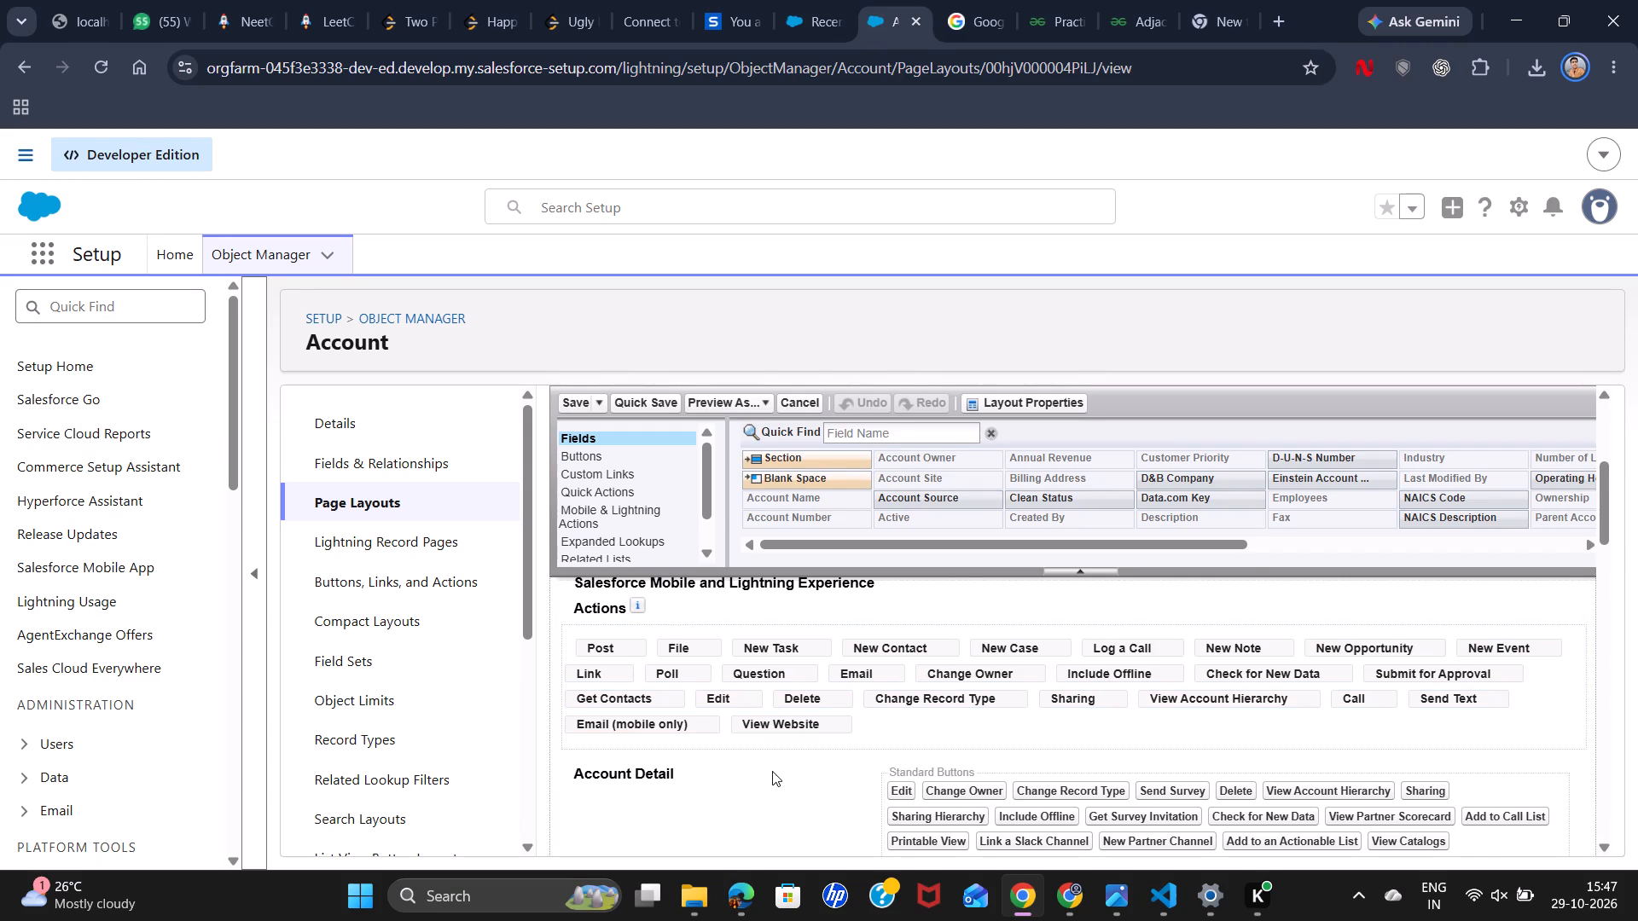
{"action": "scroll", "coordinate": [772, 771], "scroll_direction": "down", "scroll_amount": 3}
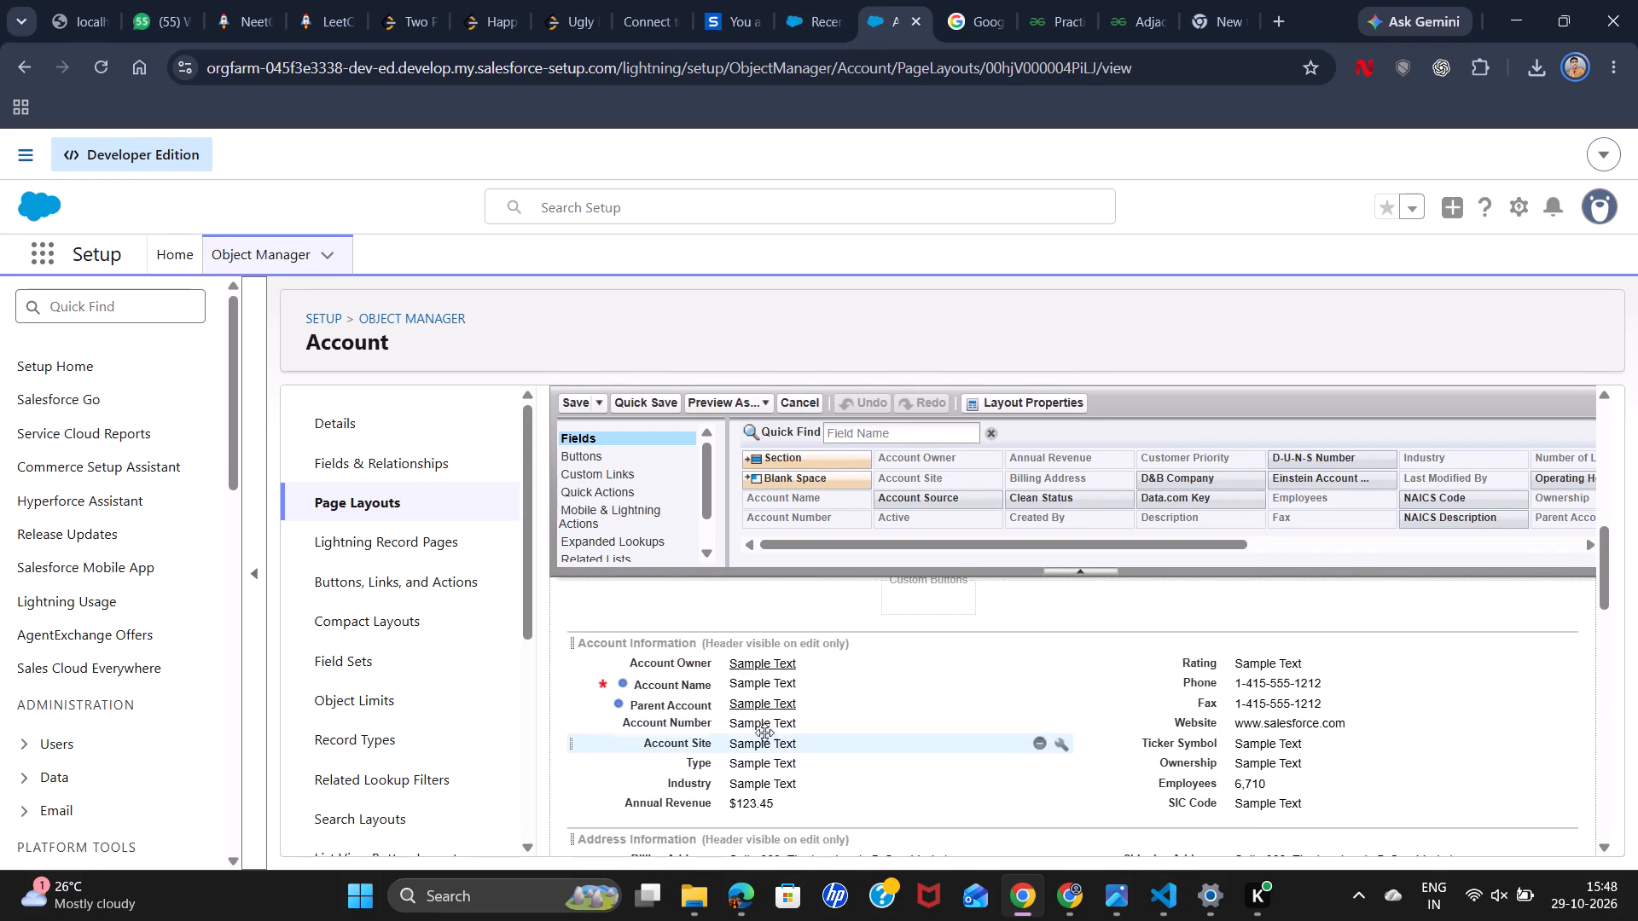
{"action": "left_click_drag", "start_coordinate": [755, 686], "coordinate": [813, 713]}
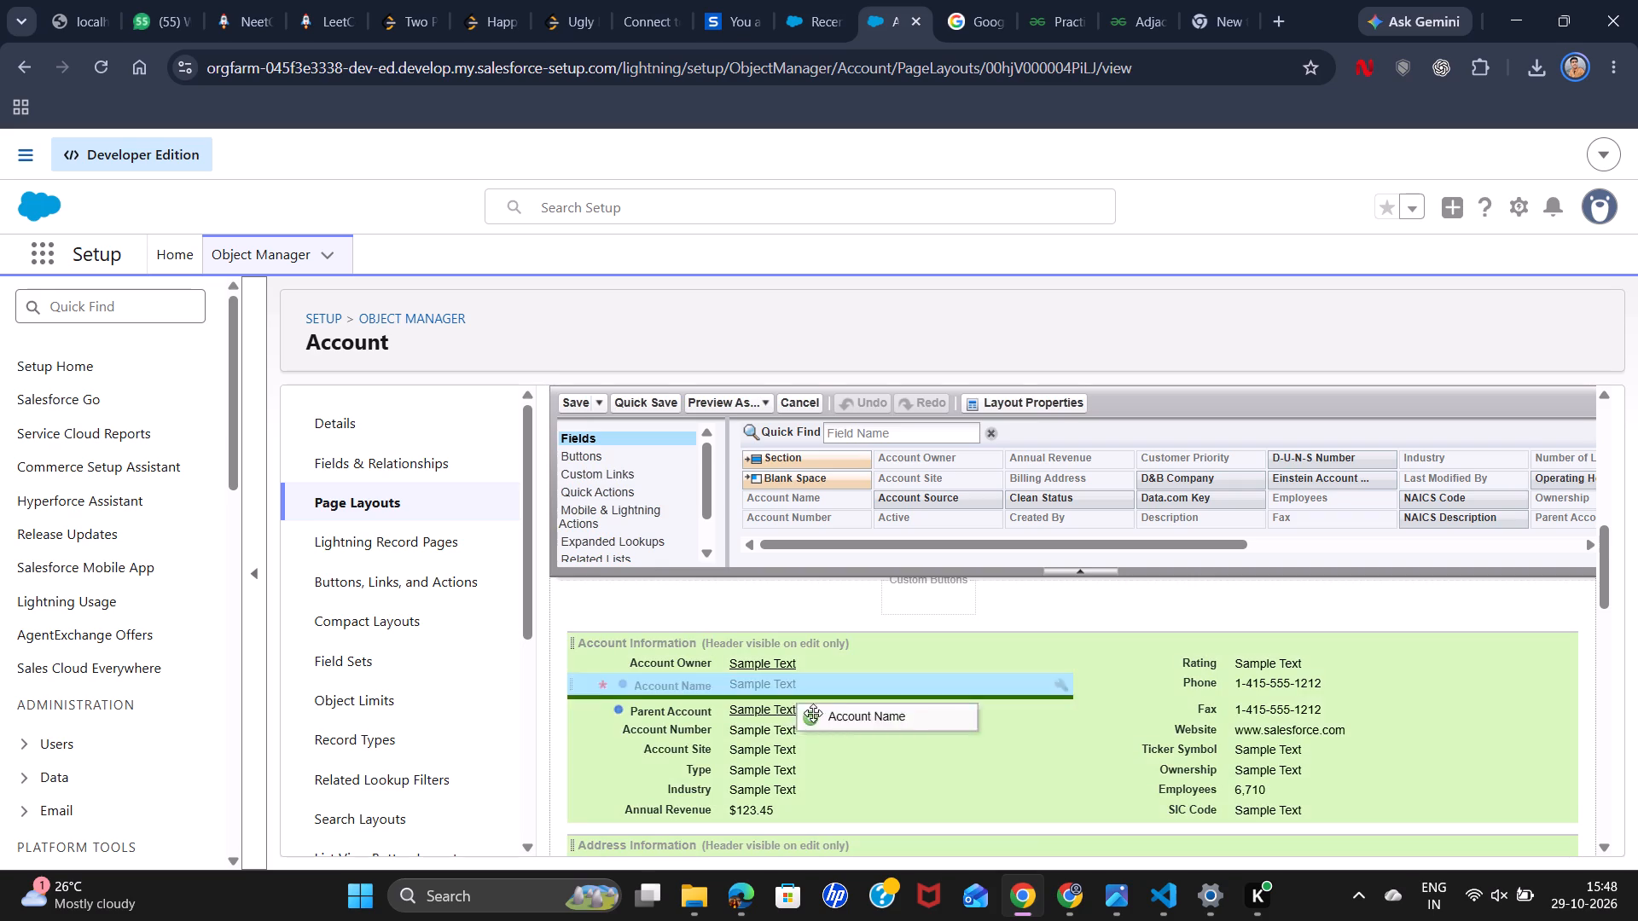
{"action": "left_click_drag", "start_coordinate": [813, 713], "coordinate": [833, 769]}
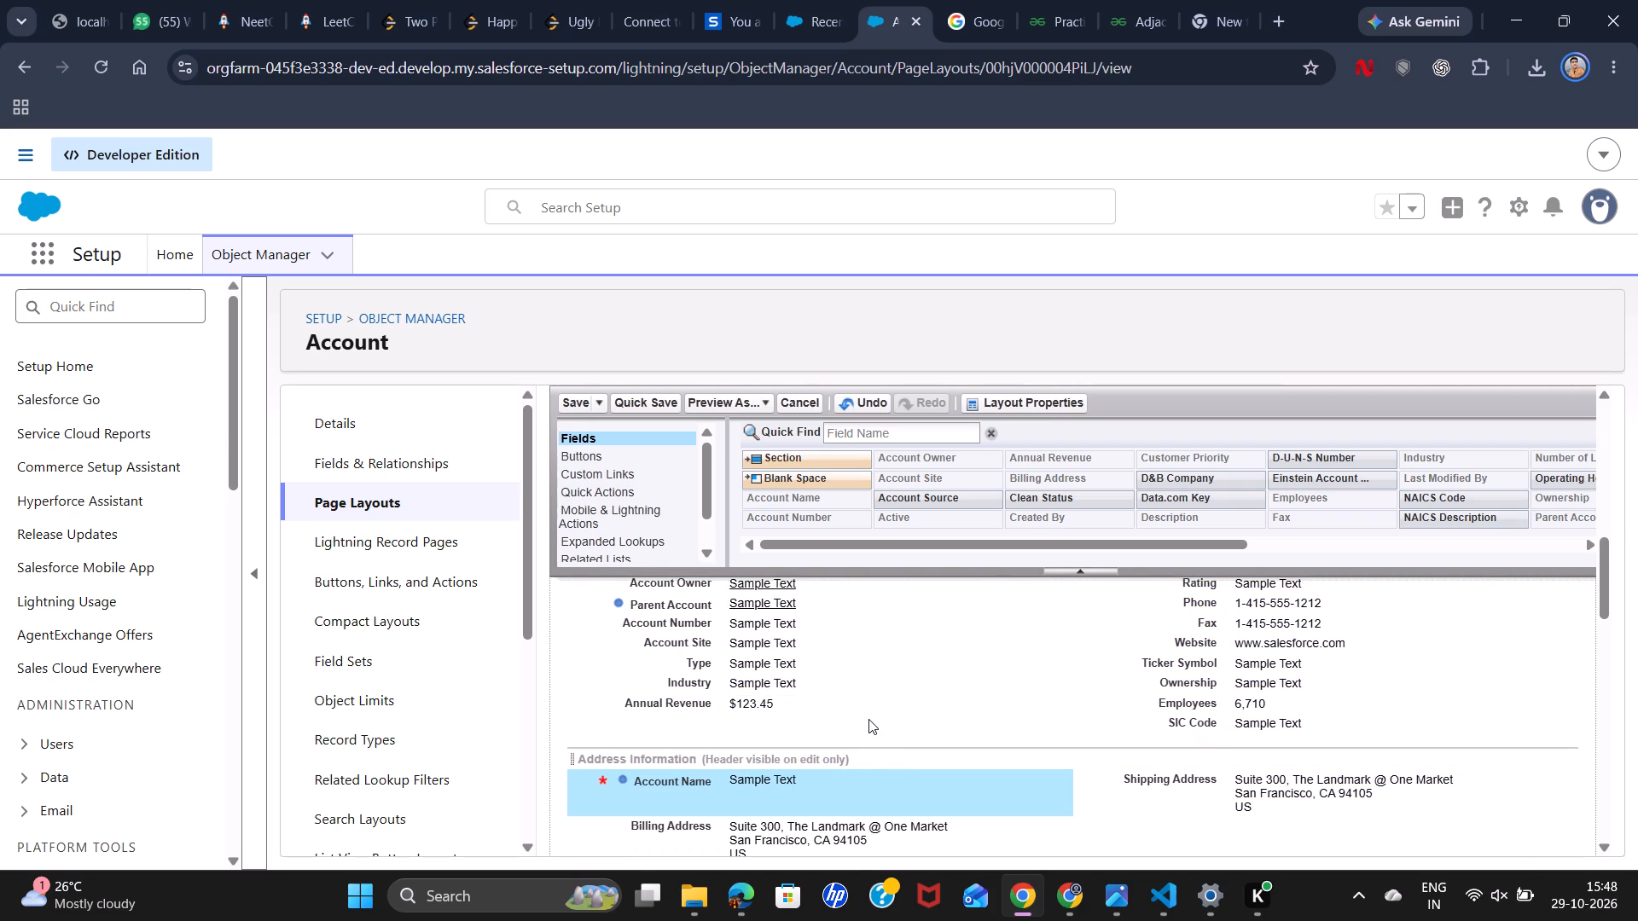
Move the Account Number and Type fields from Account Information into the Address Information section, directly above Billing Address.
{"action": "left_click_drag", "start_coordinate": [688, 626], "coordinate": [717, 796]}
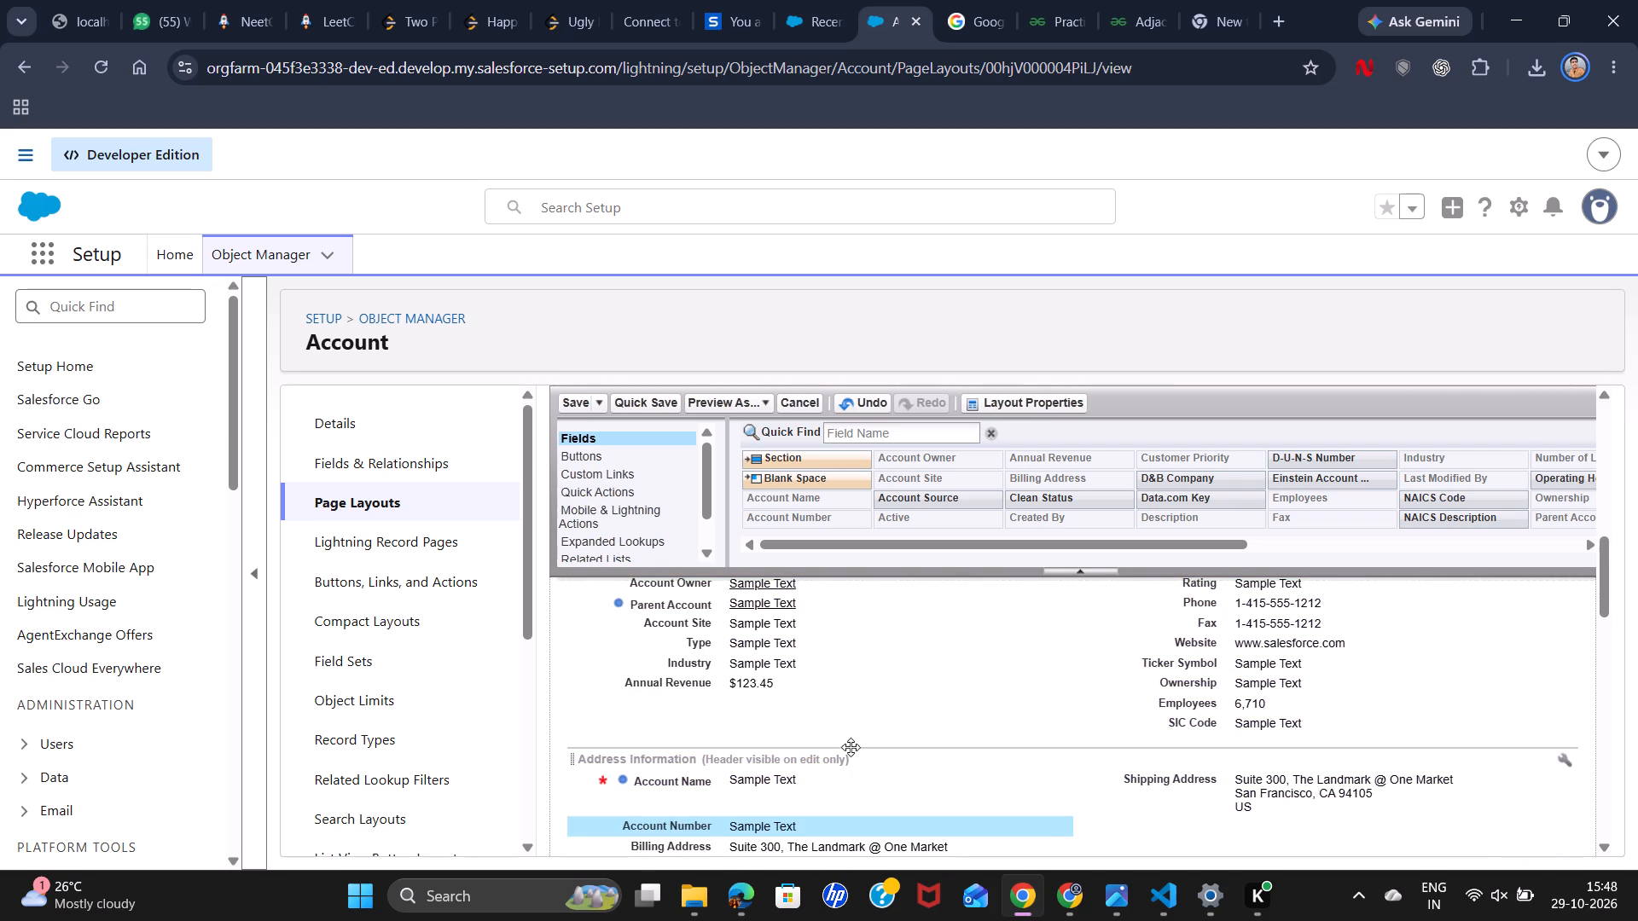
{"action": "scroll", "coordinate": [874, 730], "scroll_direction": "up", "scroll_amount": 5}
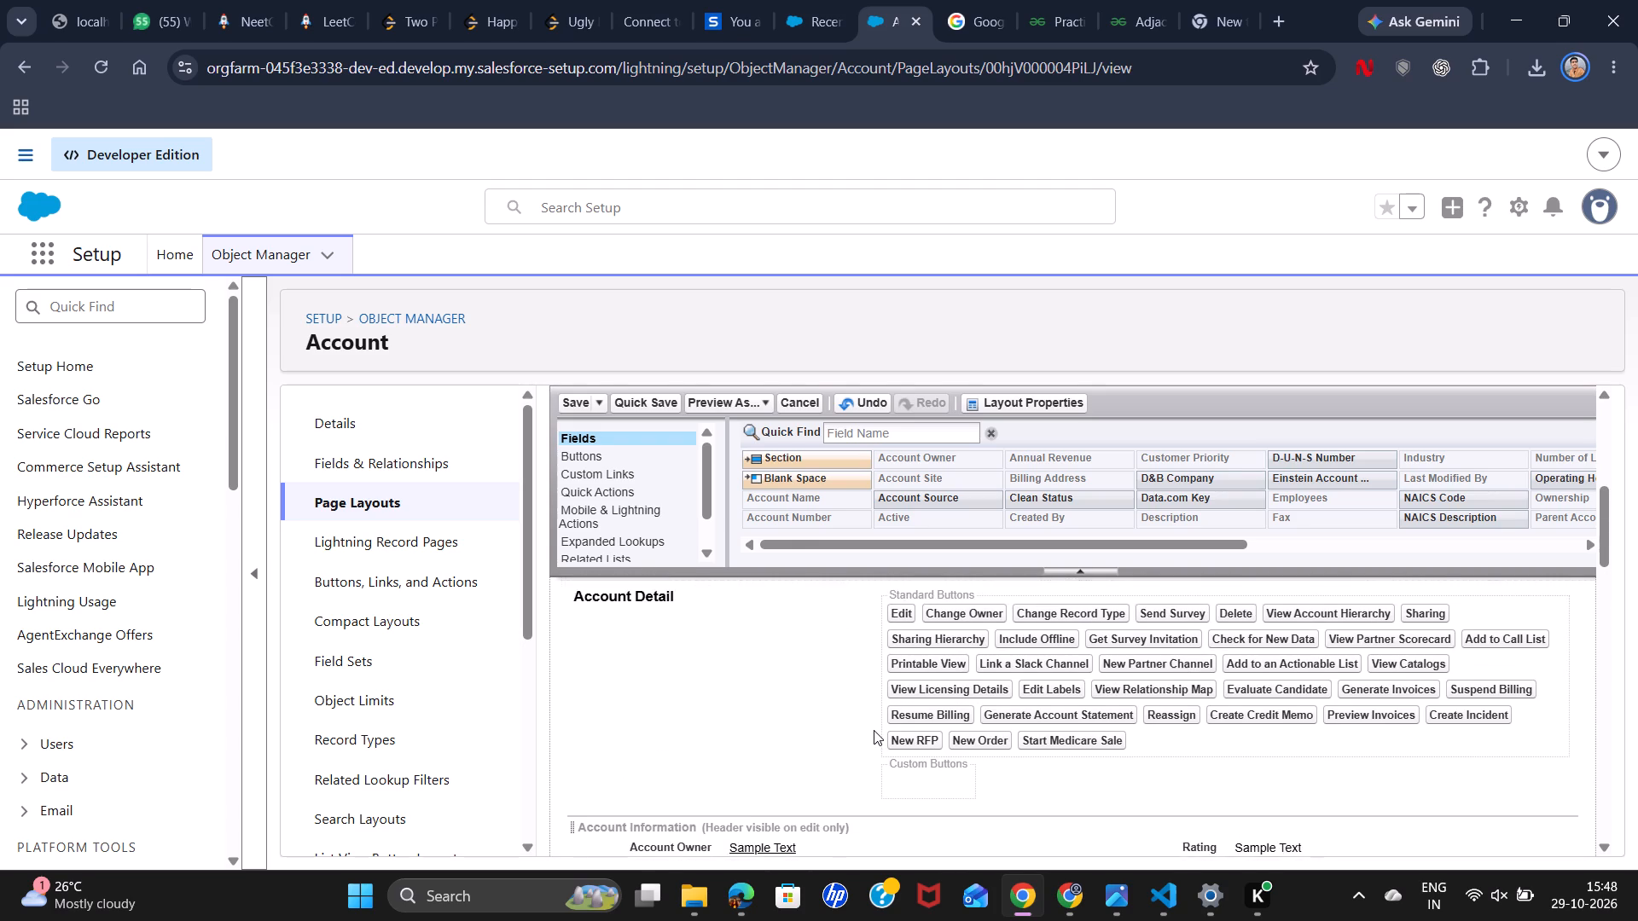
{"action": "scroll", "coordinate": [874, 730], "scroll_direction": "up", "scroll_amount": 4}
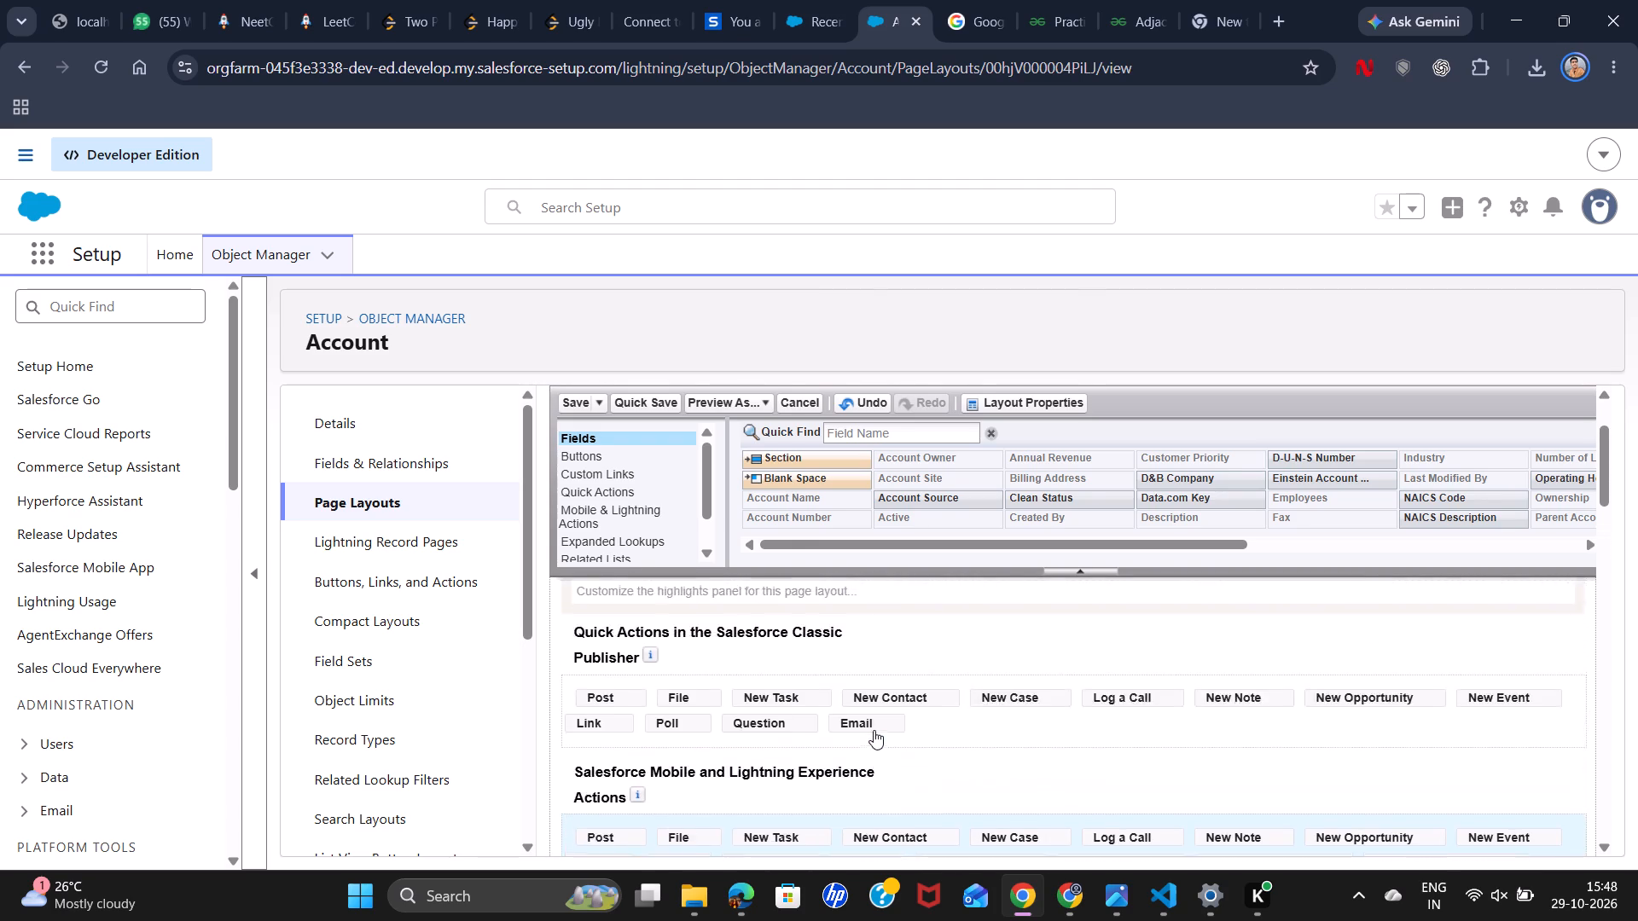
{"action": "scroll", "coordinate": [874, 730], "scroll_direction": "up", "scroll_amount": 2}
{"action": "scroll", "coordinate": [874, 730], "scroll_direction": "down", "scroll_amount": 6}
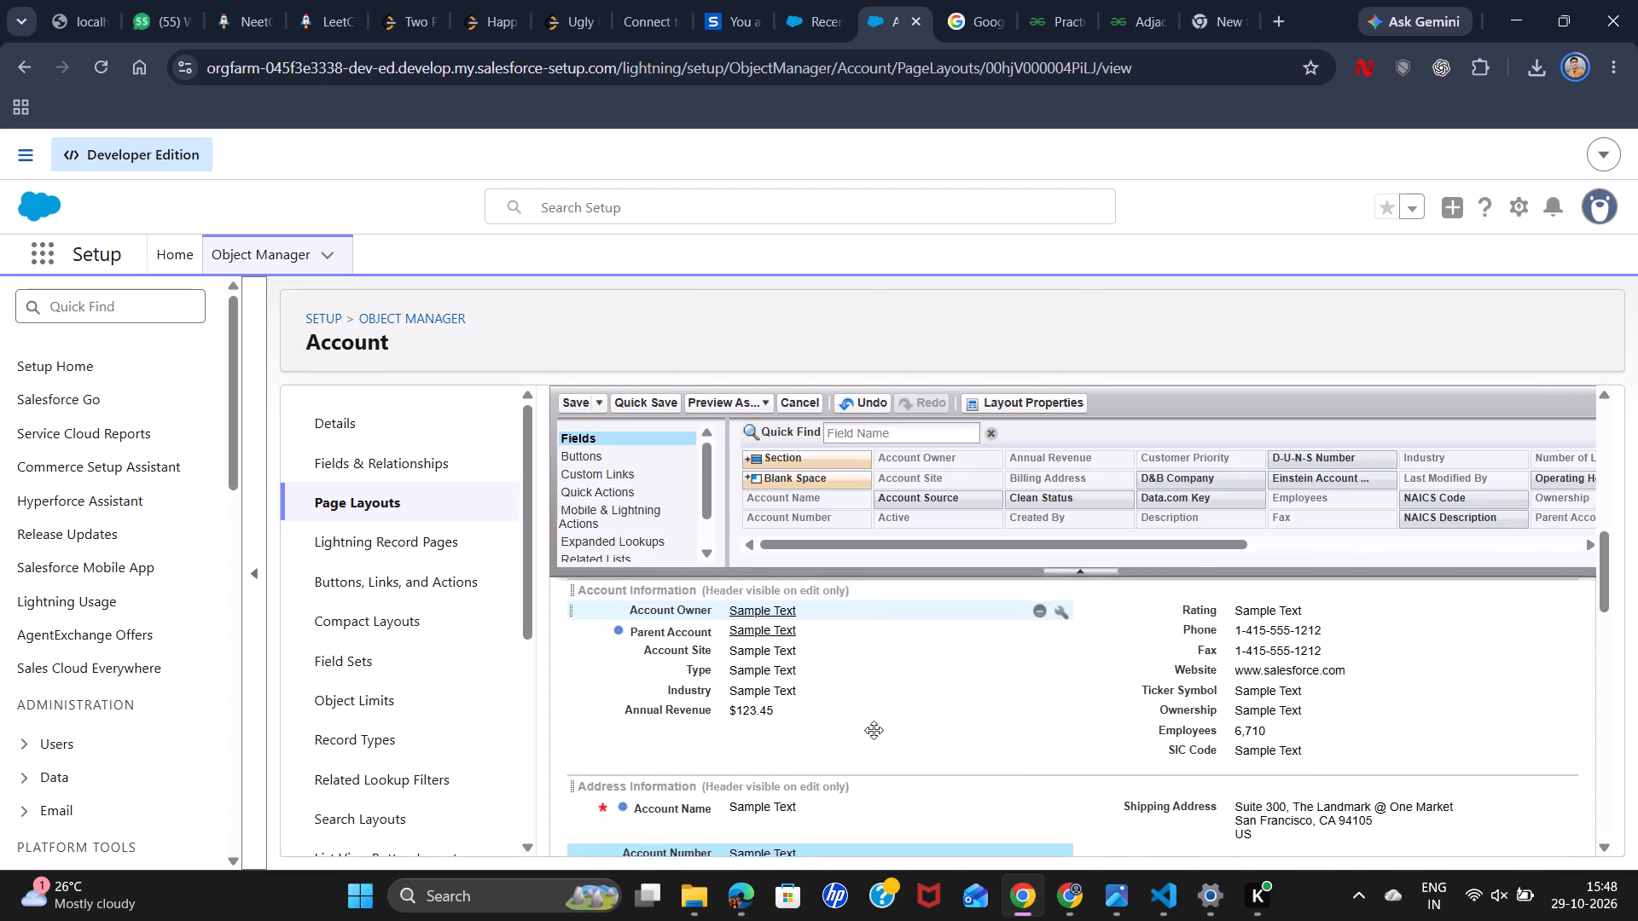
{"action": "scroll", "coordinate": [874, 730], "scroll_direction": "down", "scroll_amount": 1}
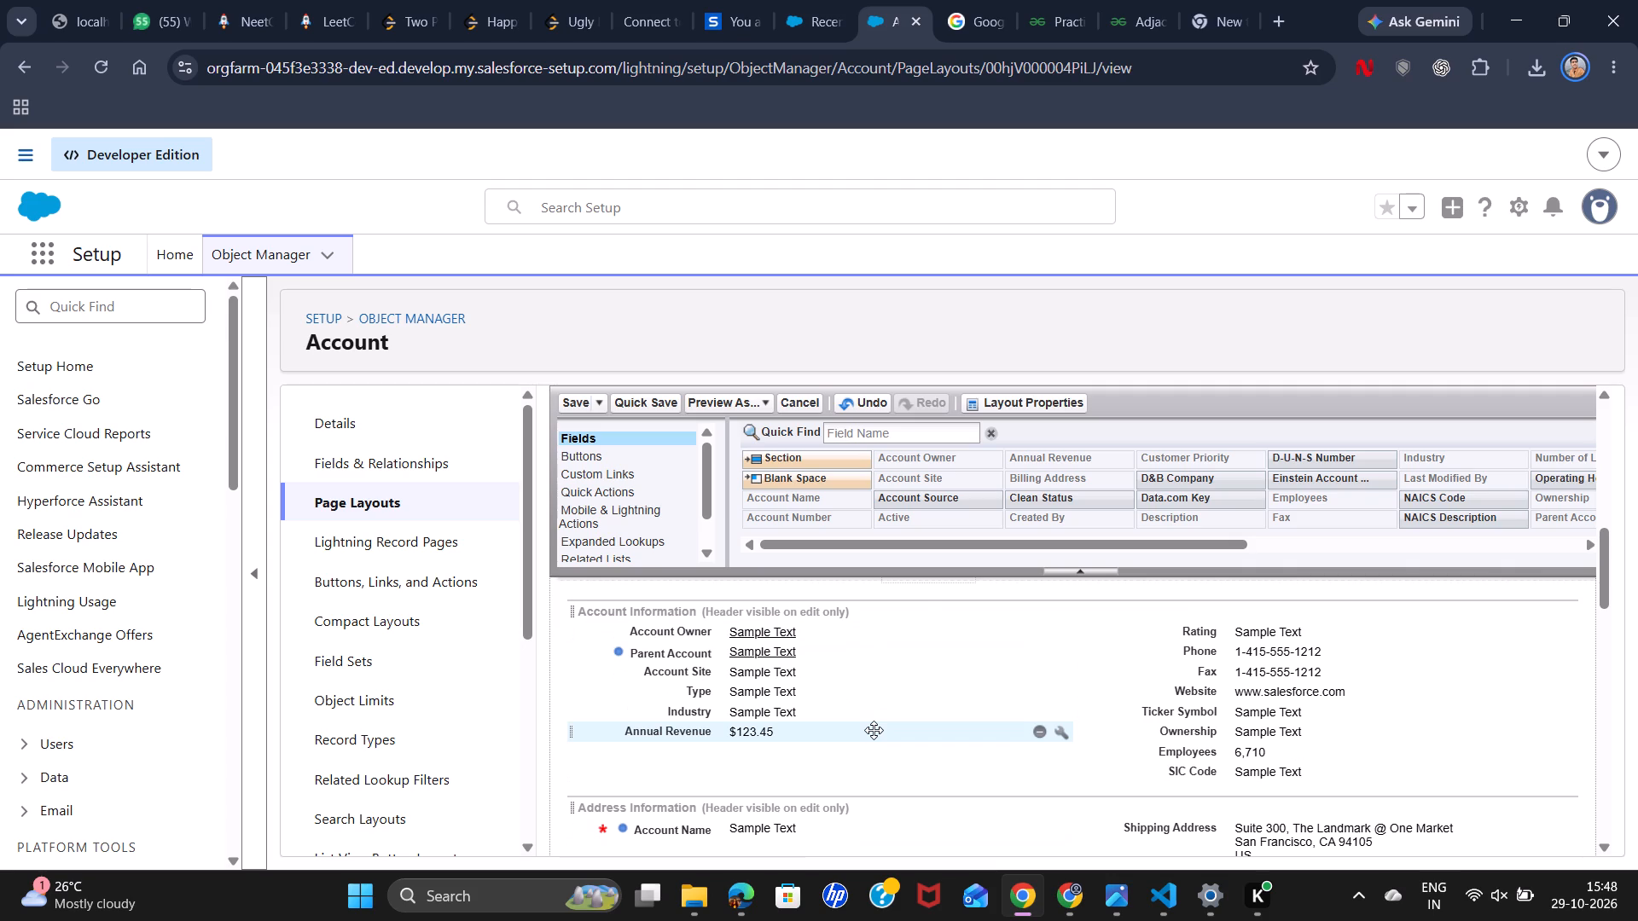
{"action": "left_click_drag", "start_coordinate": [703, 692], "coordinate": [721, 845]}
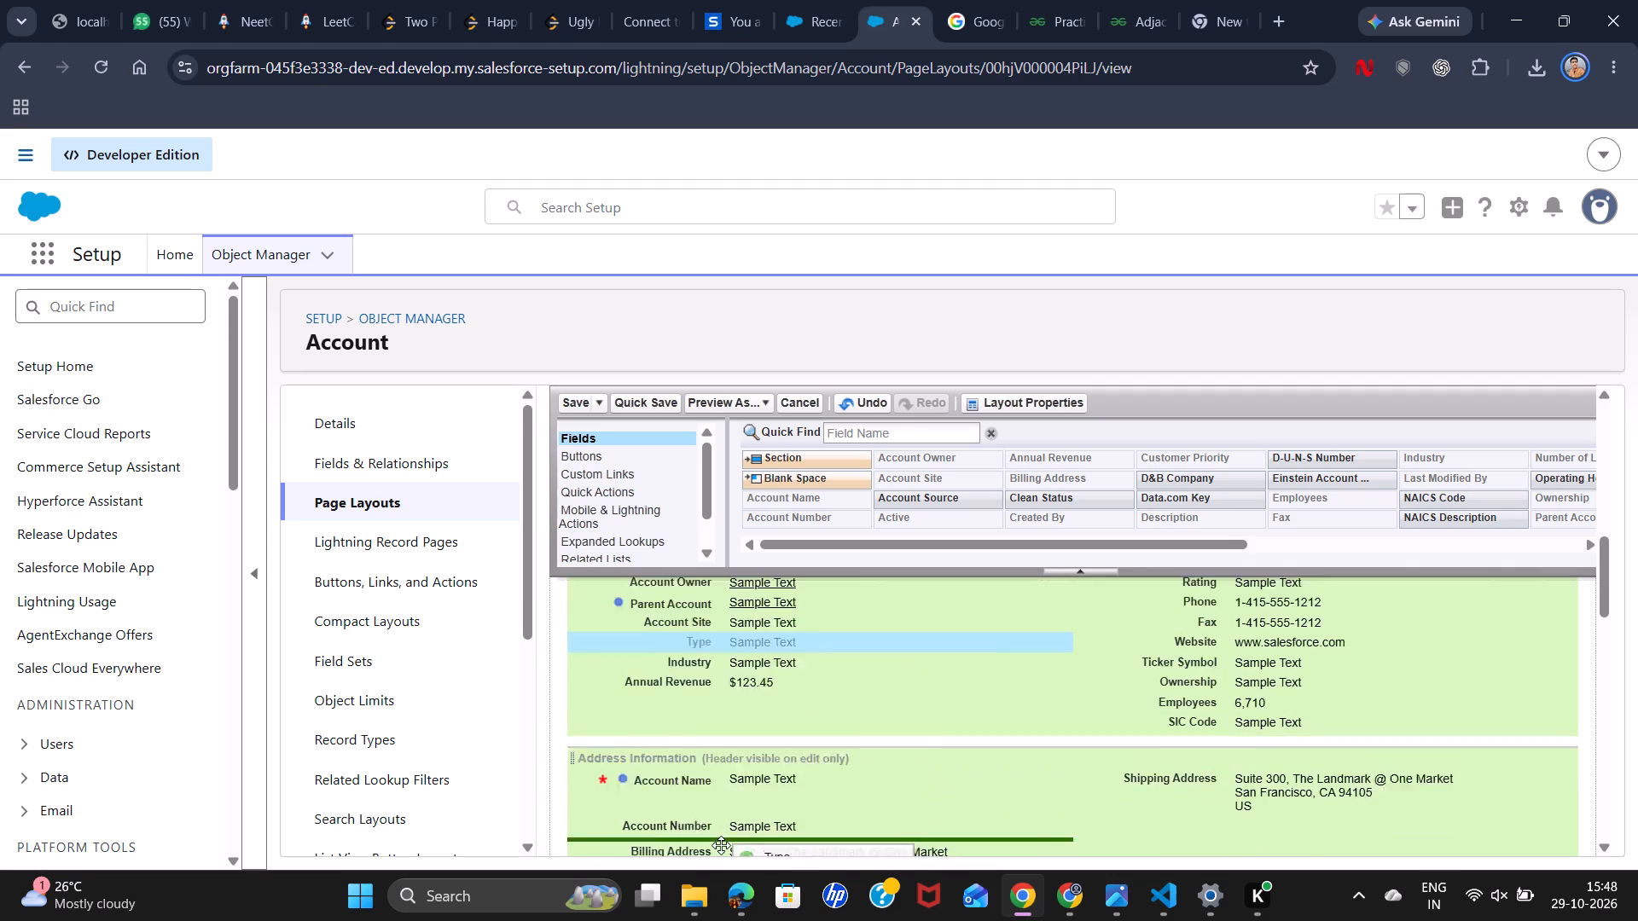
{"action": "left_click_drag", "start_coordinate": [721, 845], "coordinate": [682, 736]}
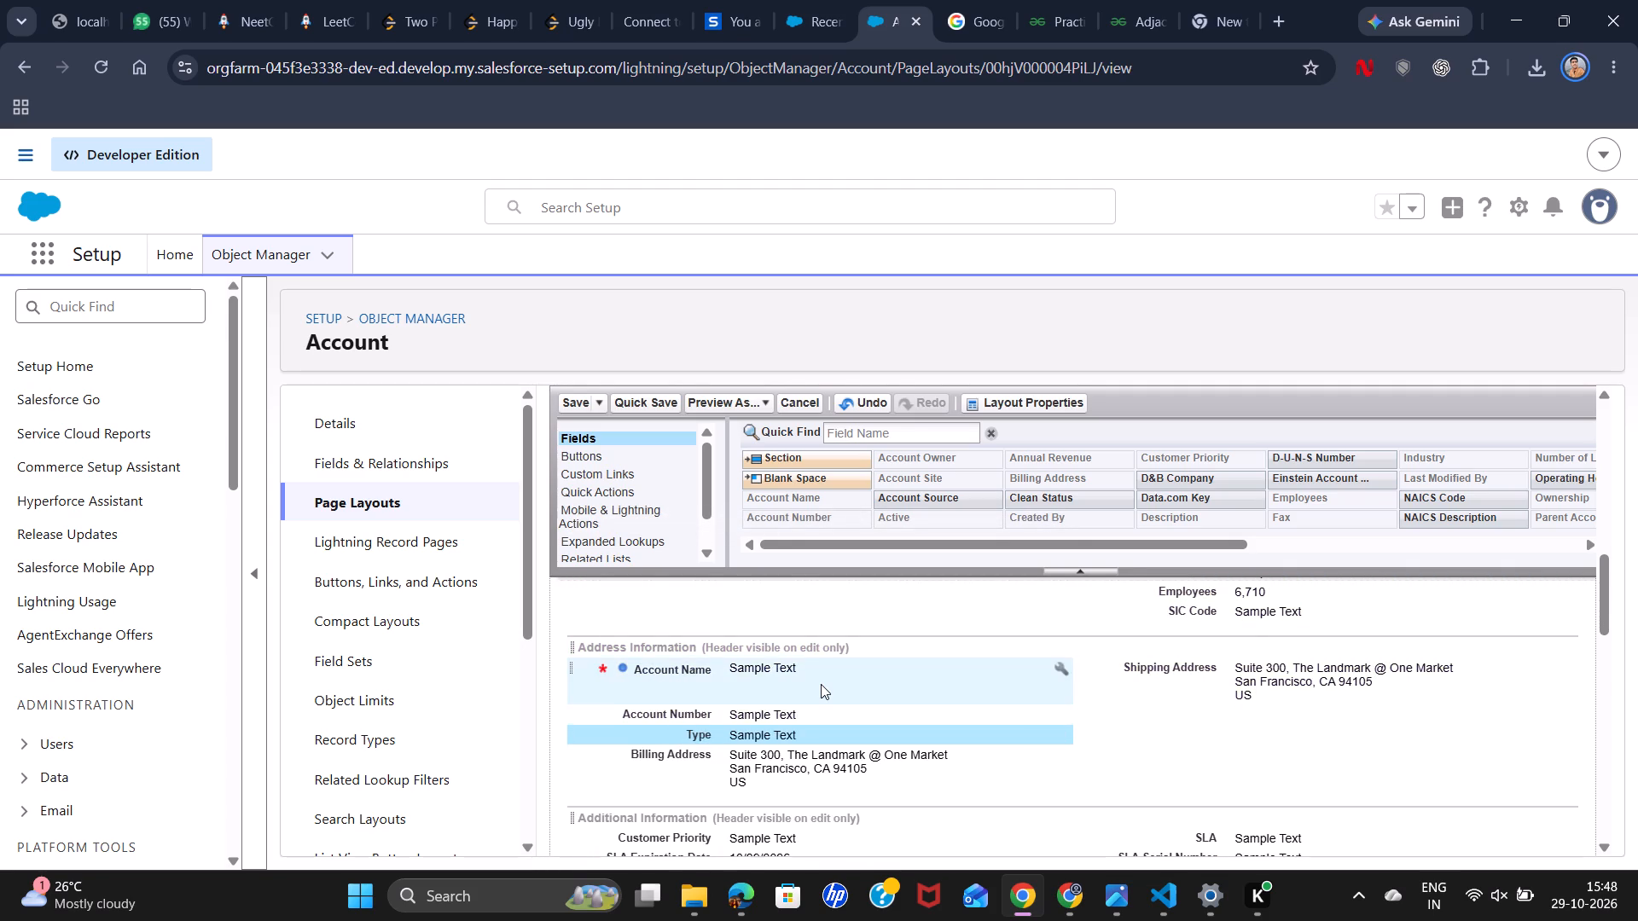
Move the Industry and Ownership fields from Account Information into Address Information, between Type and Billing Address.
{"action": "scroll", "coordinate": [821, 684], "scroll_direction": "up", "scroll_amount": 3}
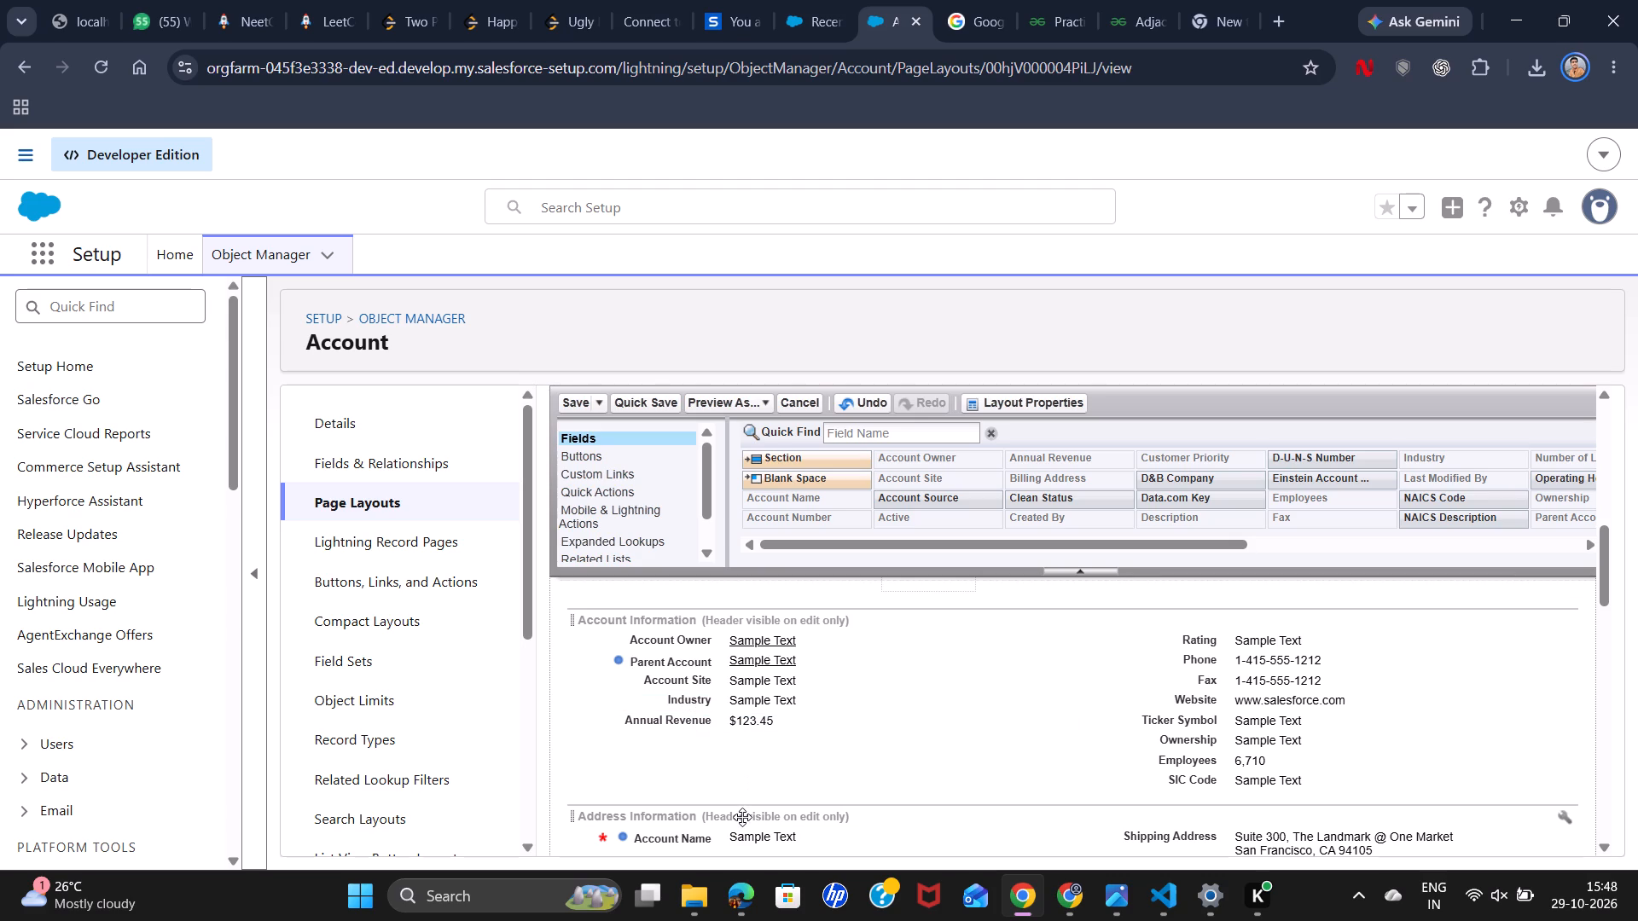
{"action": "left_click_drag", "start_coordinate": [687, 696], "coordinate": [744, 863]}
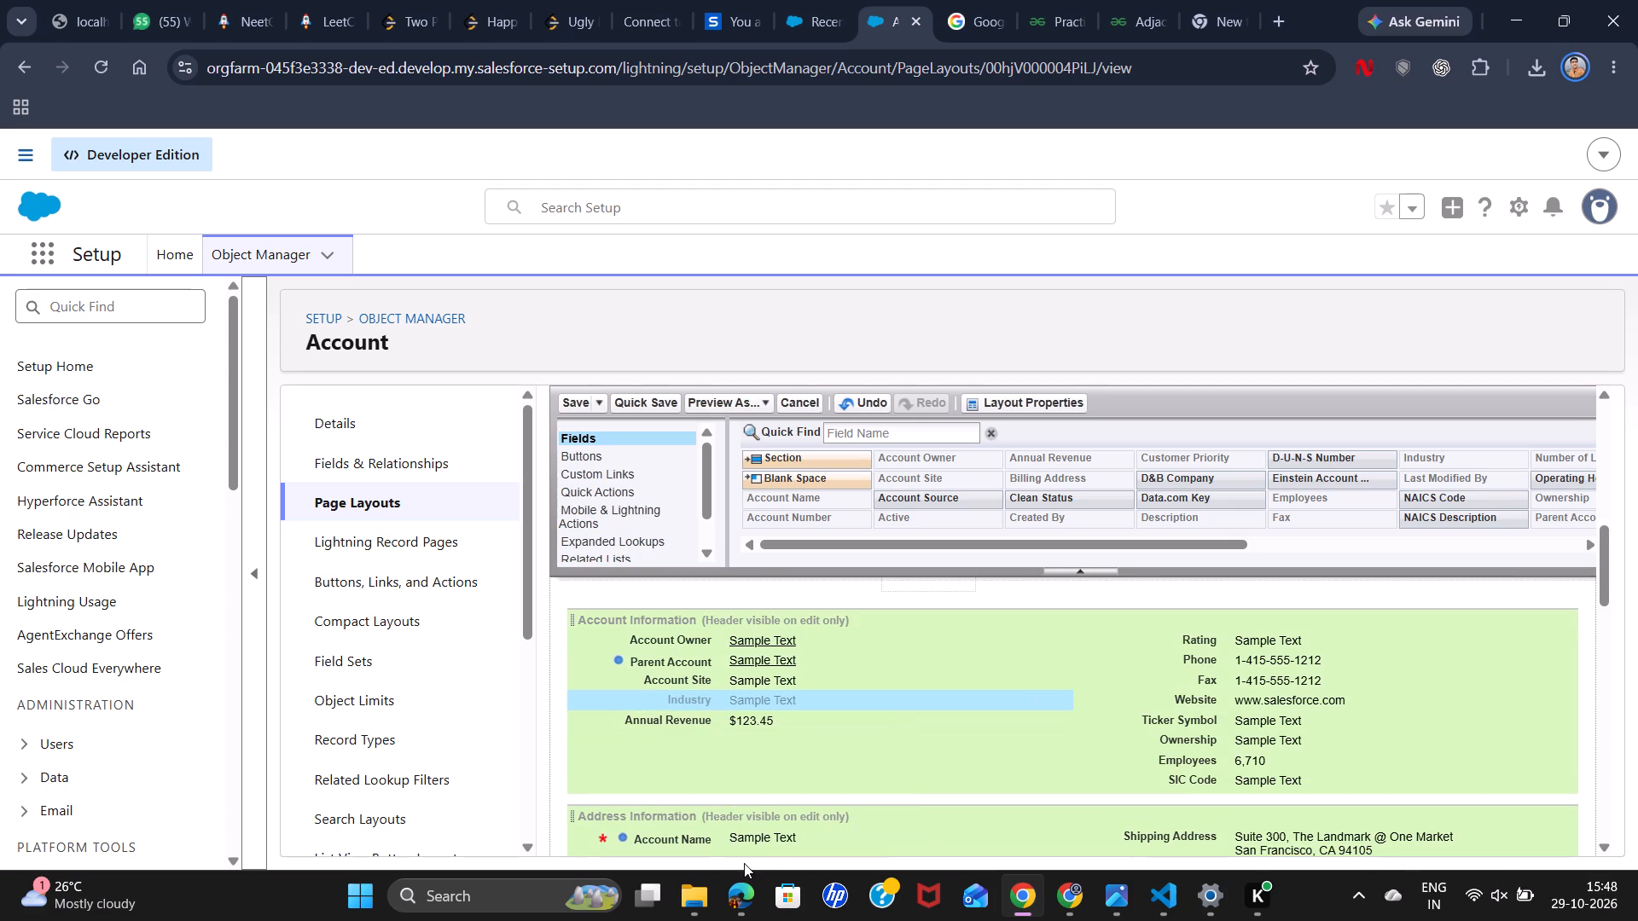
{"action": "left_click_drag", "start_coordinate": [744, 863], "coordinate": [700, 762]}
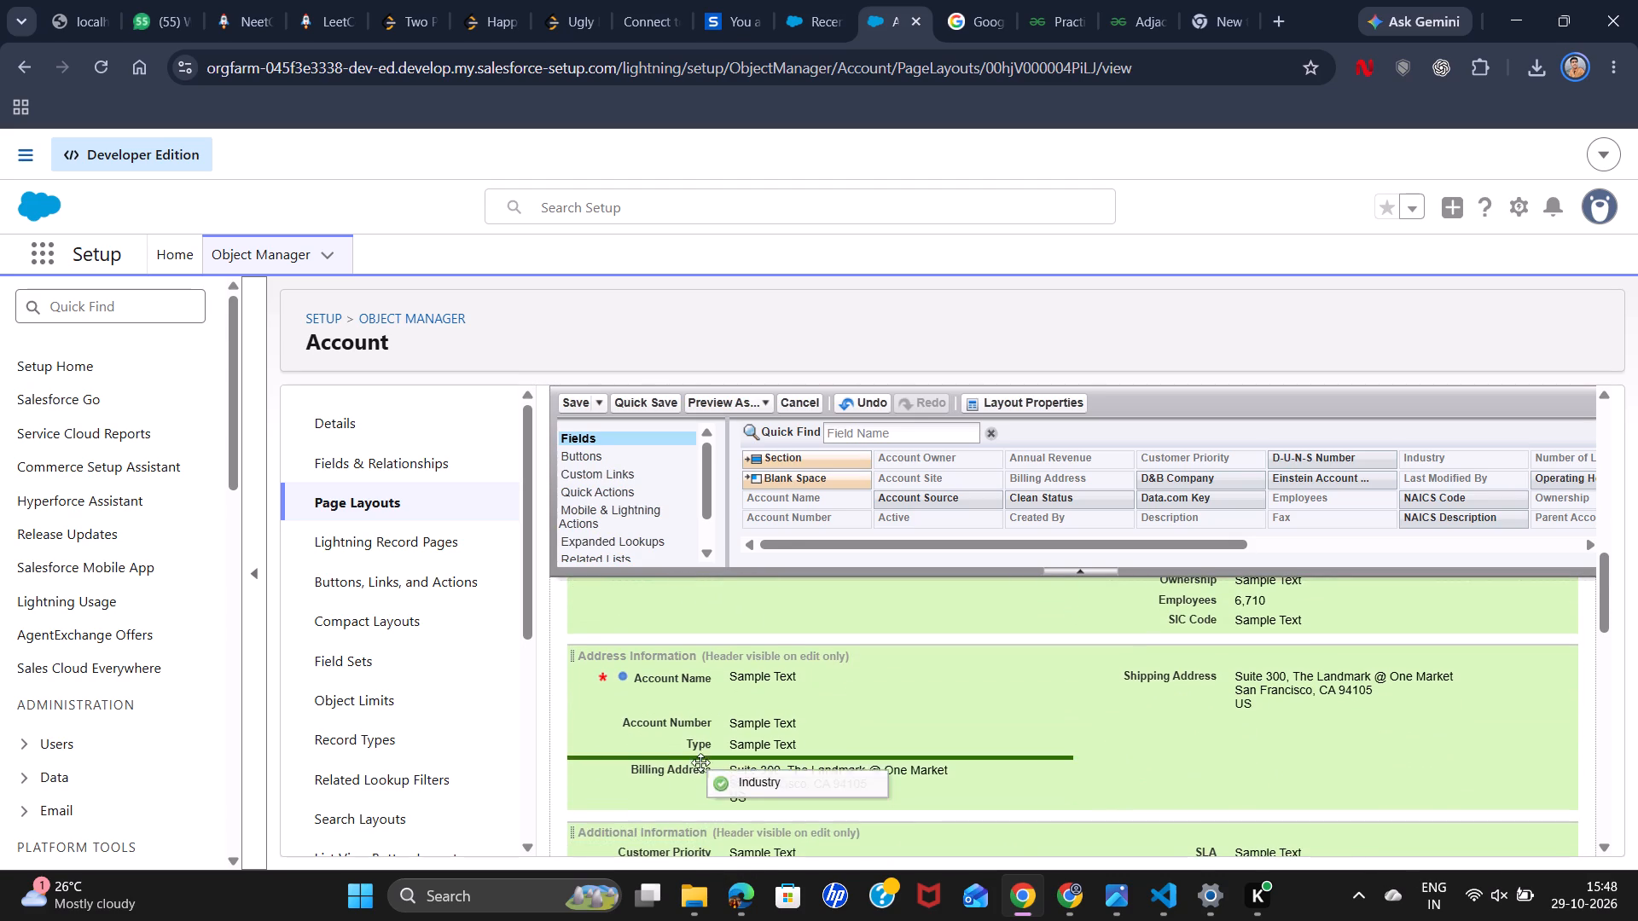
{"action": "left_click_drag", "start_coordinate": [700, 762], "coordinate": [700, 759]}
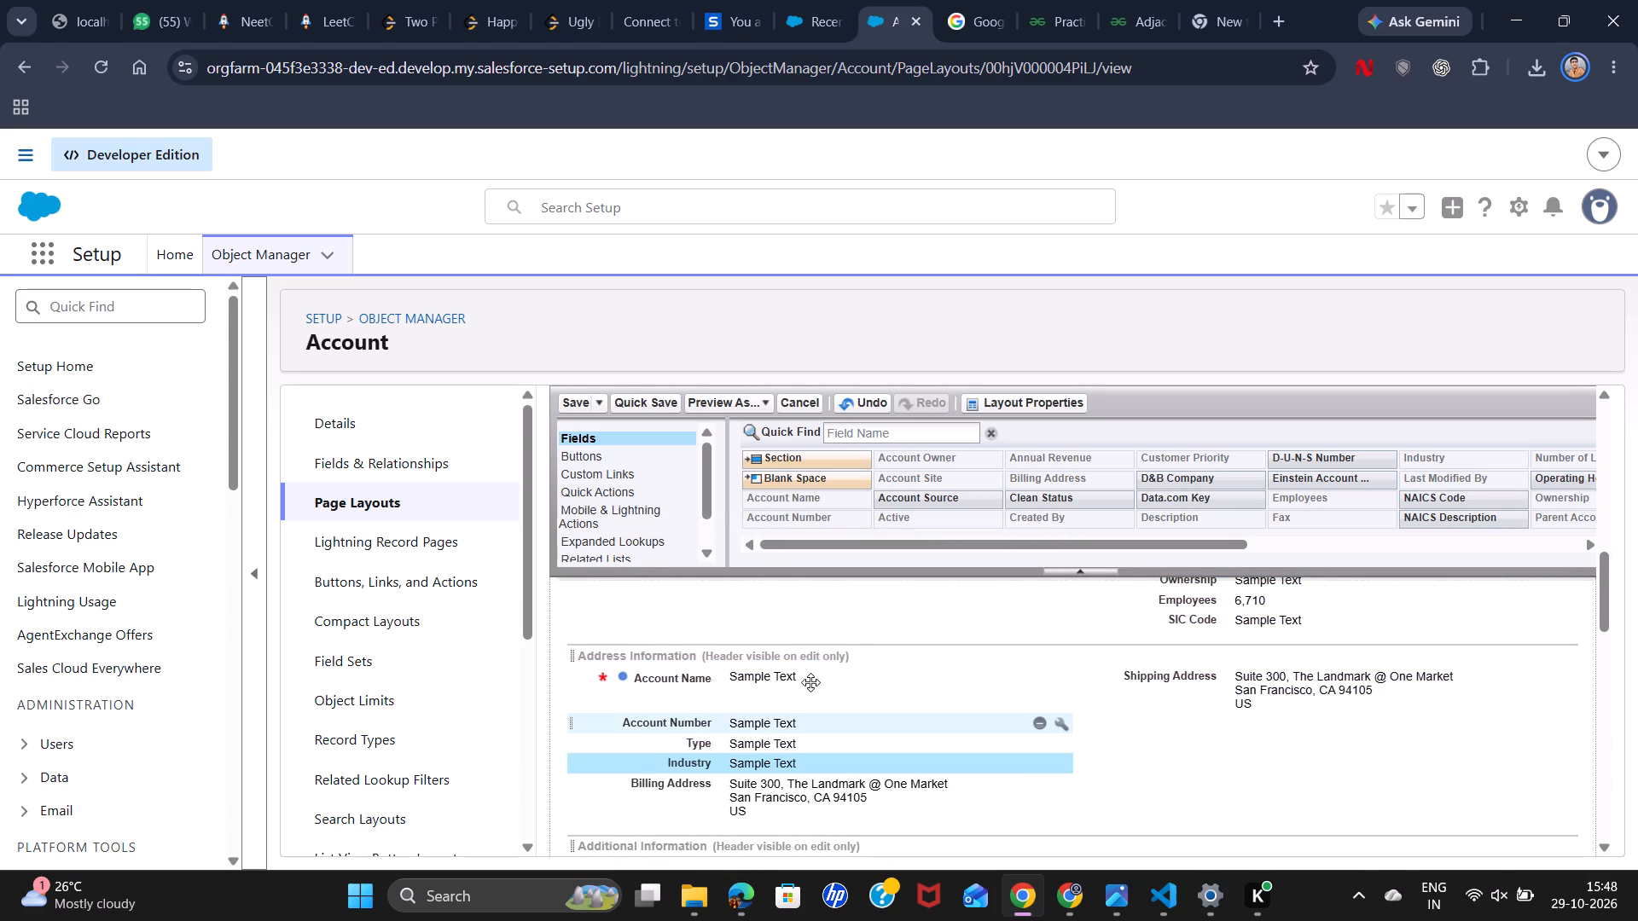
{"action": "scroll", "coordinate": [810, 682], "scroll_direction": "up", "scroll_amount": 2}
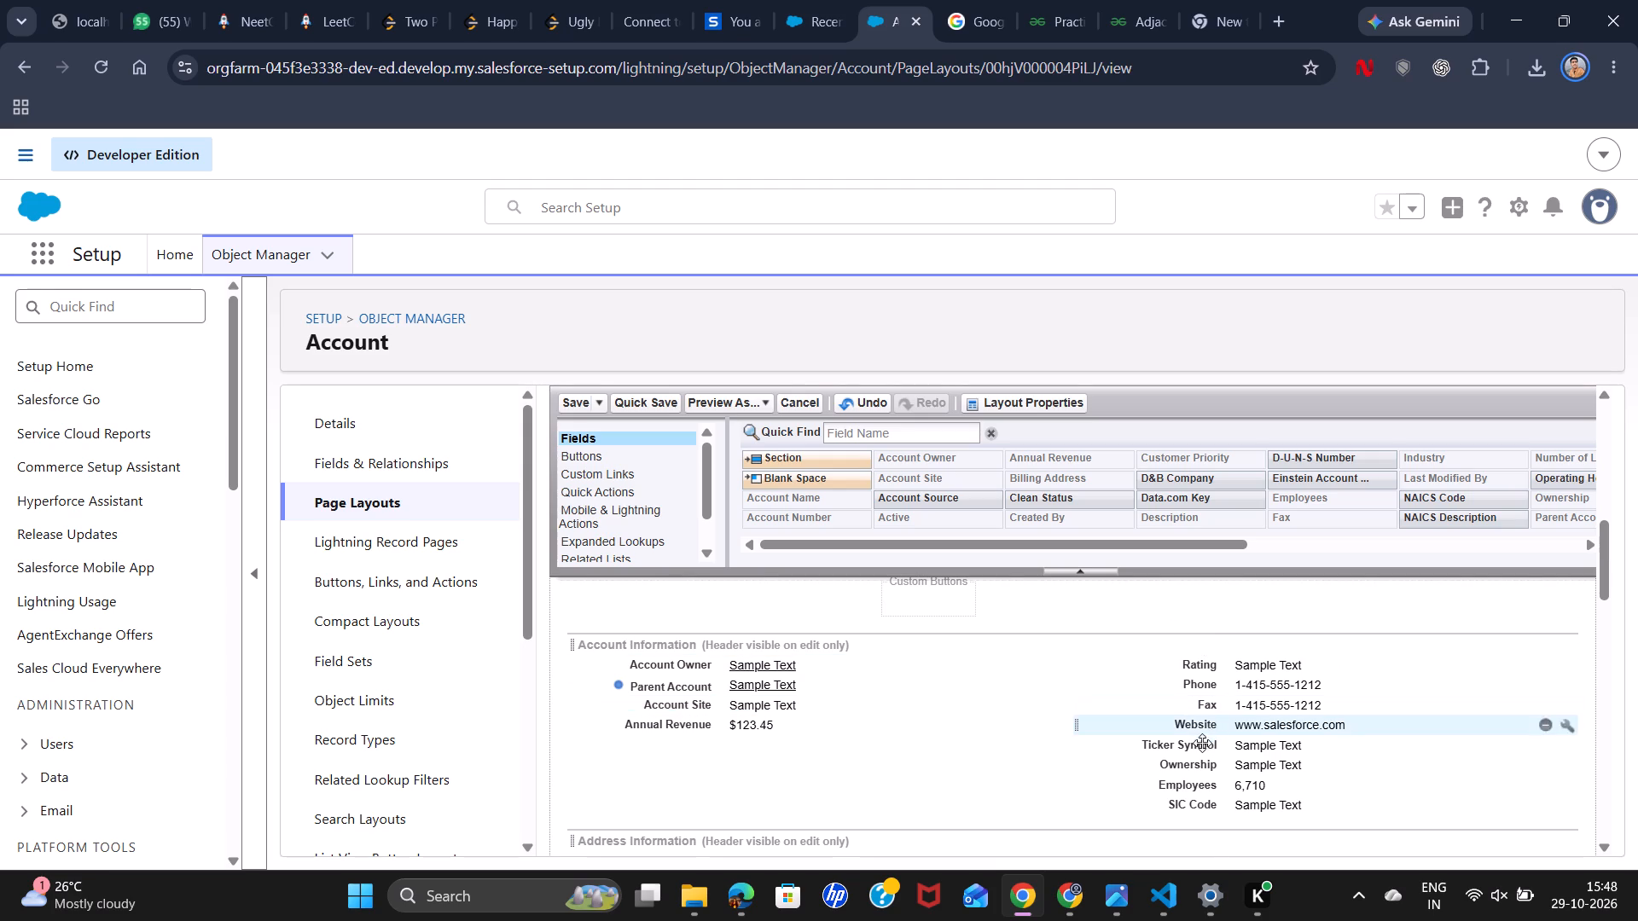
{"action": "left_click_drag", "start_coordinate": [1182, 762], "coordinate": [936, 820]}
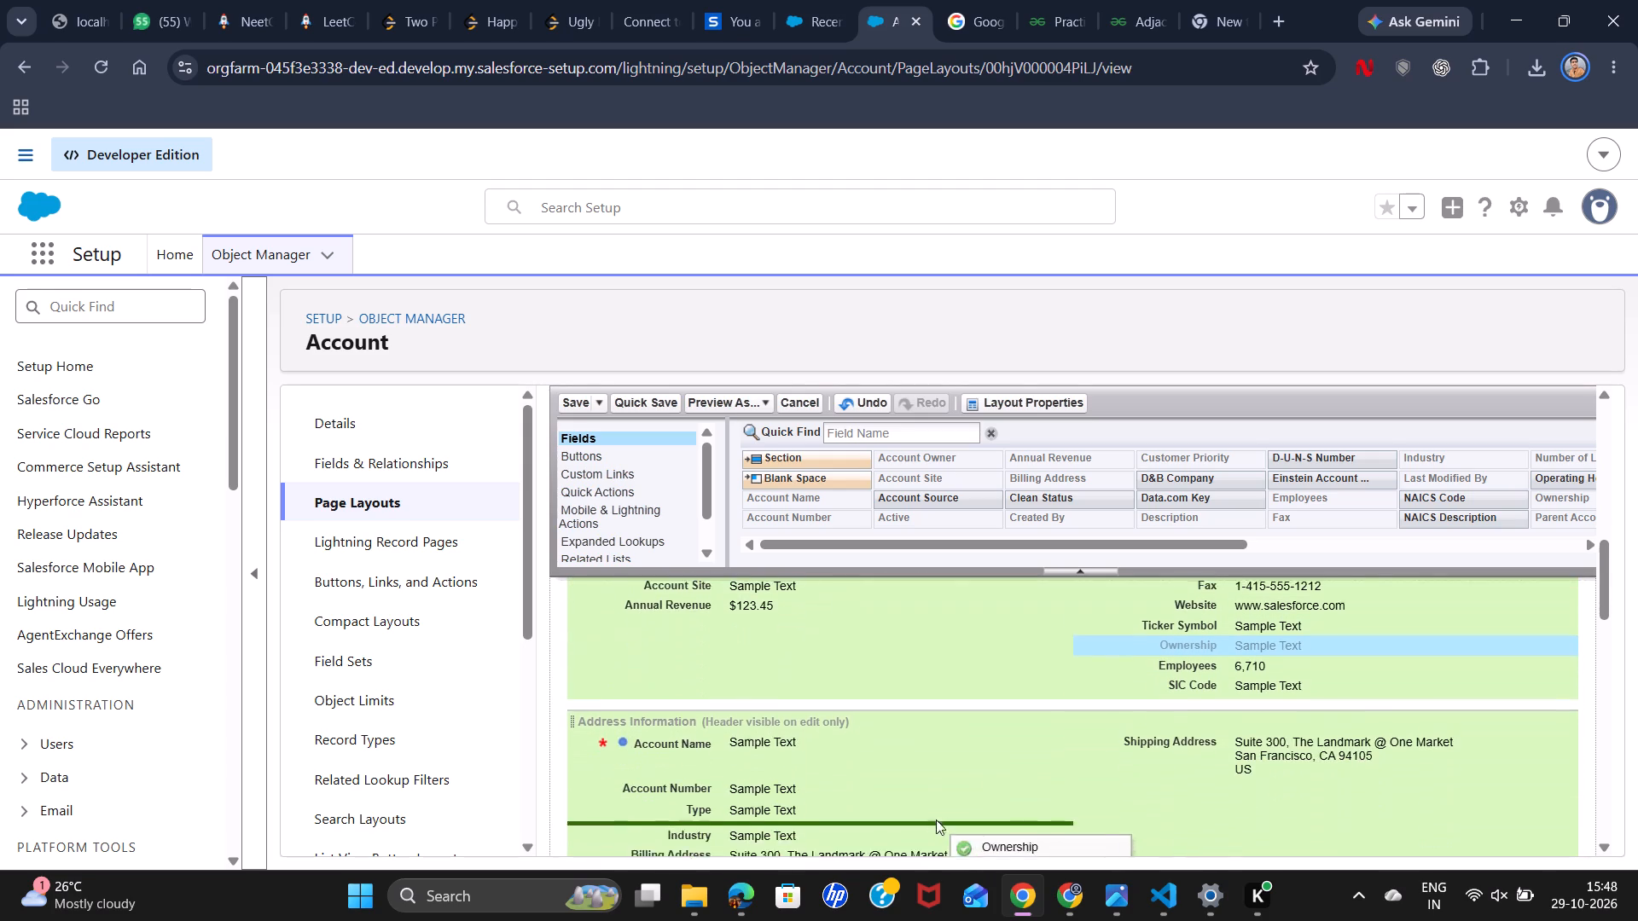
{"action": "left_click_drag", "start_coordinate": [936, 820], "coordinate": [790, 791]}
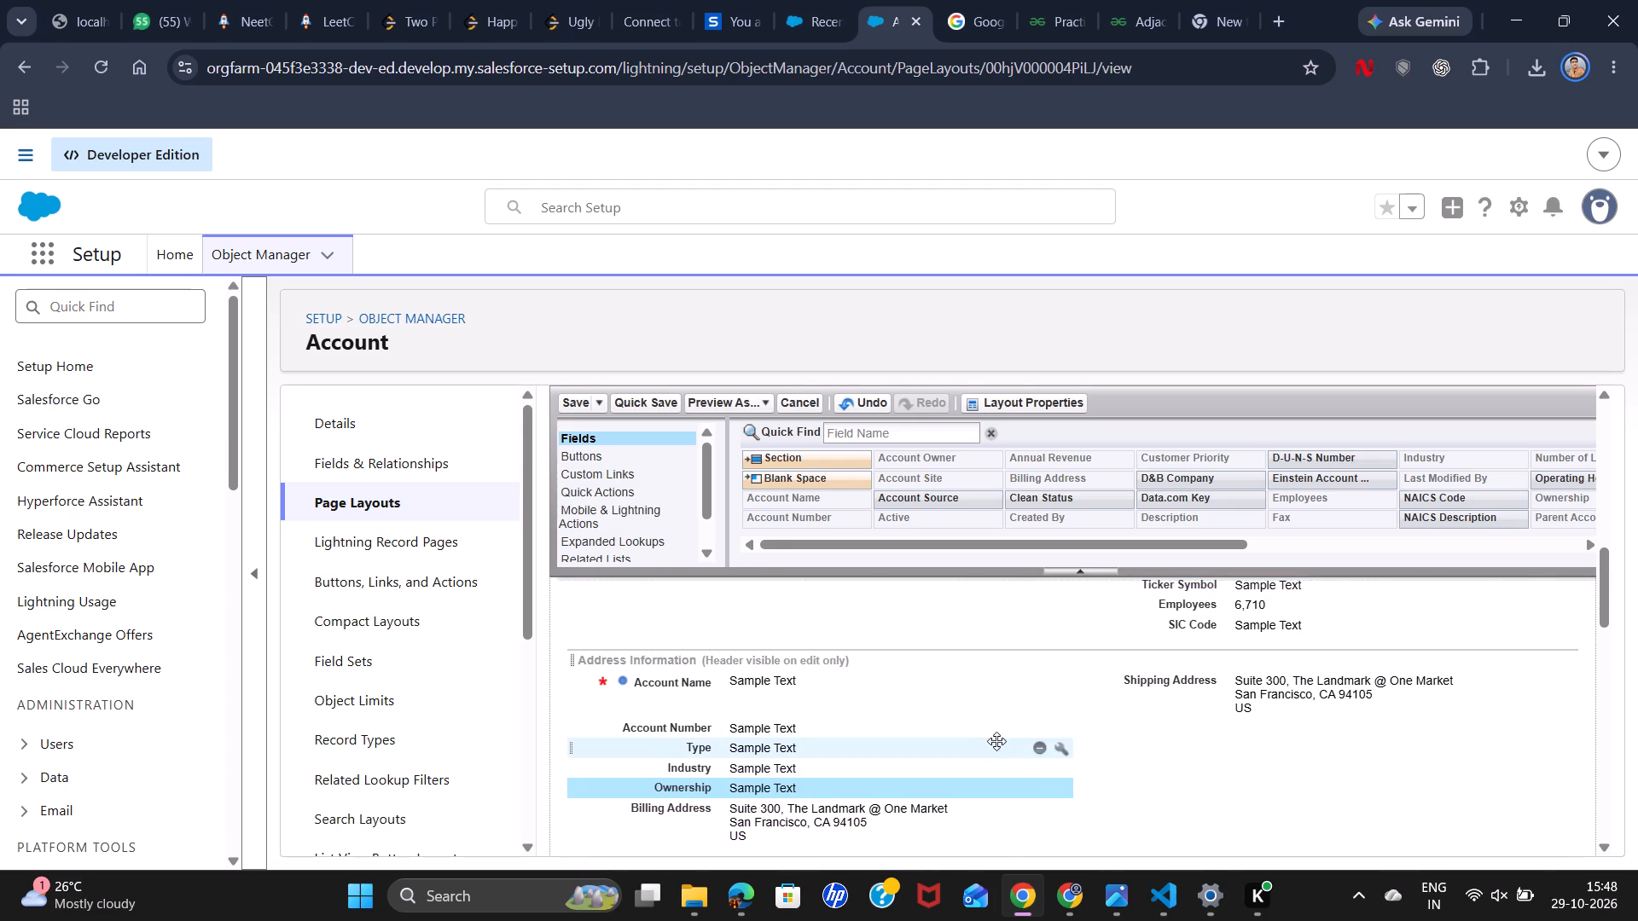
Review the layout's other sections, from Additional Information through Custom Links, and the Account Detail buttons.
{"action": "scroll", "coordinate": [967, 692], "scroll_direction": "down", "scroll_amount": 1}
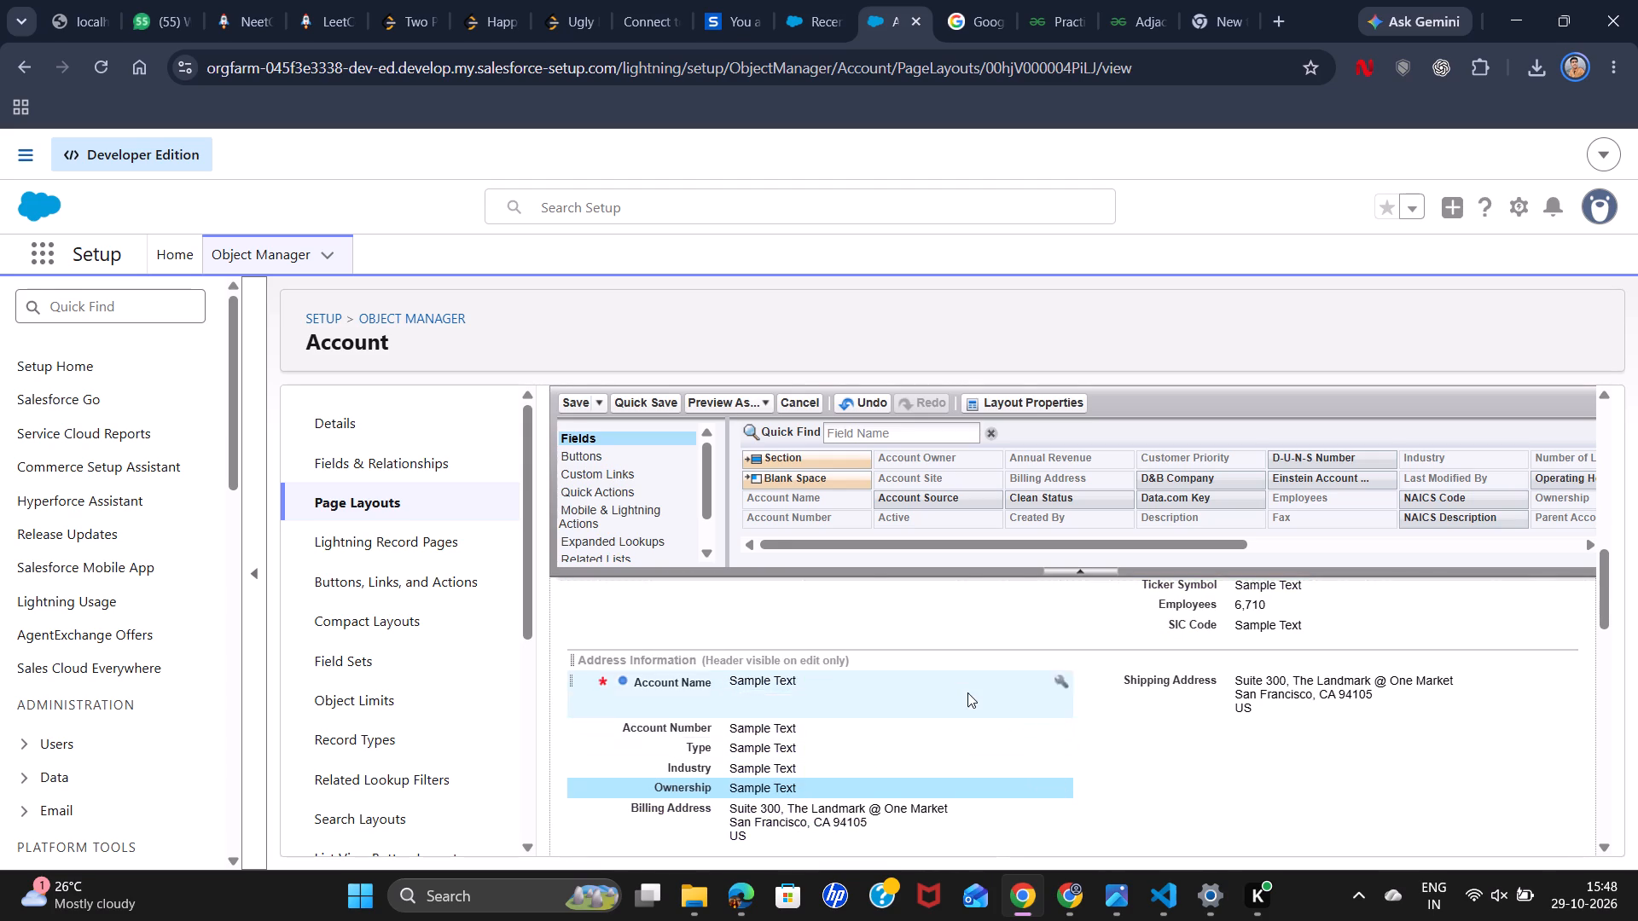
{"action": "scroll", "coordinate": [967, 692], "scroll_direction": "down", "scroll_amount": 2}
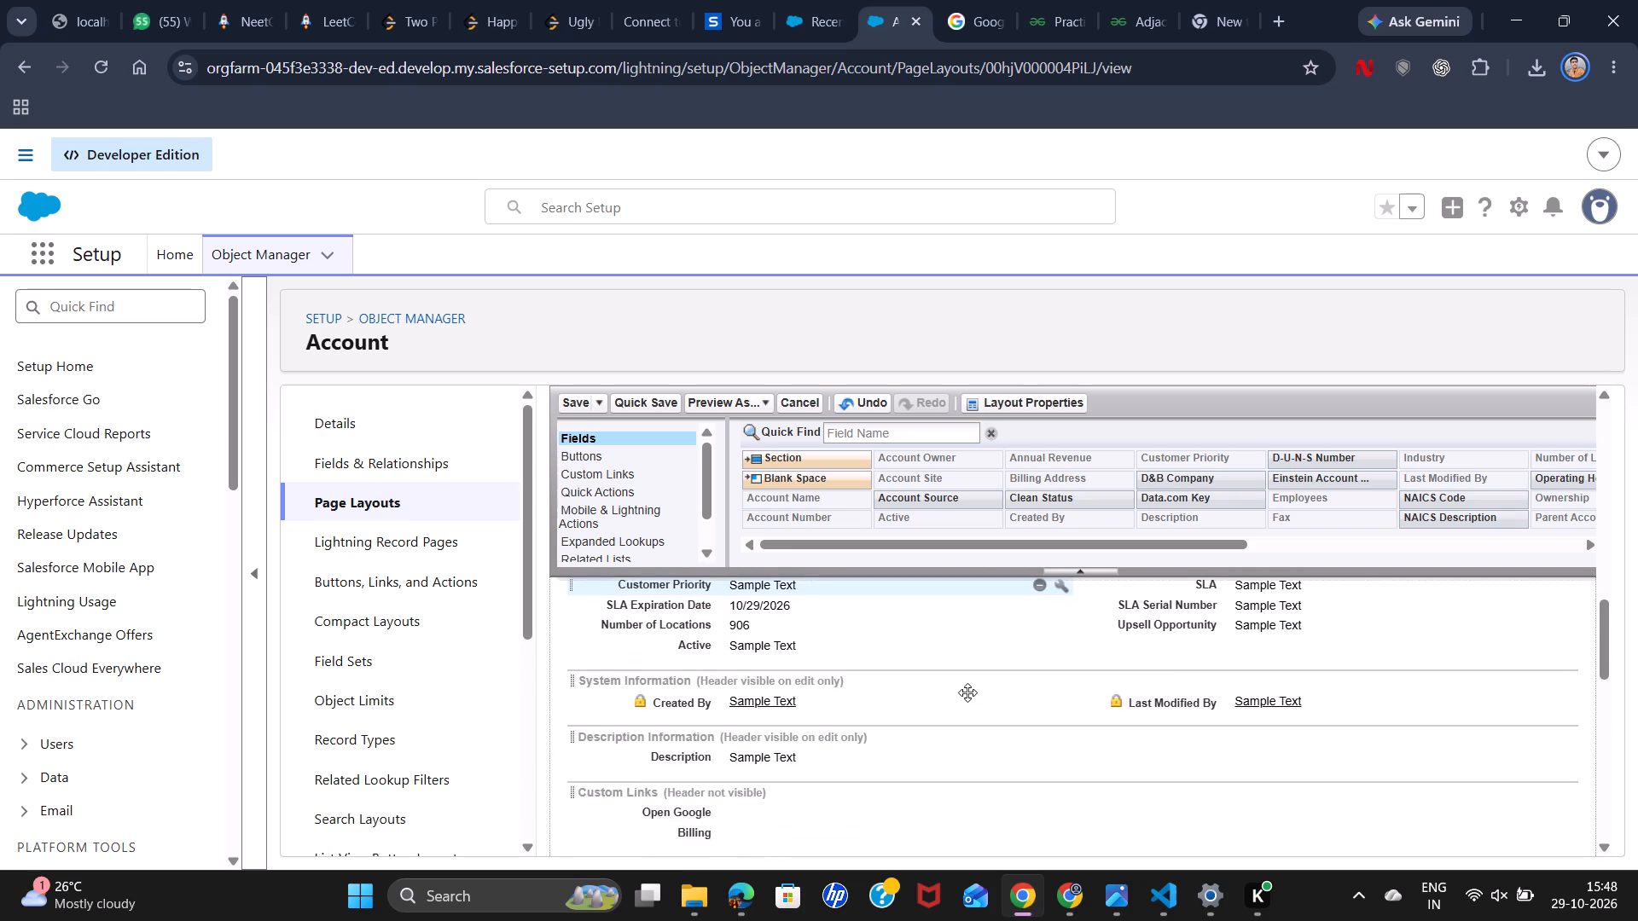
{"action": "scroll", "coordinate": [967, 692], "scroll_direction": "down", "scroll_amount": 1}
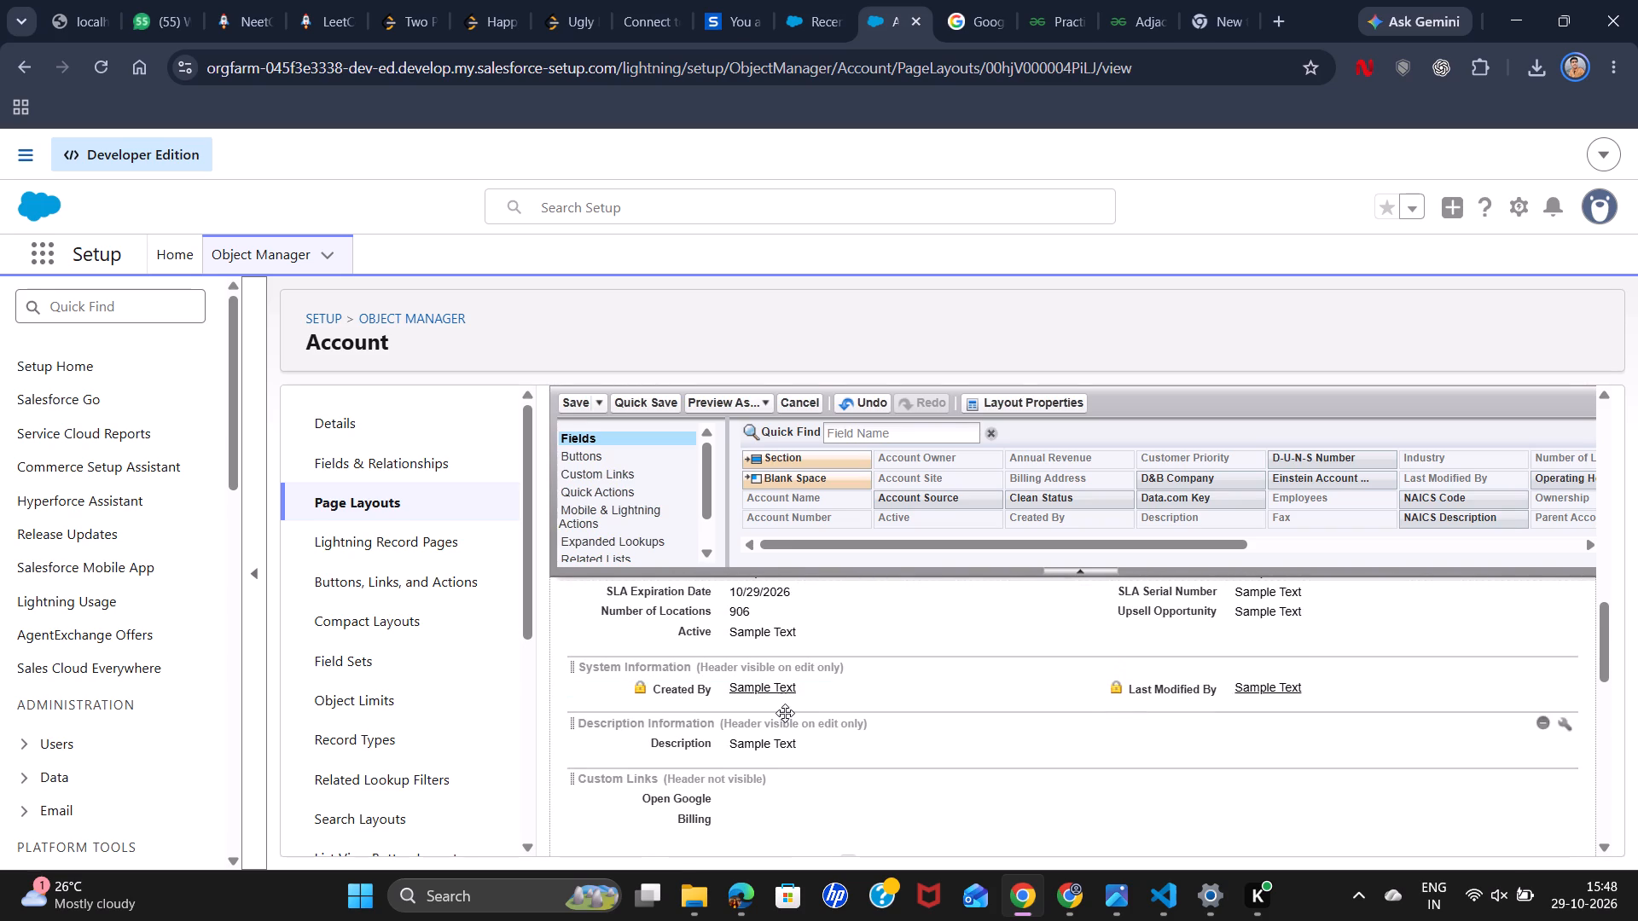
{"action": "scroll", "coordinate": [793, 784], "scroll_direction": "up", "scroll_amount": 4}
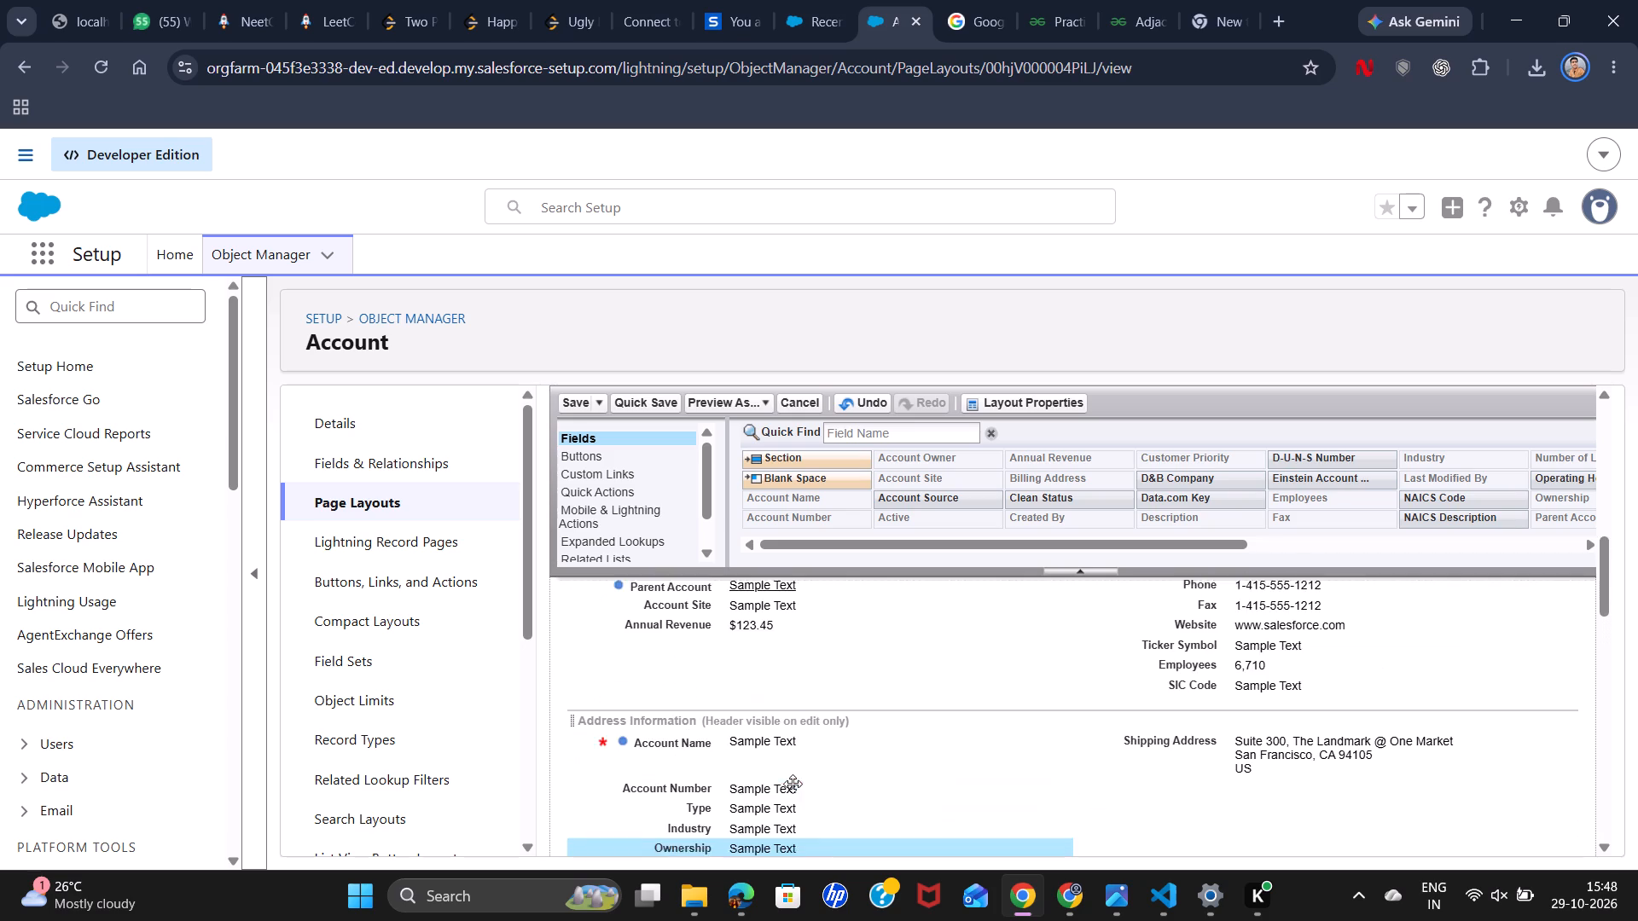
{"action": "scroll", "coordinate": [793, 784], "scroll_direction": "up", "scroll_amount": 4}
{"action": "scroll", "coordinate": [793, 784], "scroll_direction": "down", "scroll_amount": 1}
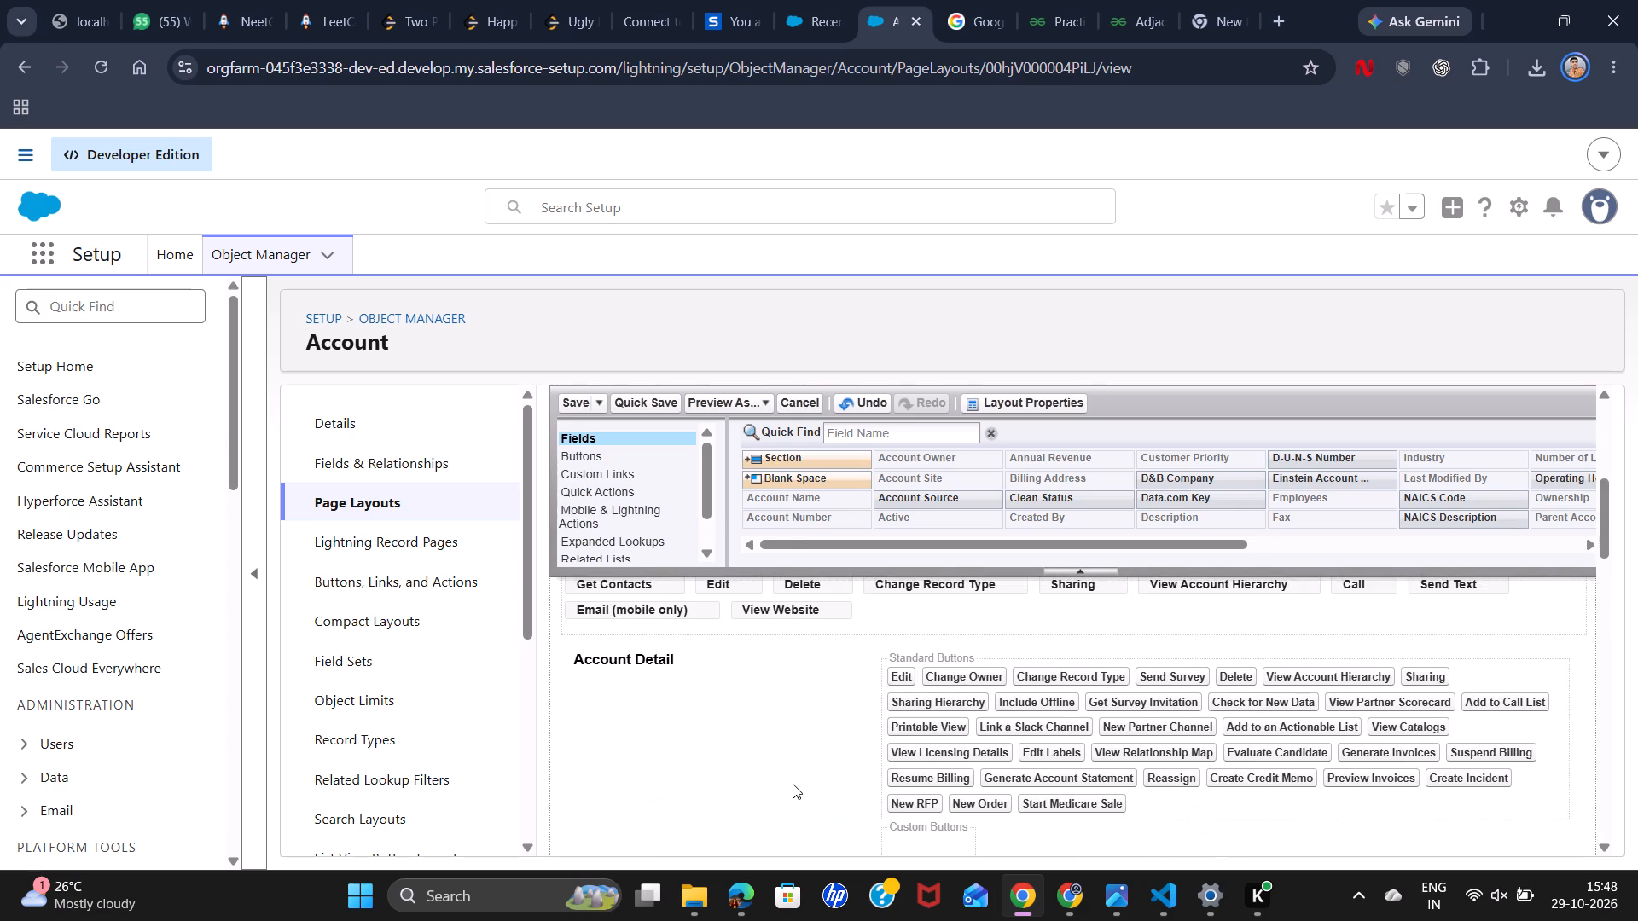
Remove the Account Owner, Account Site and Annual Revenue fields from the Account Information section.
{"action": "scroll", "coordinate": [793, 784], "scroll_direction": "down", "scroll_amount": 1}
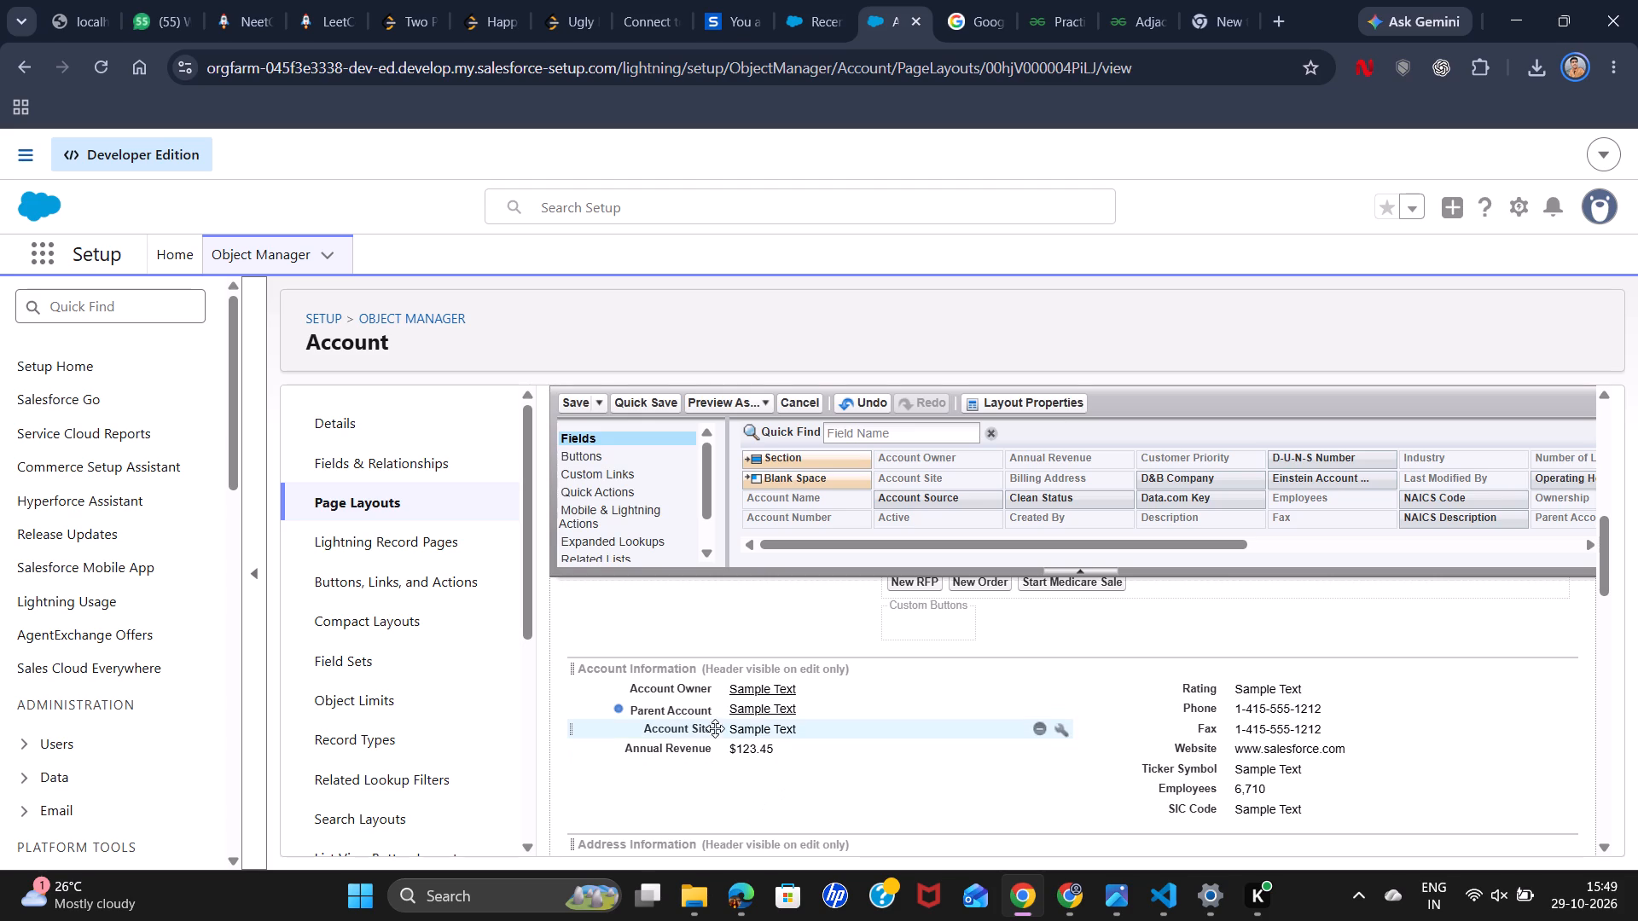
{"action": "scroll", "coordinate": [795, 694], "scroll_direction": "down", "scroll_amount": 1}
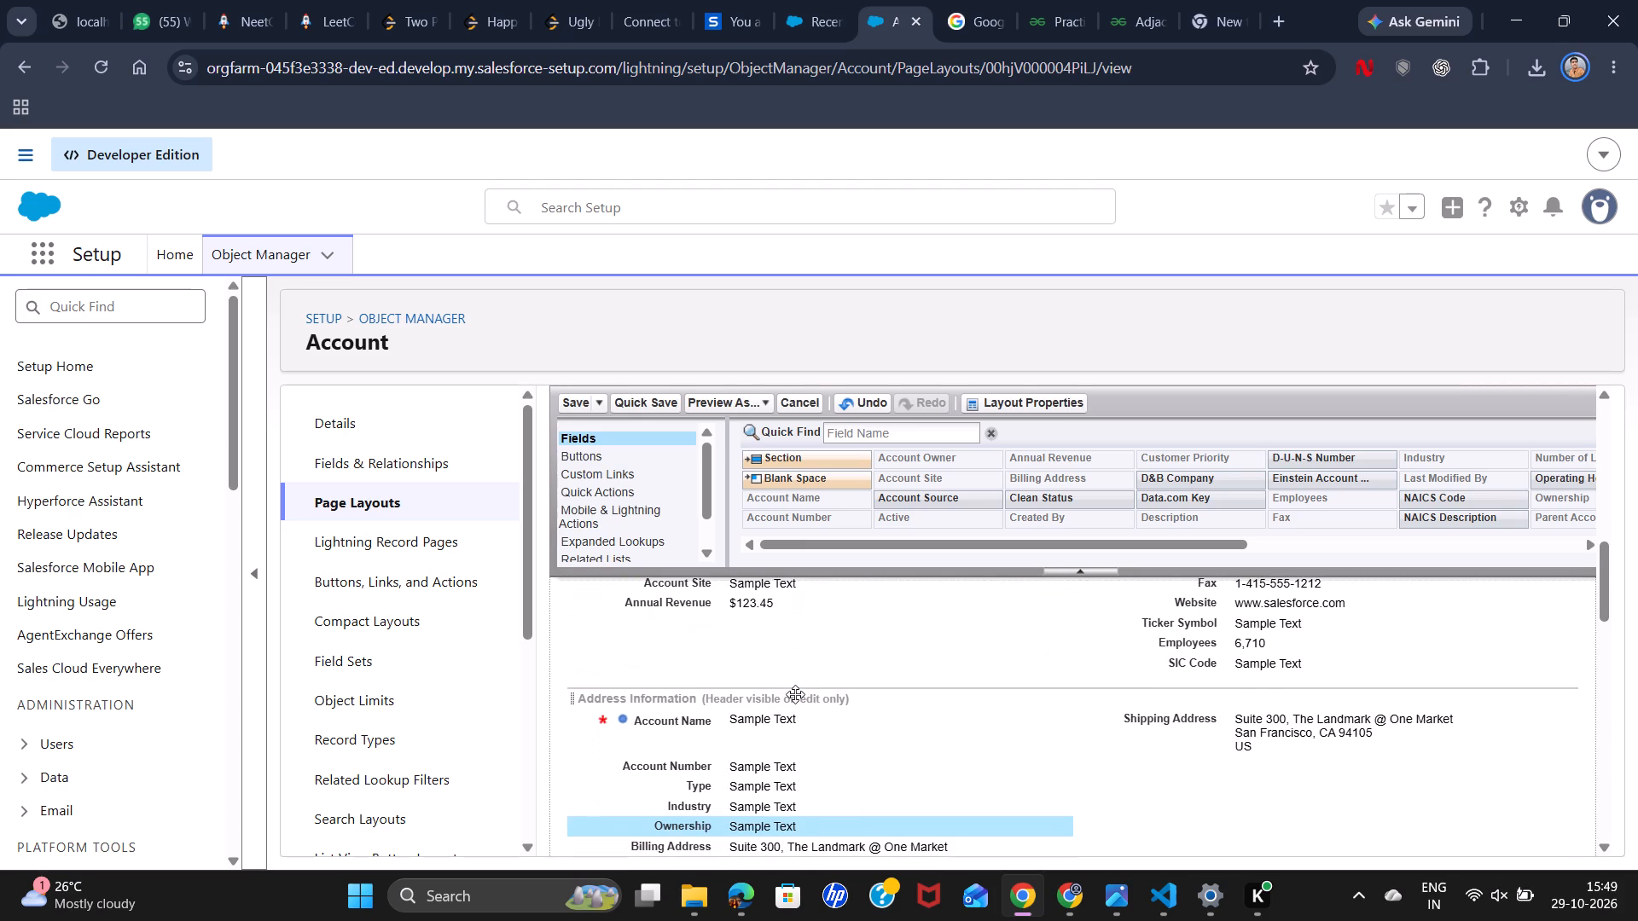
{"action": "scroll", "coordinate": [795, 694], "scroll_direction": "down", "scroll_amount": 1}
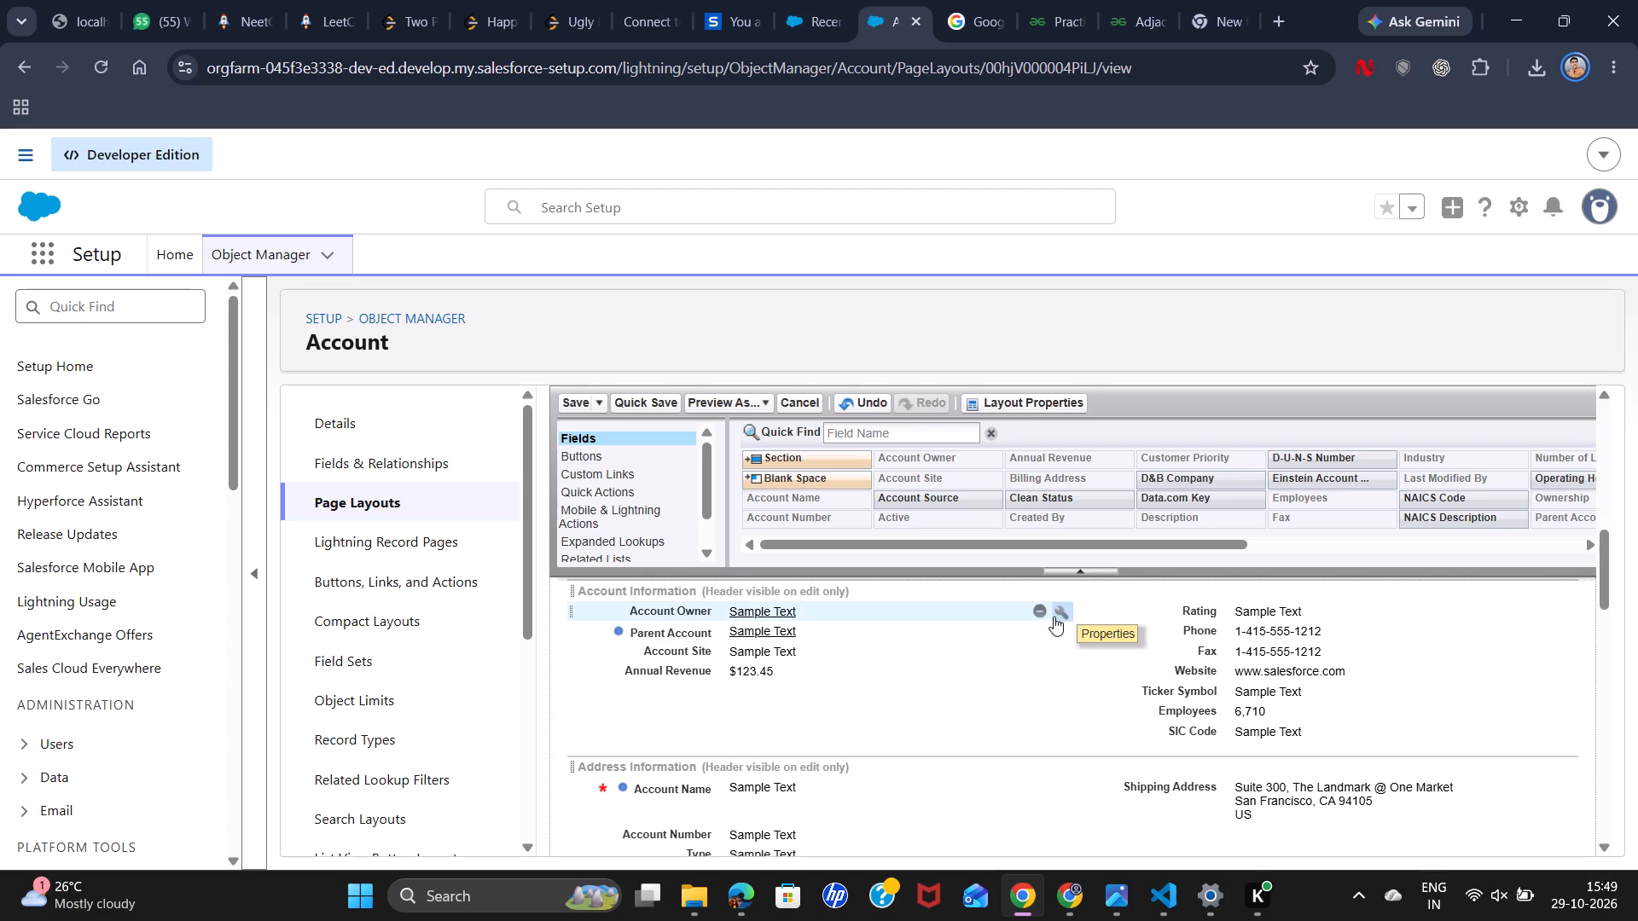
{"action": "left_click", "coordinate": [1039, 617]}
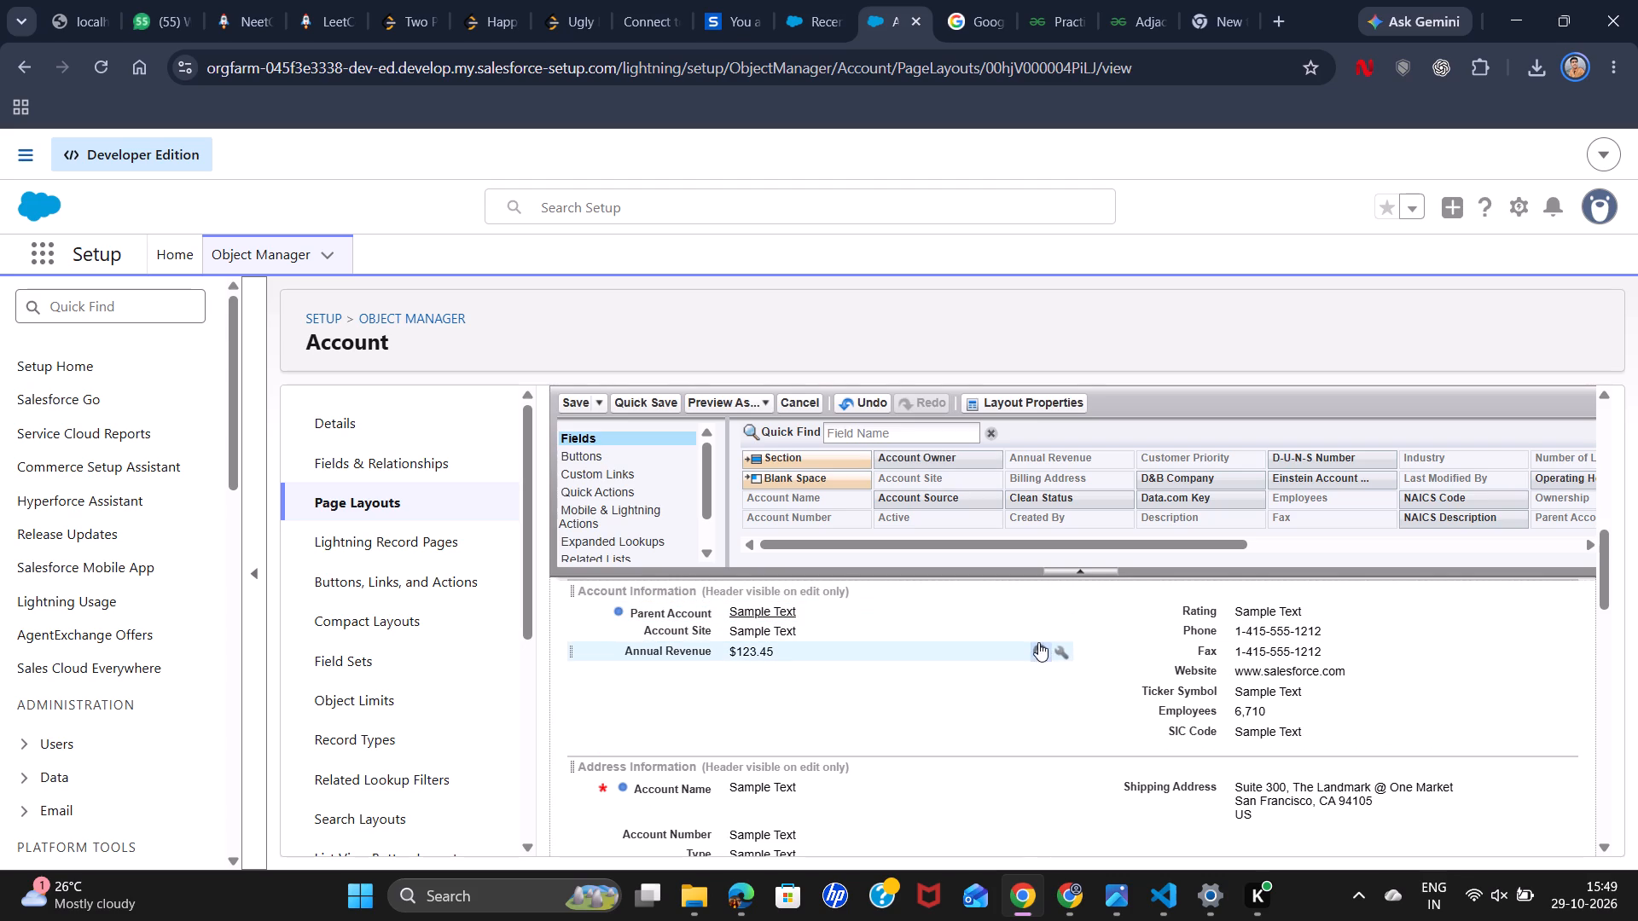
{"action": "left_click", "coordinate": [1039, 637]}
{"action": "left_click", "coordinate": [1038, 634]}
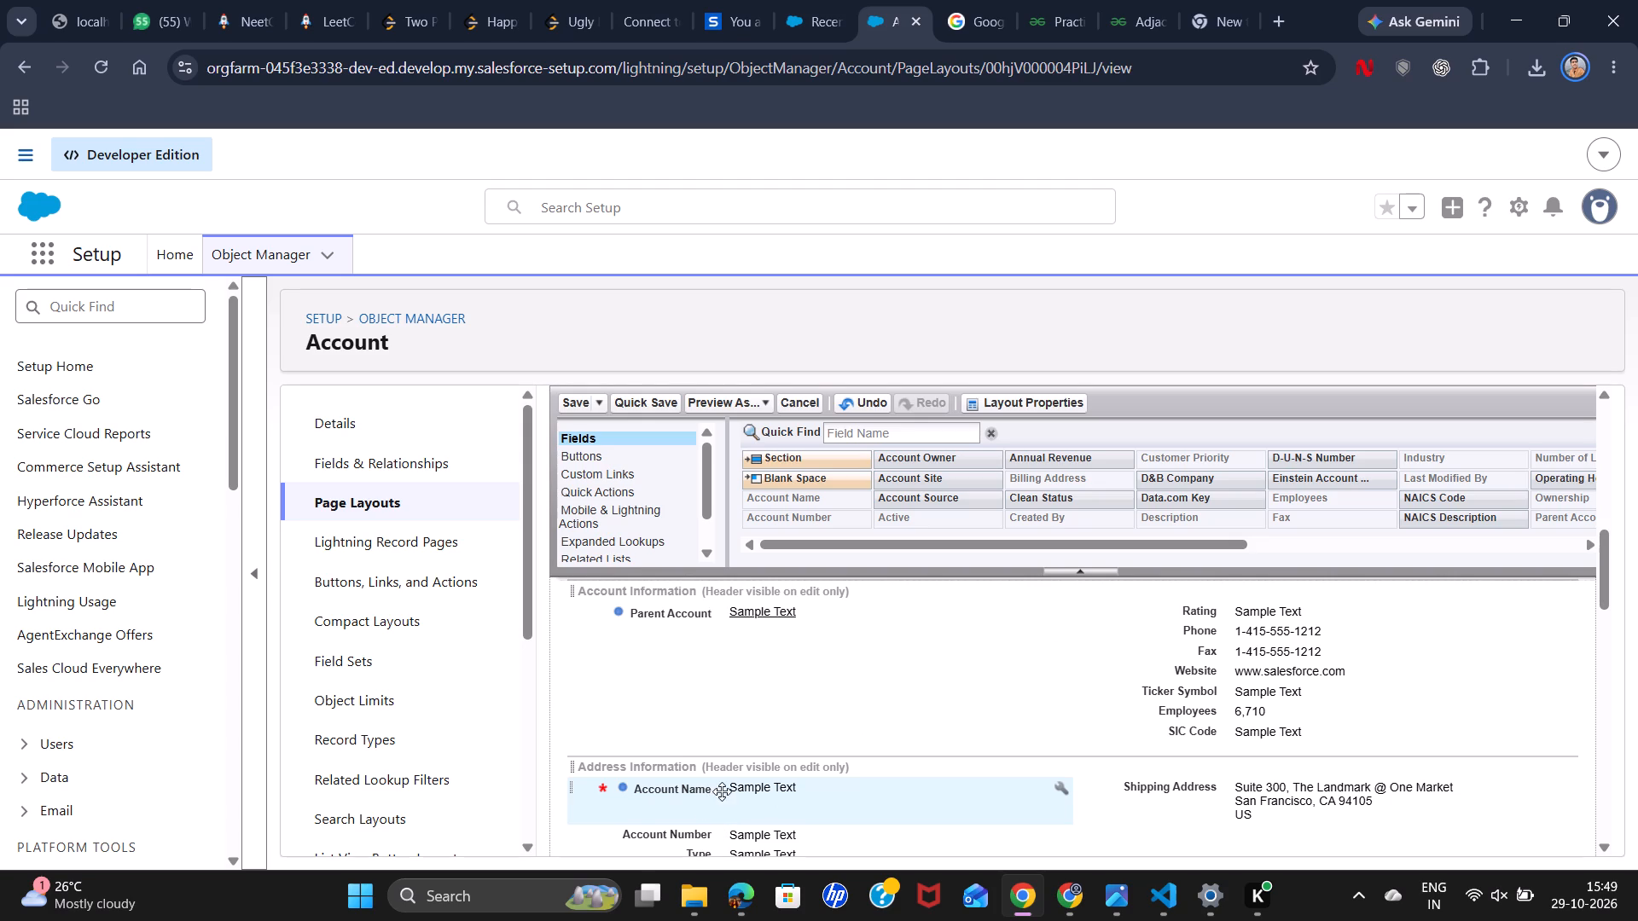
Move the Account Name field from Address Information into Account Information, directly below Parent Account.
{"action": "left_click_drag", "start_coordinate": [723, 796], "coordinate": [703, 646]}
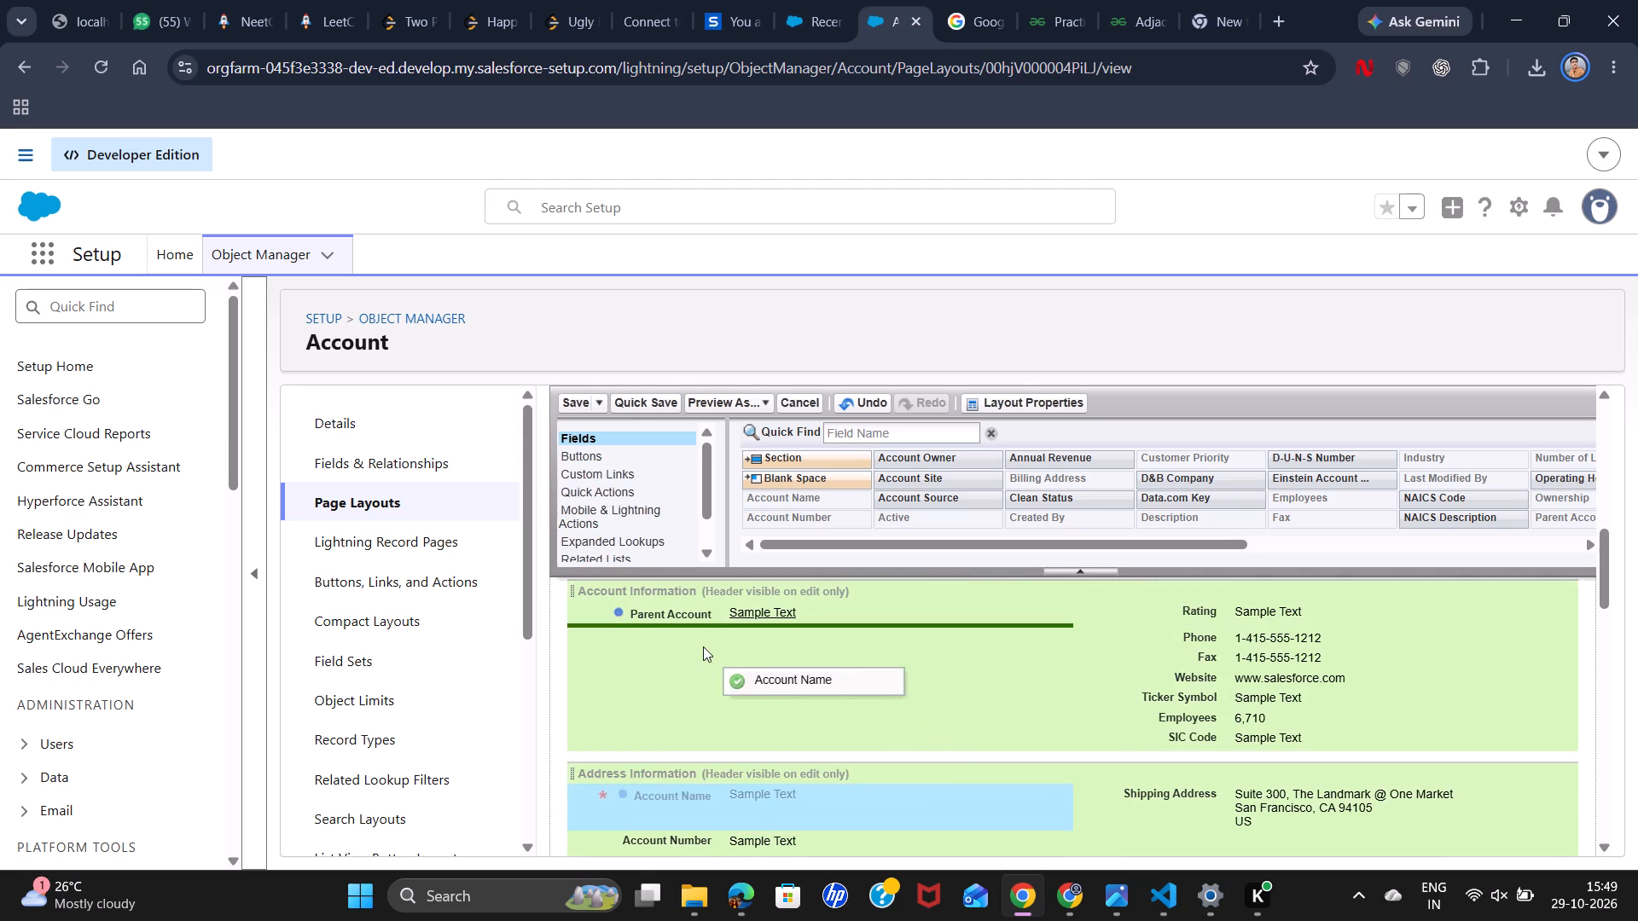
{"action": "left_click_drag", "start_coordinate": [703, 646], "coordinate": [699, 644]}
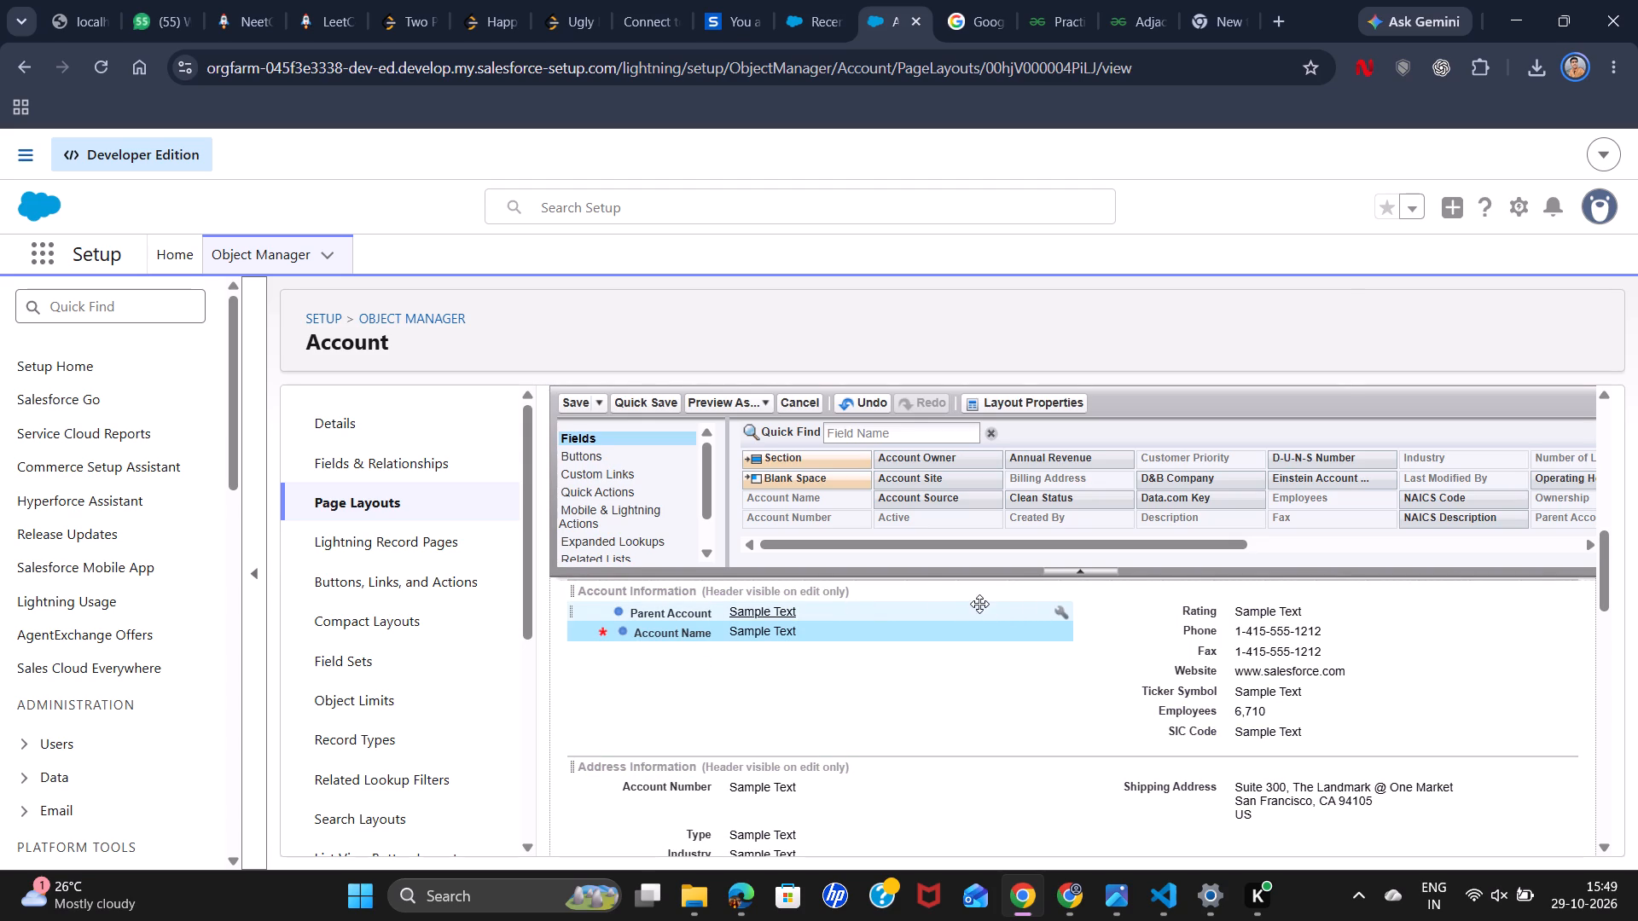
Check the Read-Only and Required field properties of Parent Account in the Account Information section.
{"action": "right_click", "coordinate": [979, 604]}
{"action": "left_click", "coordinate": [950, 608]}
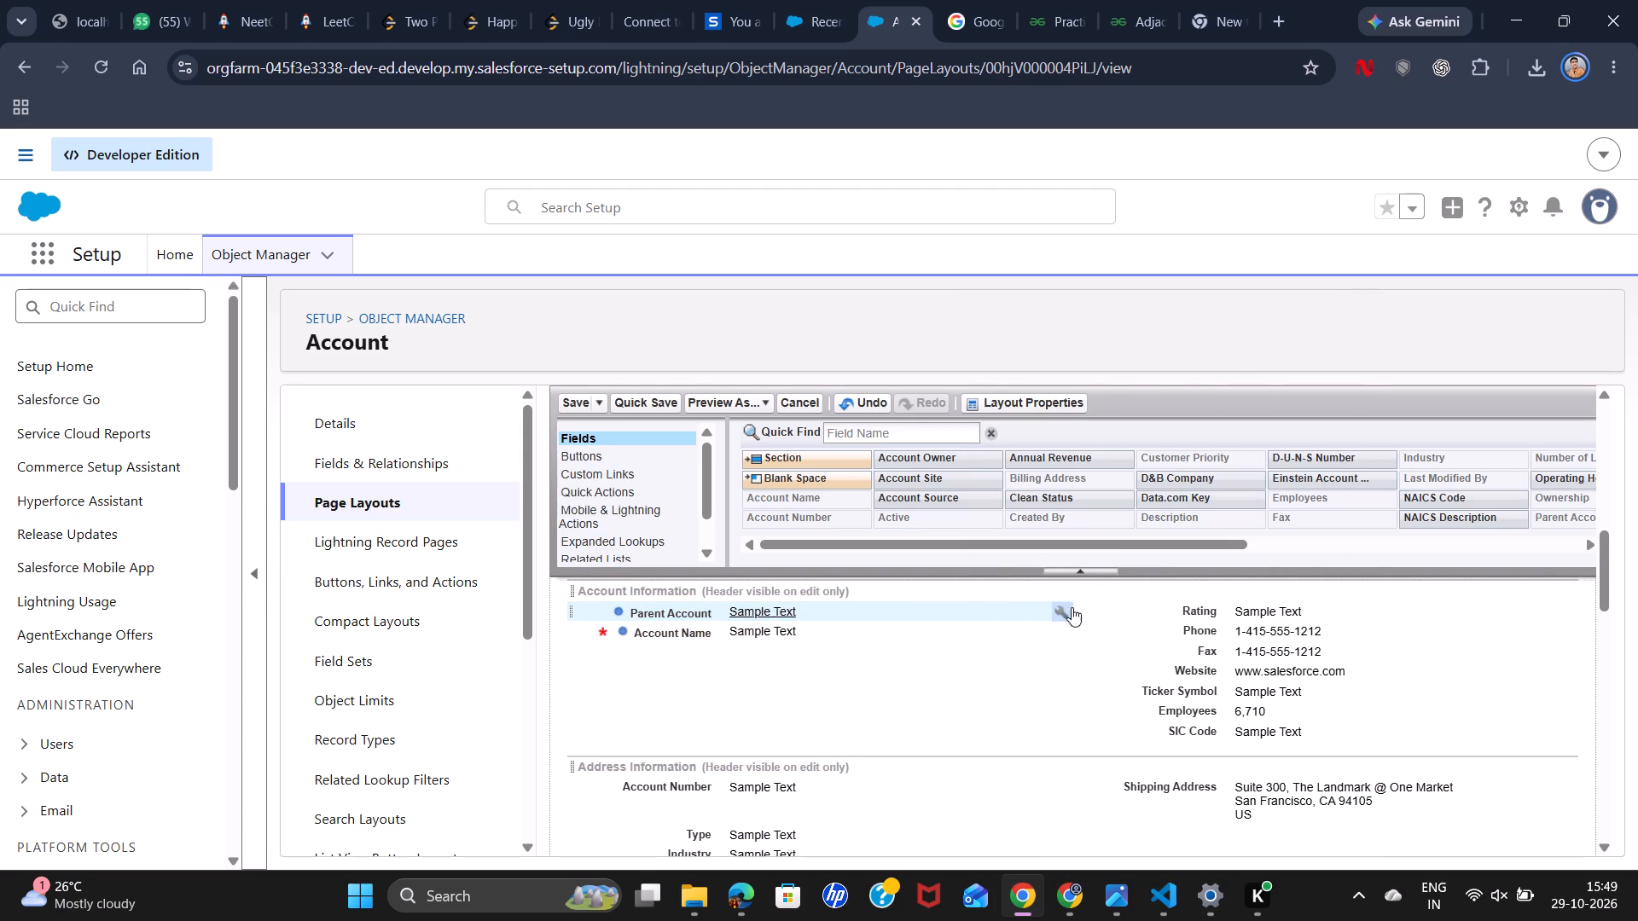
{"action": "left_click", "coordinate": [1058, 614]}
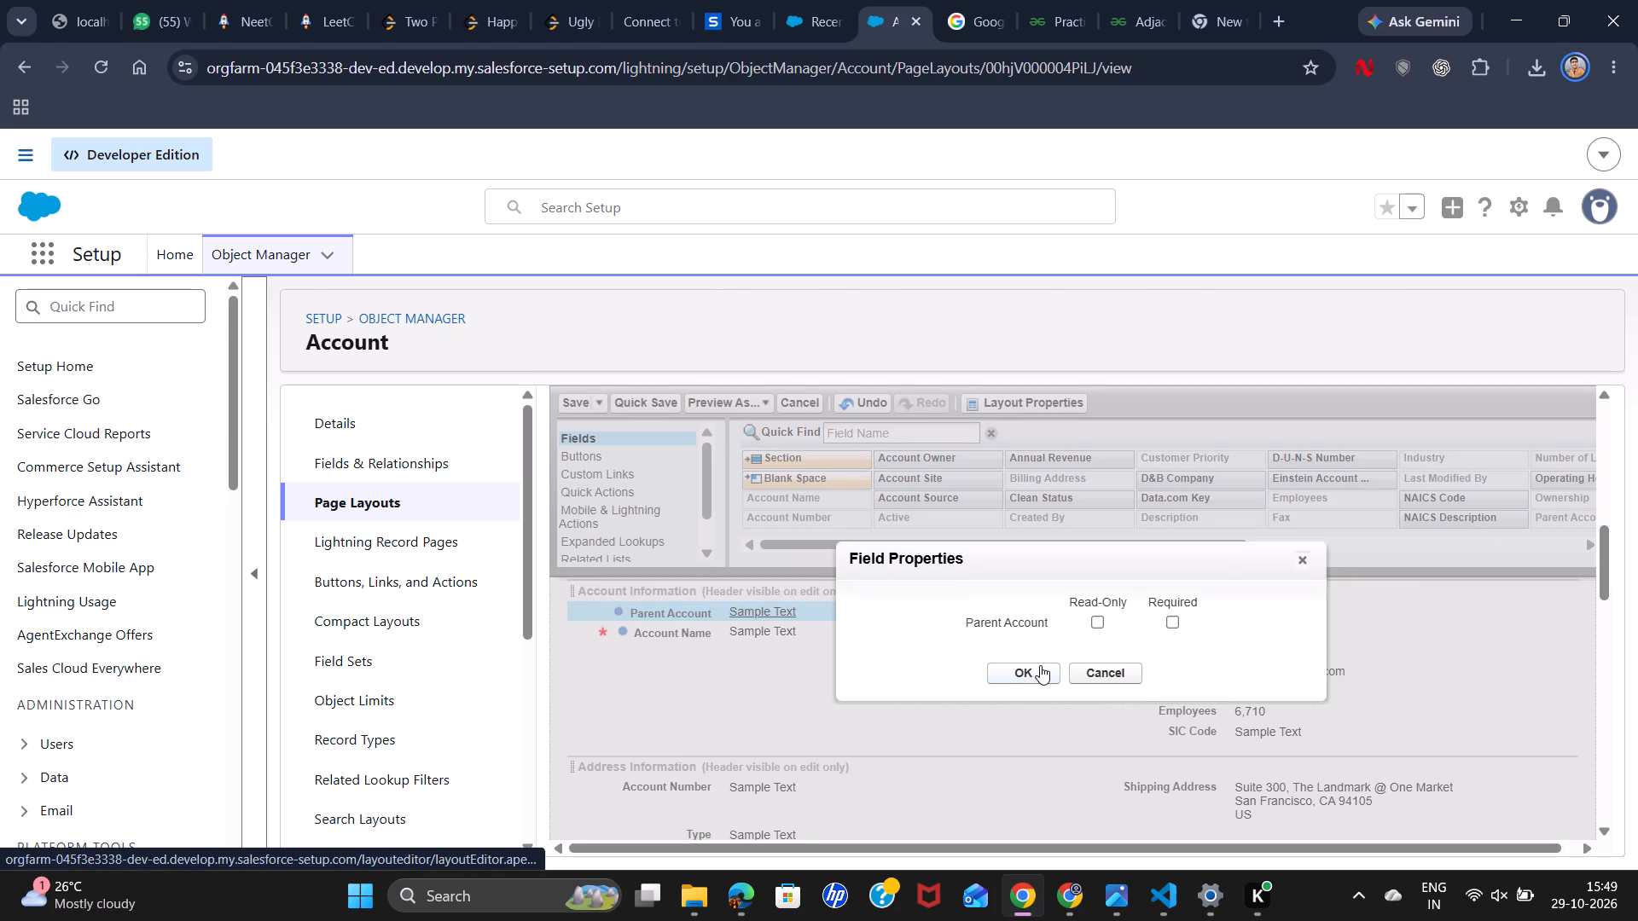
{"action": "left_click", "coordinate": [1298, 558]}
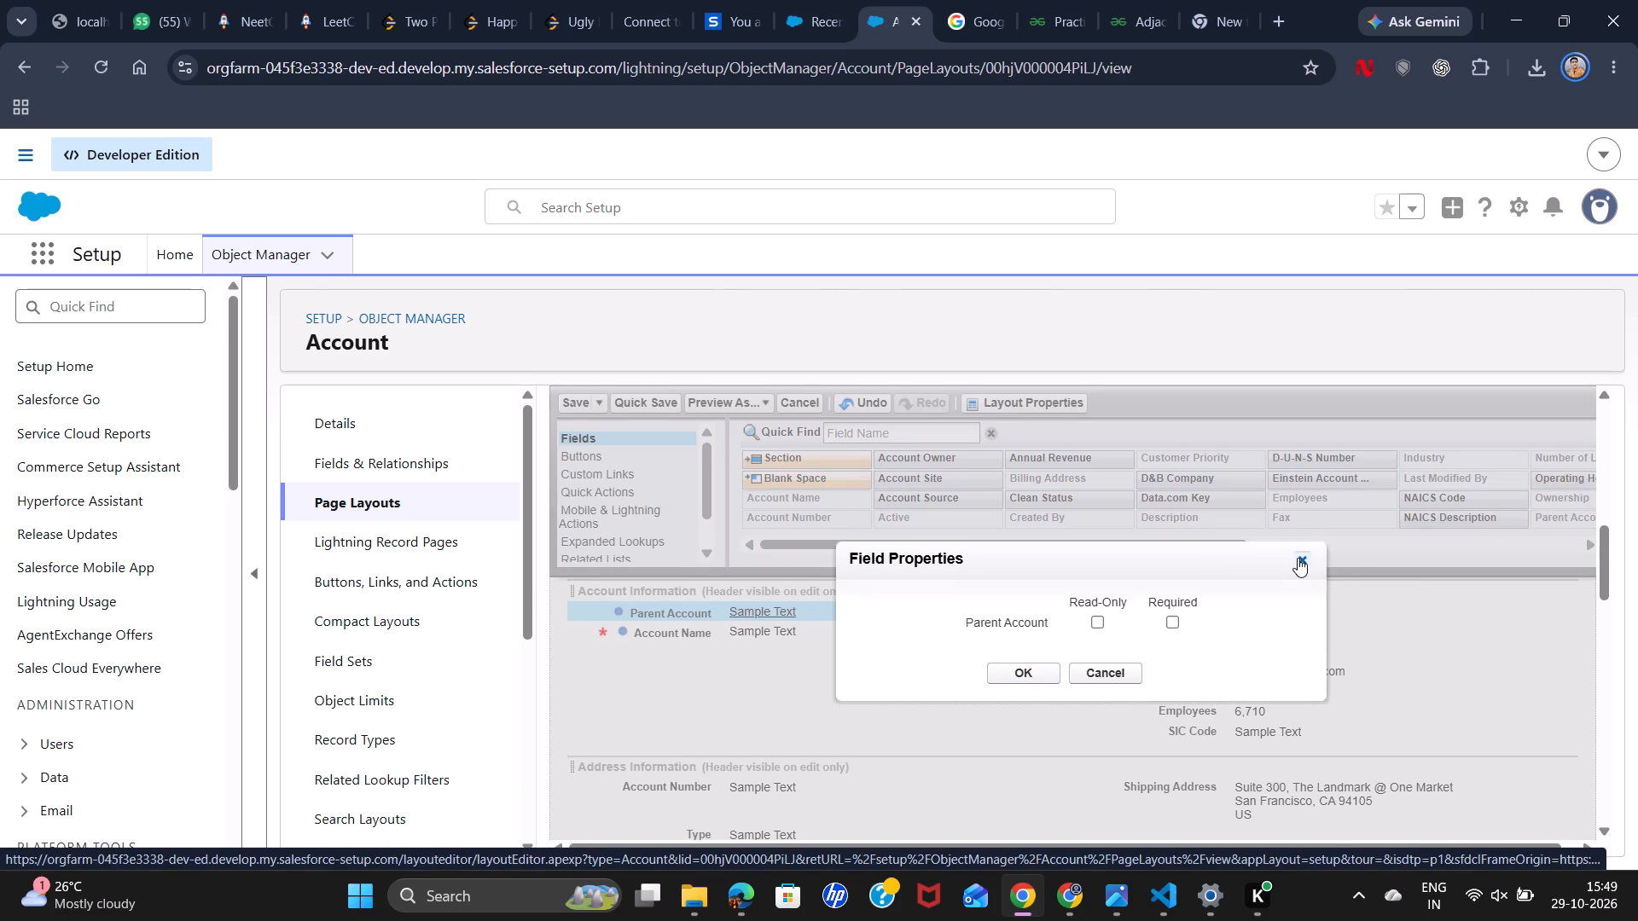
Move Account Number, Type, Industry and Ownership from Address Information into Account Information, in that order below Account Name.
{"action": "left_click_drag", "start_coordinate": [706, 794], "coordinate": [692, 663]}
{"action": "left_click_drag", "start_coordinate": [686, 810], "coordinate": [679, 714]}
{"action": "left_click_drag", "start_coordinate": [688, 802], "coordinate": [659, 722]}
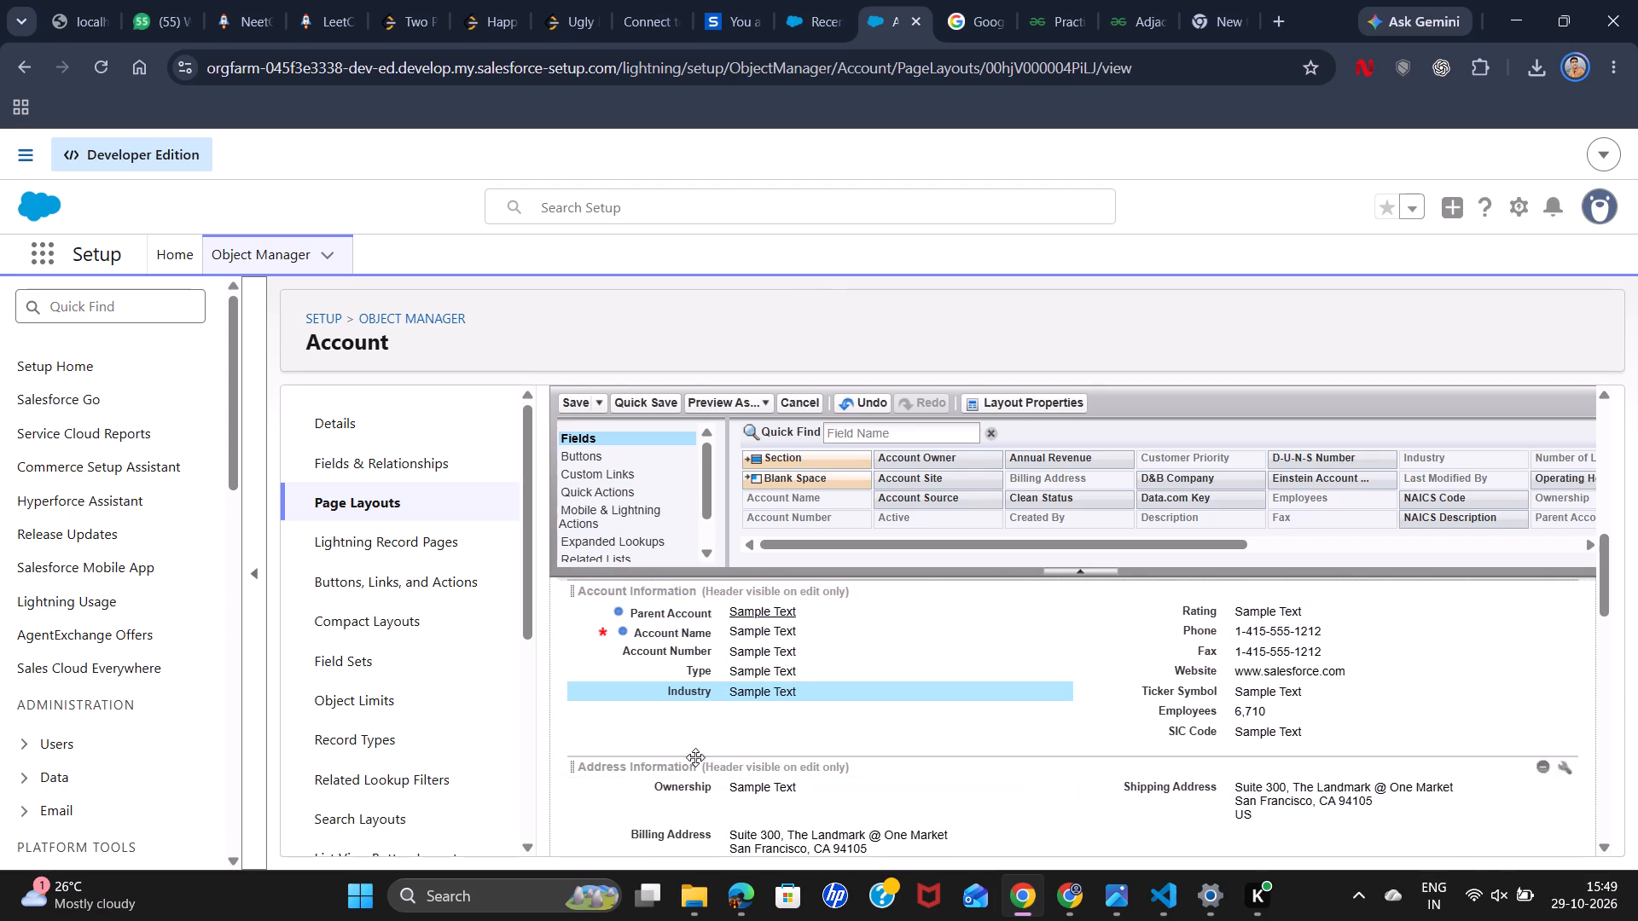
{"action": "left_click_drag", "start_coordinate": [674, 796], "coordinate": [673, 730]}
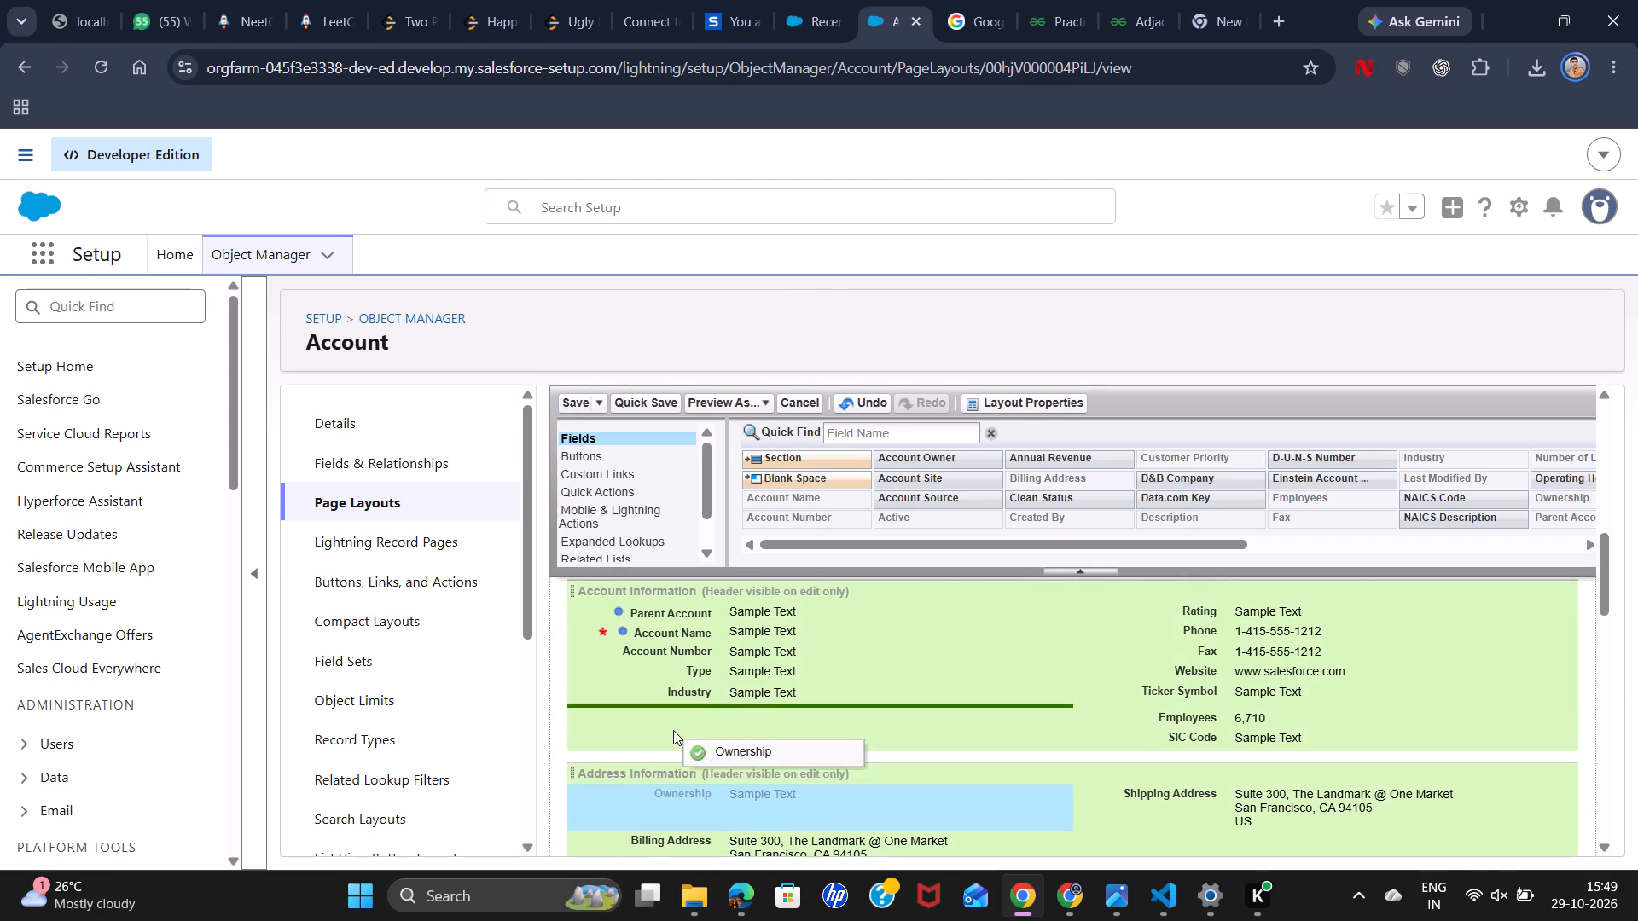
{"action": "left_click_drag", "start_coordinate": [673, 730], "coordinate": [662, 722]}
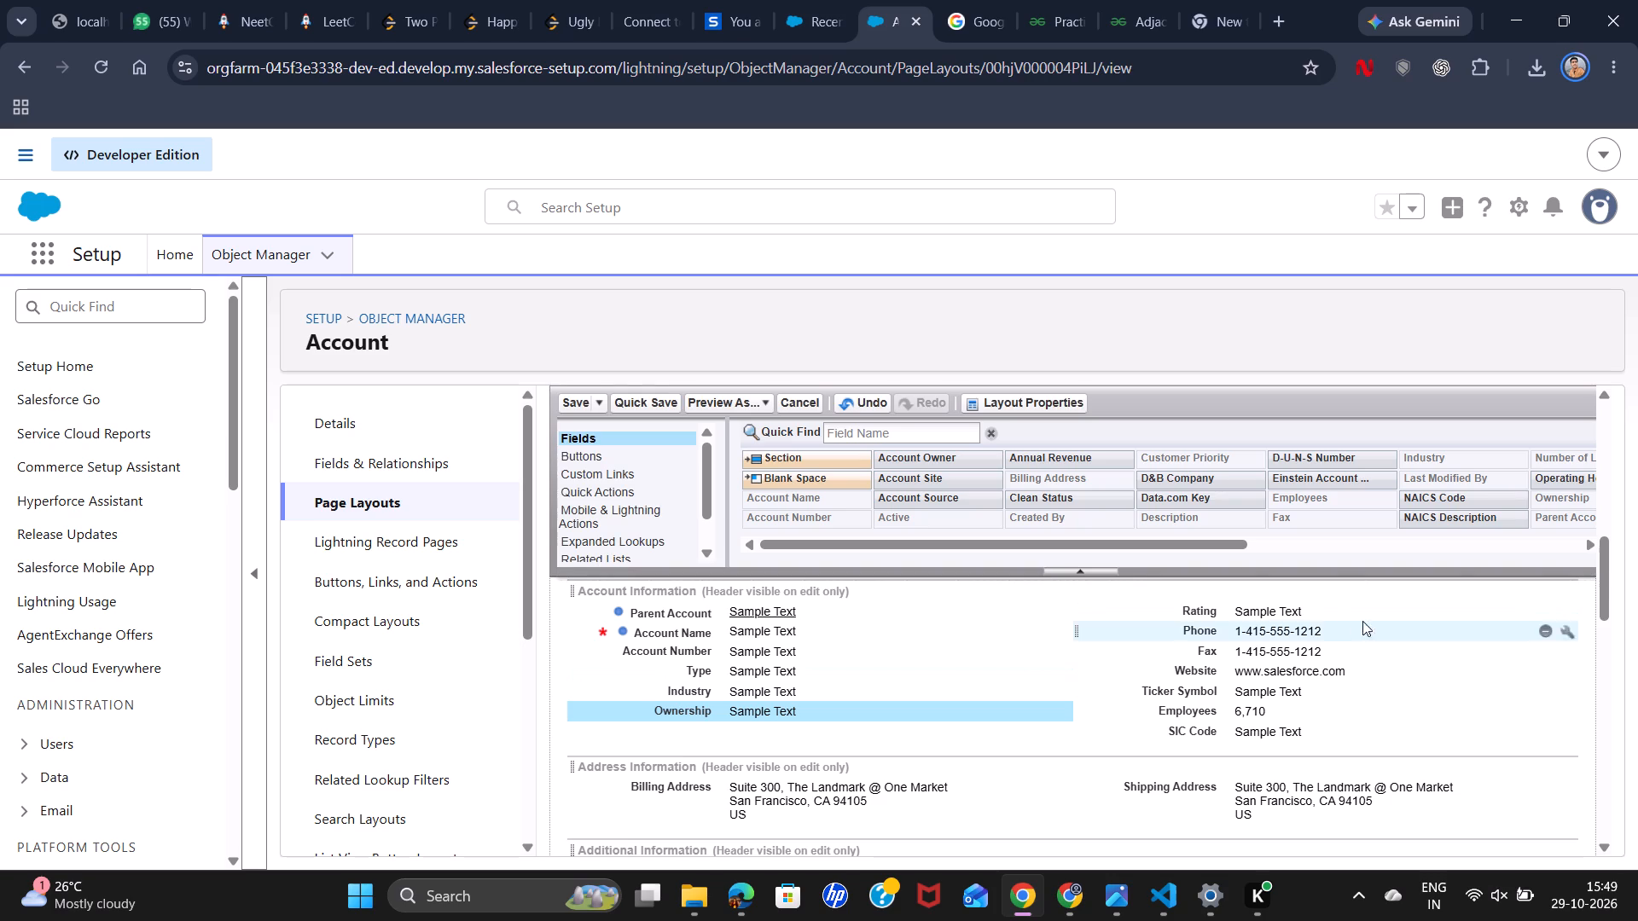
Remove the Rating, Phone, Fax, Website, Ticker Symbol, Employees and SIC Code fields from the Account Information section.
{"action": "left_click", "coordinate": [1544, 609]}
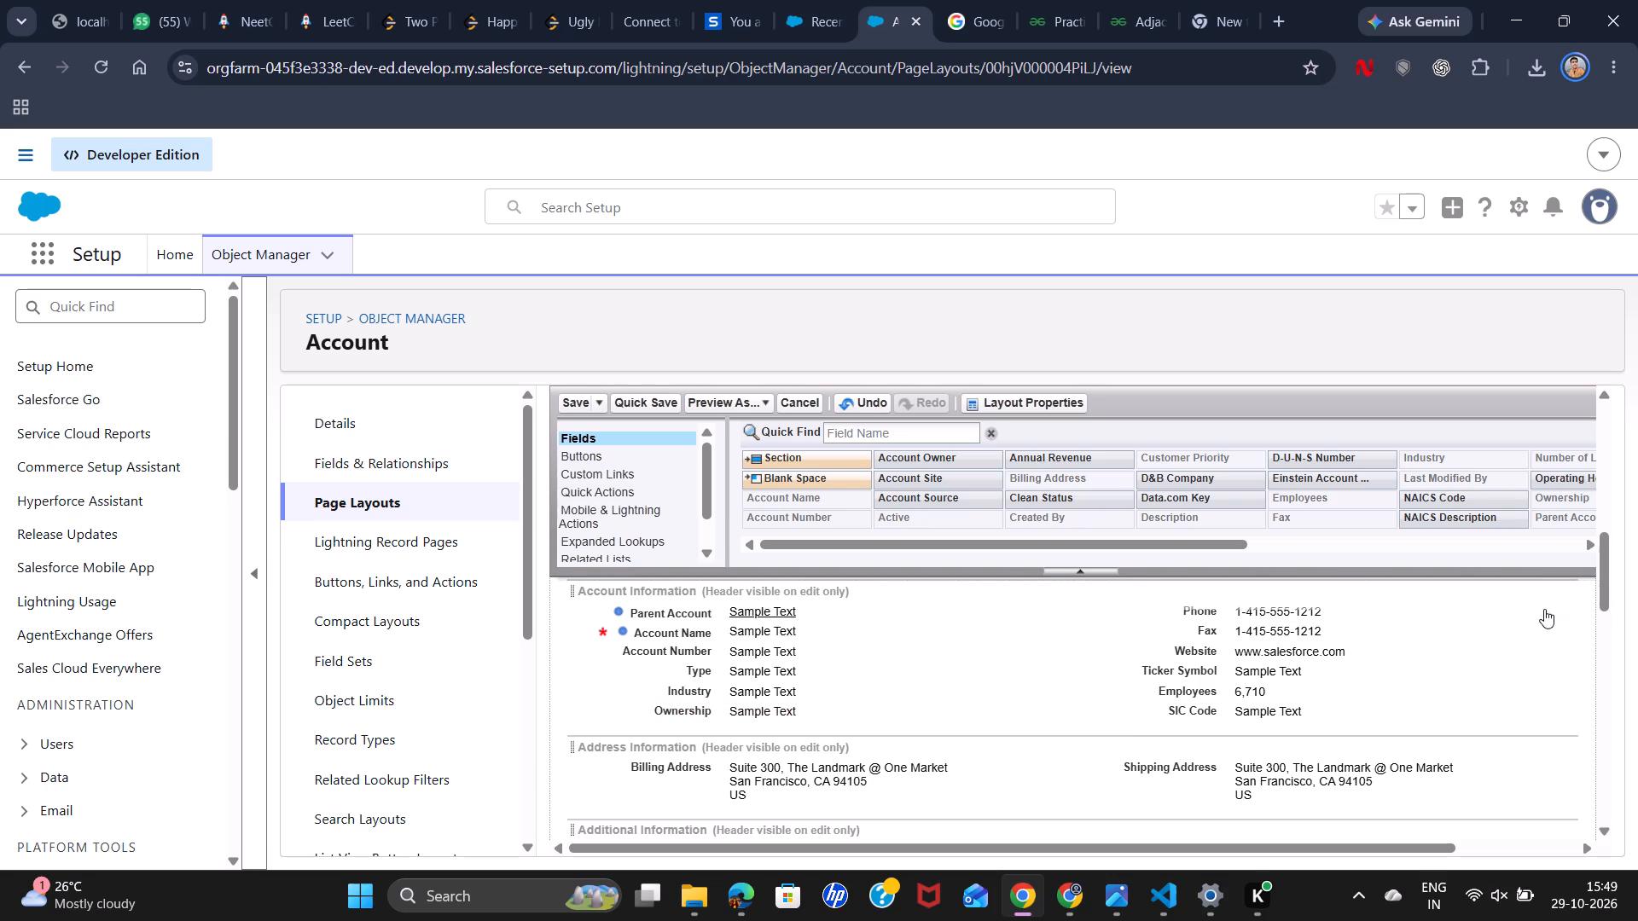
{"action": "left_click", "coordinate": [1542, 618]}
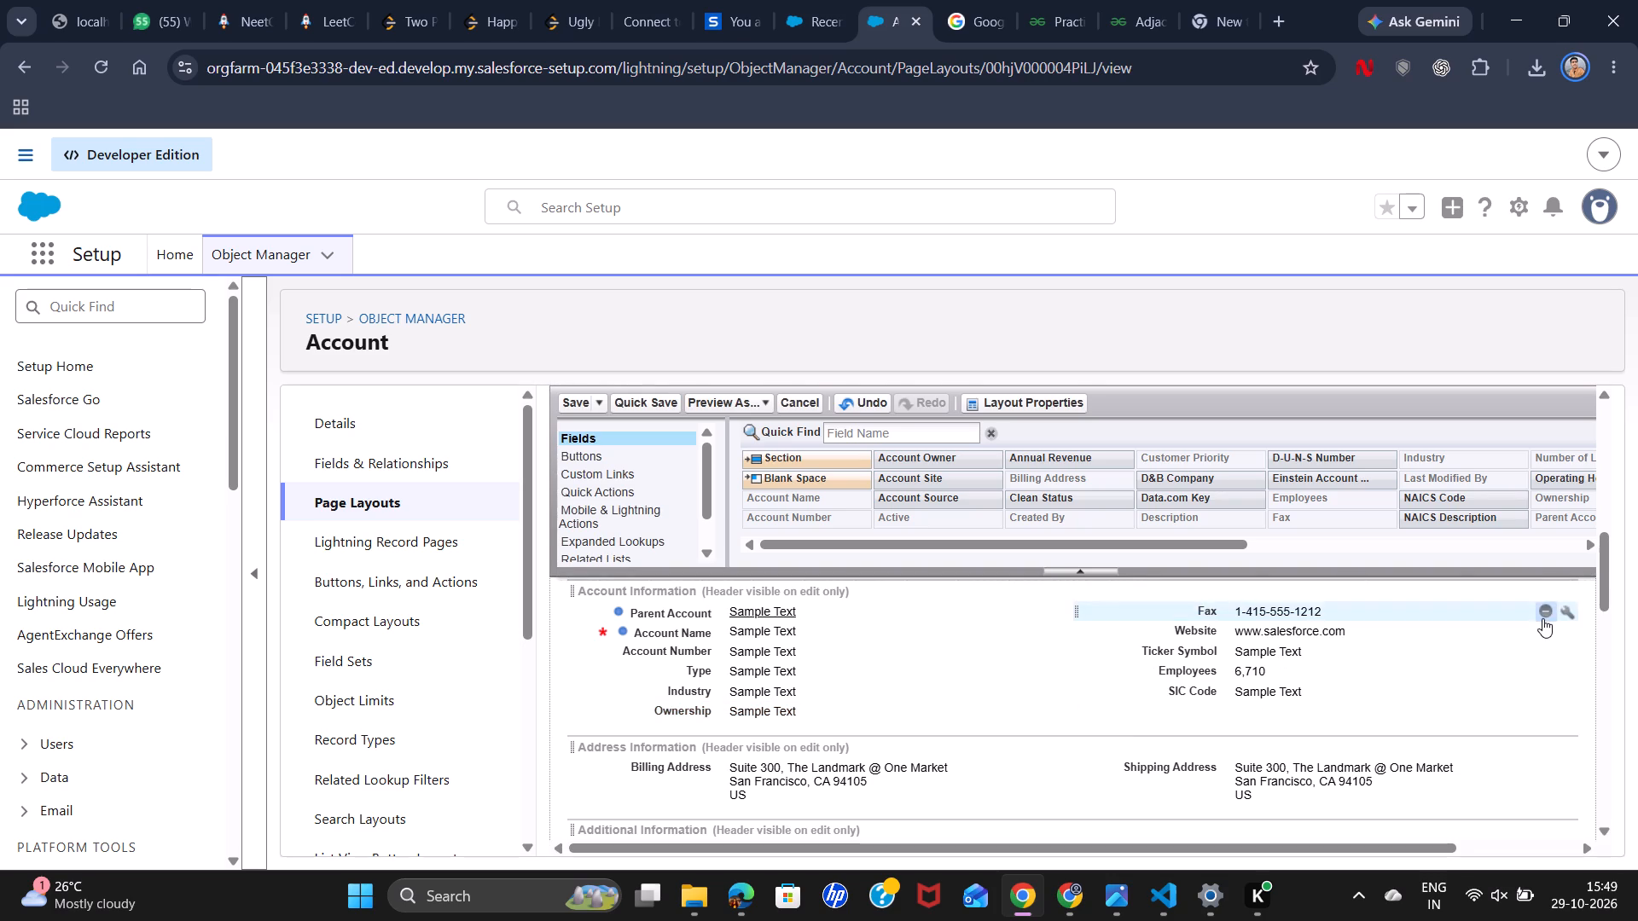
{"action": "left_click", "coordinate": [1542, 618]}
{"action": "left_click", "coordinate": [1542, 618]}
{"action": "left_click", "coordinate": [1542, 618]}
{"action": "left_click", "coordinate": [1542, 618]}
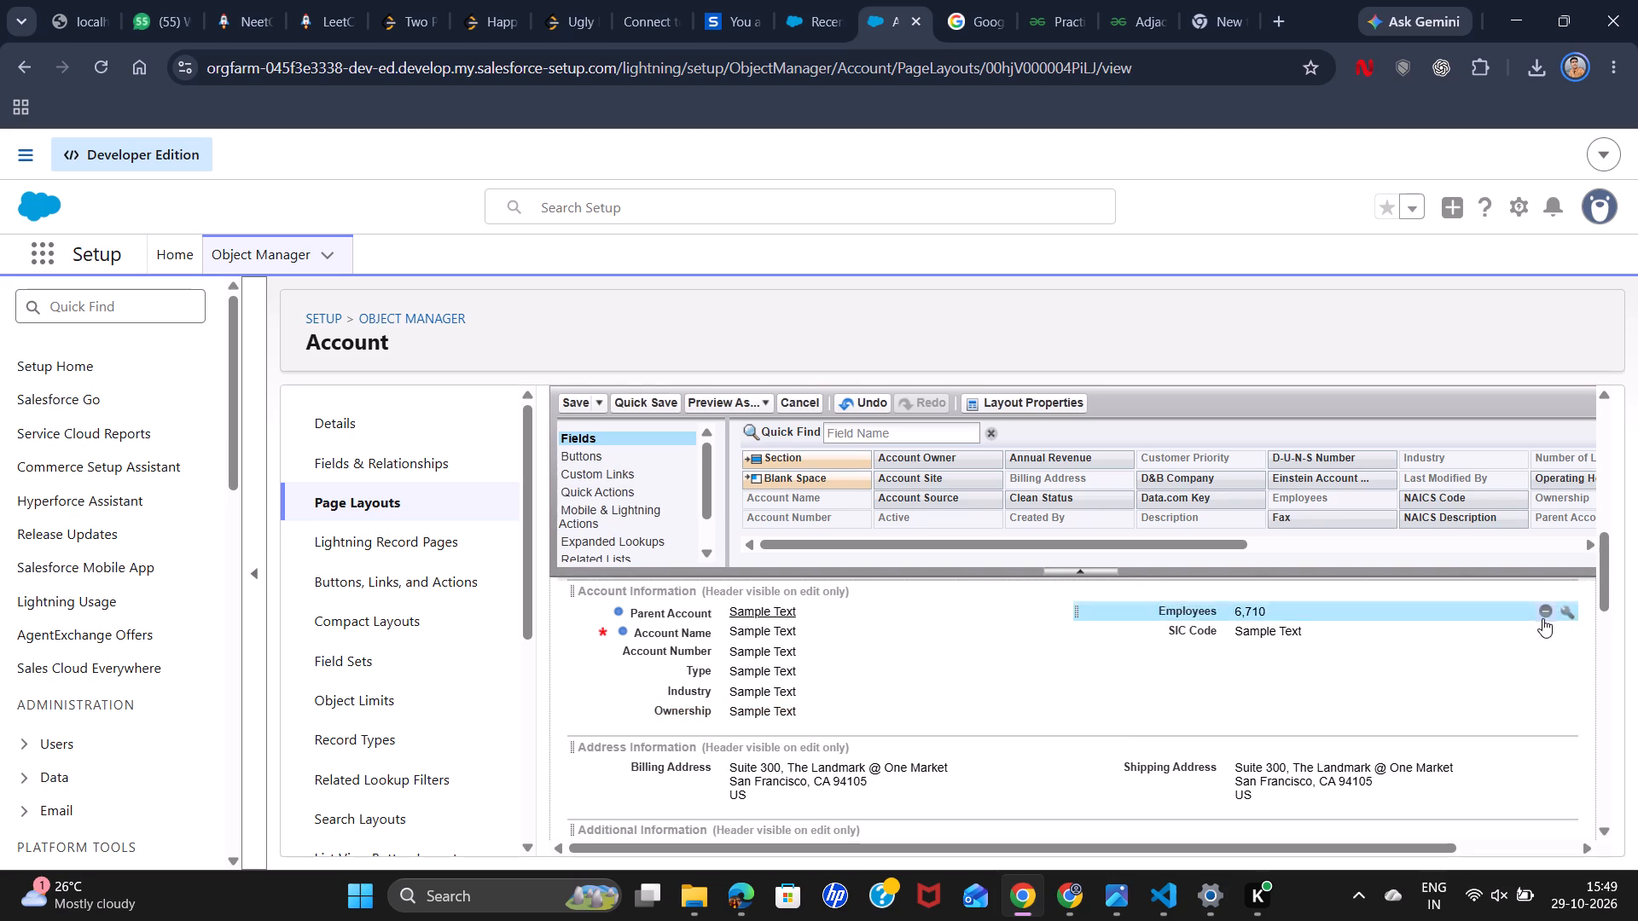
{"action": "left_click", "coordinate": [1542, 618]}
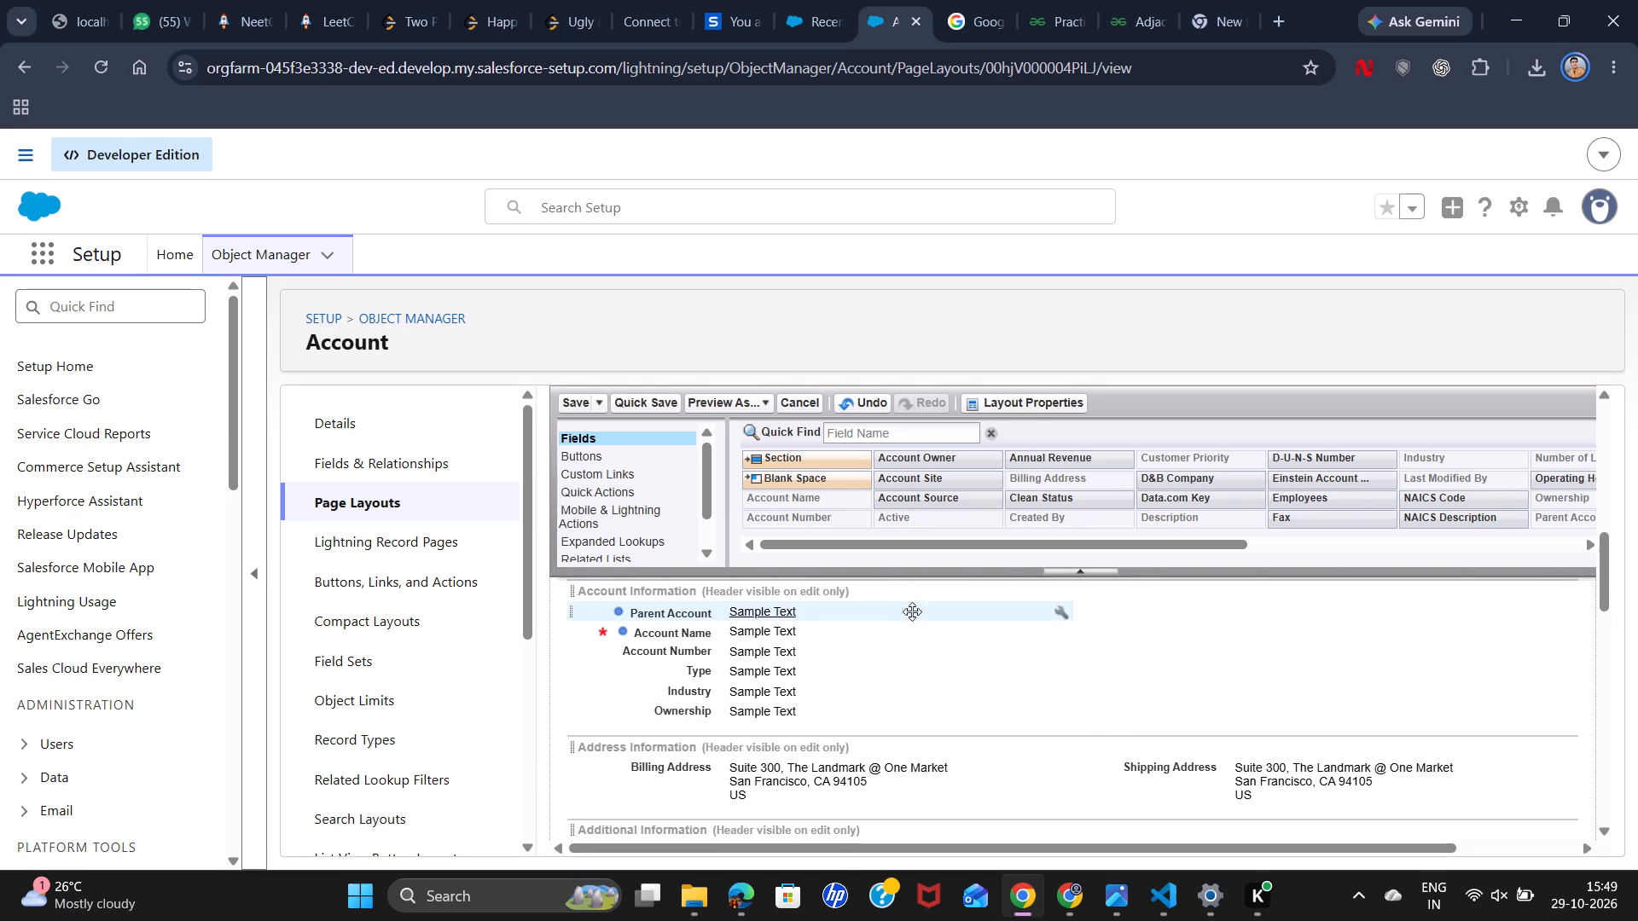
Review the layout from Address Information through the related lists, as far as Notes & Attachments and Partners.
{"action": "scroll", "coordinate": [1126, 692], "scroll_direction": "down", "scroll_amount": 1}
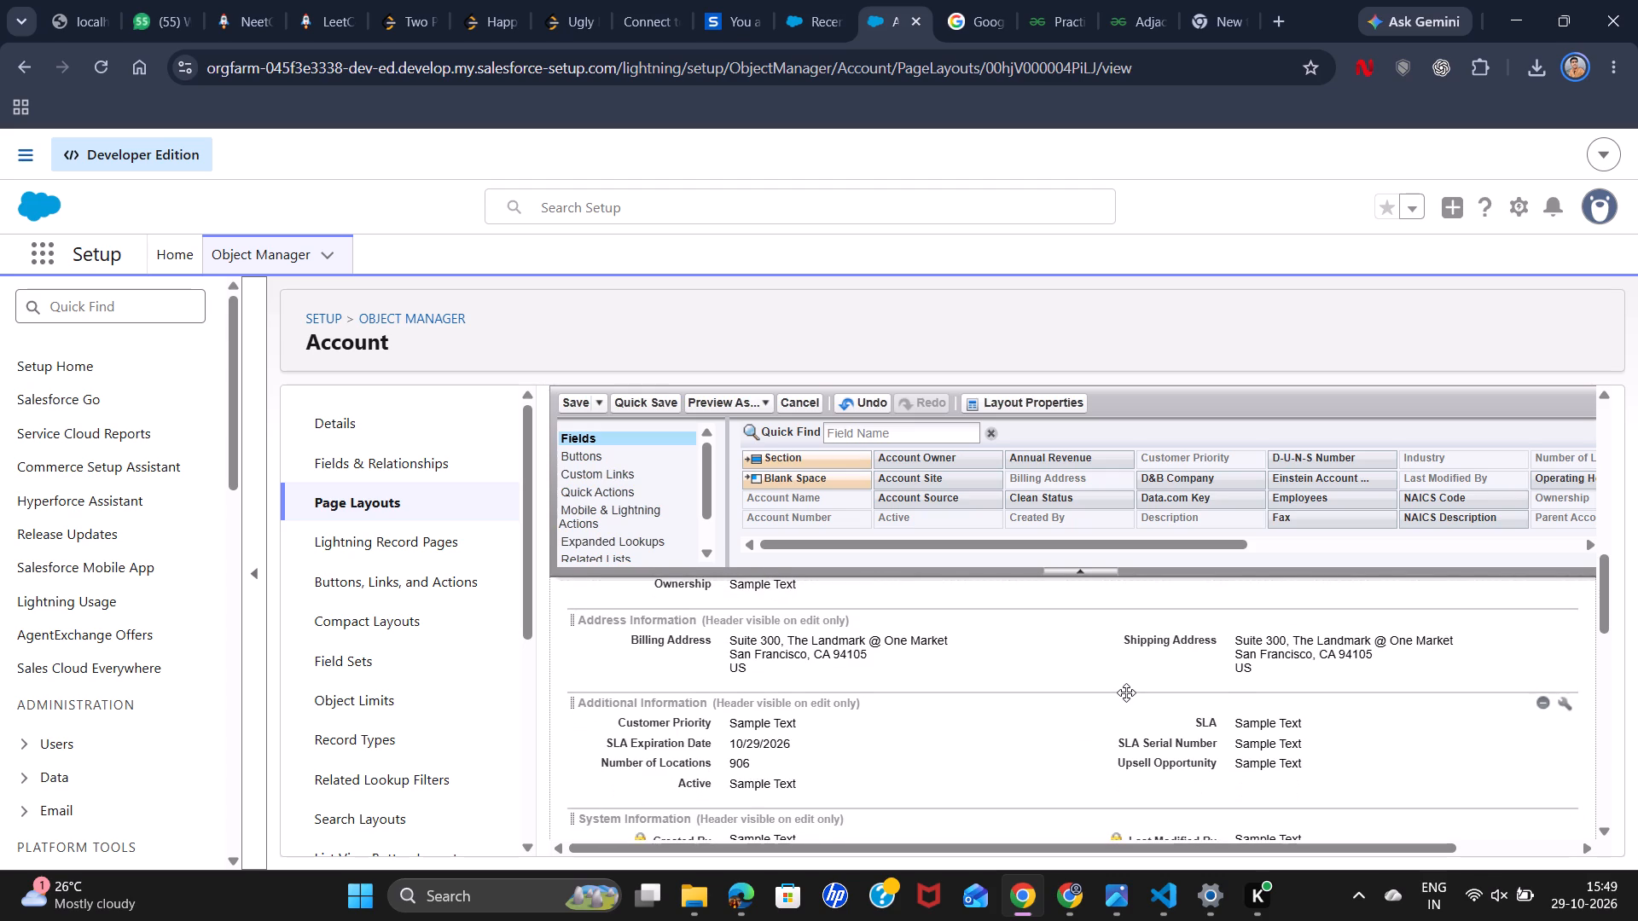
{"action": "scroll", "coordinate": [1126, 692], "scroll_direction": "down", "scroll_amount": 1}
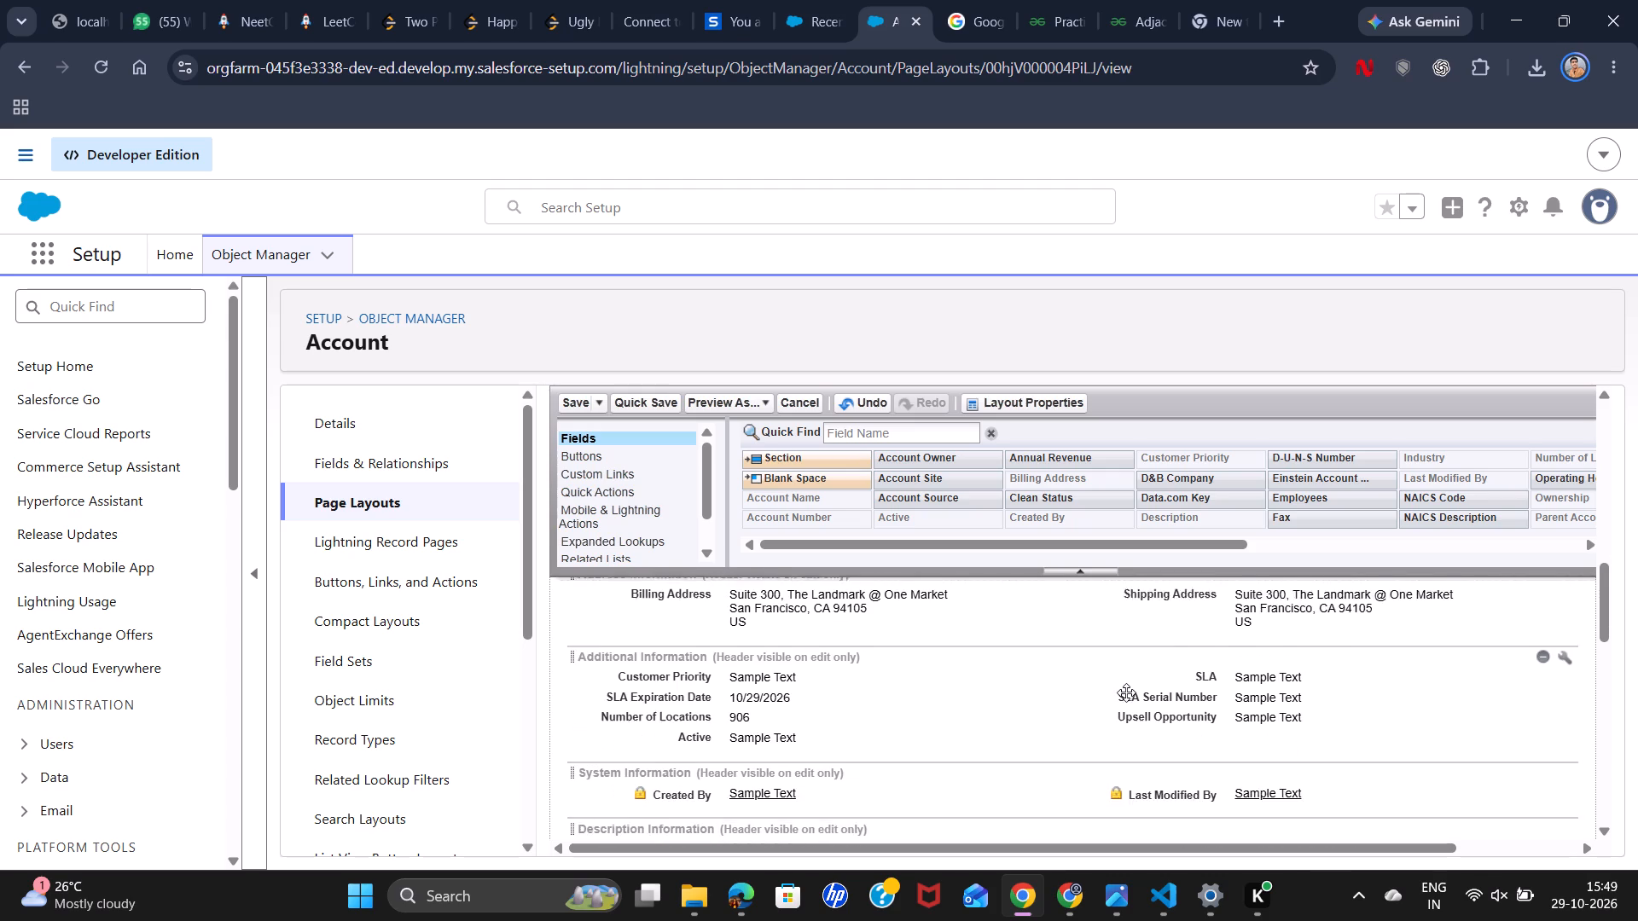
{"action": "scroll", "coordinate": [1126, 692], "scroll_direction": "down", "scroll_amount": 4}
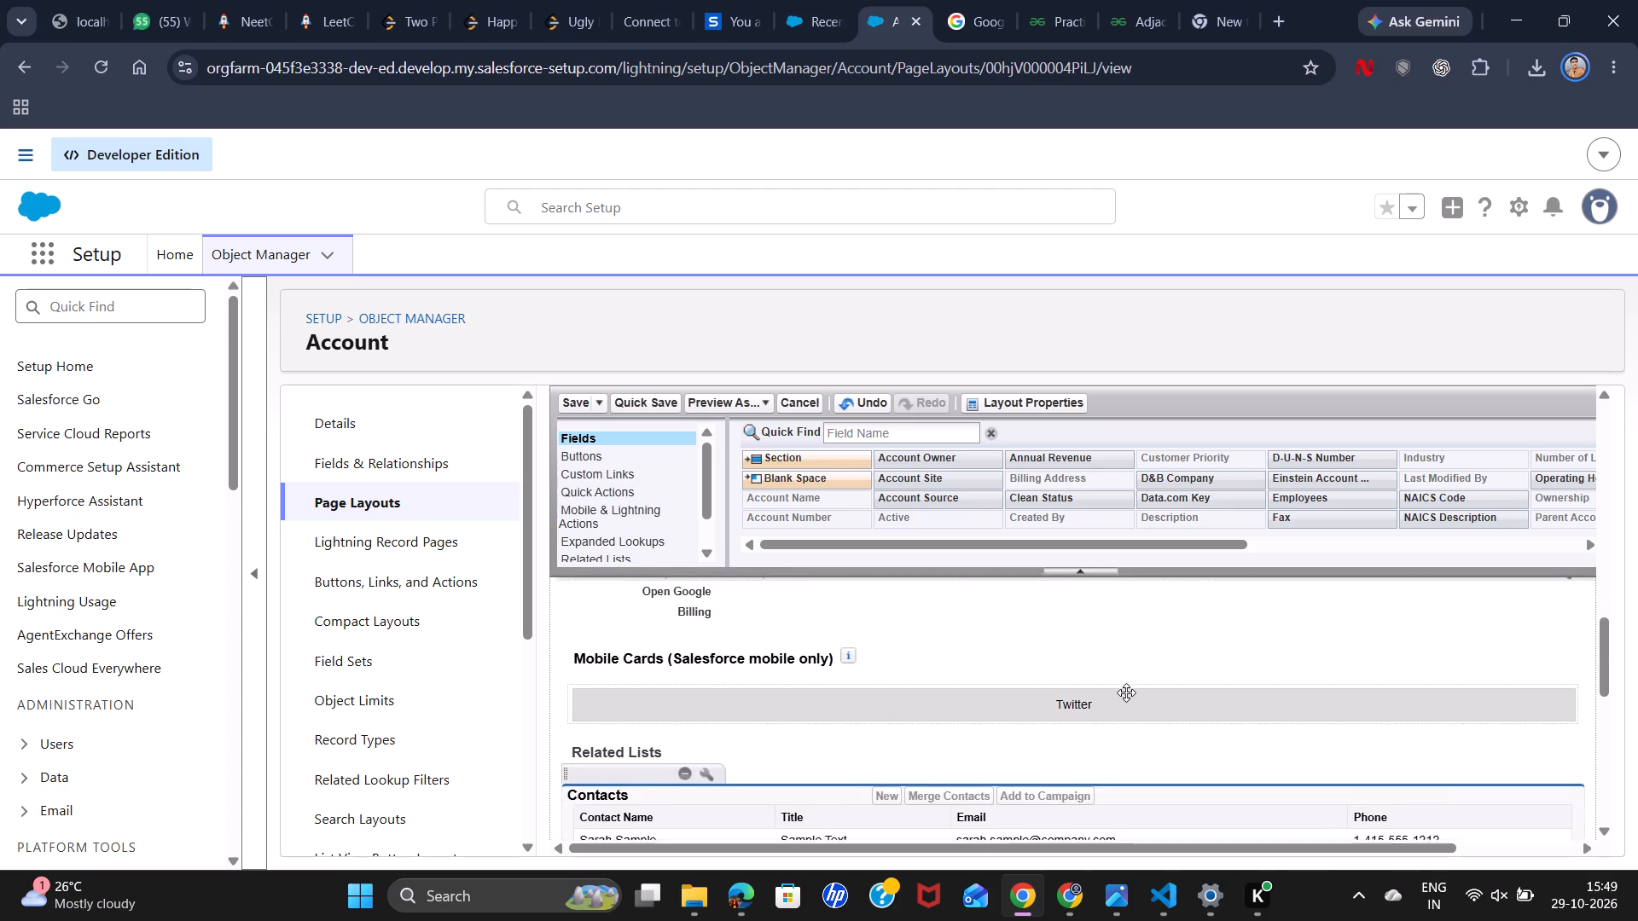
{"action": "scroll", "coordinate": [1126, 692], "scroll_direction": "down", "scroll_amount": 2}
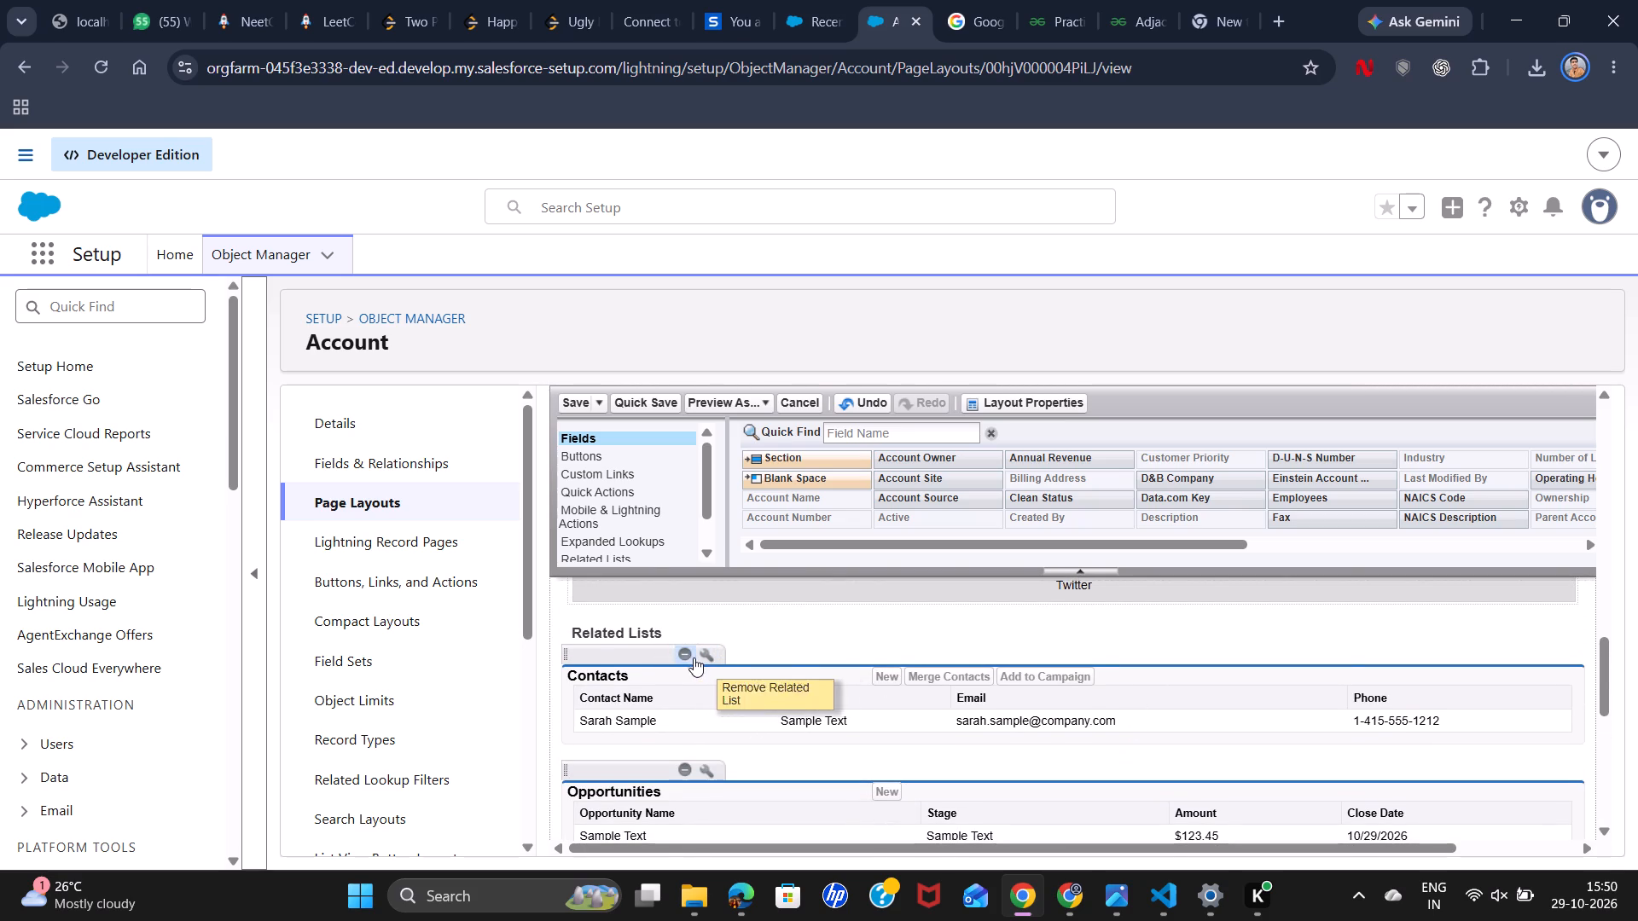
{"action": "left_click", "coordinate": [828, 671]}
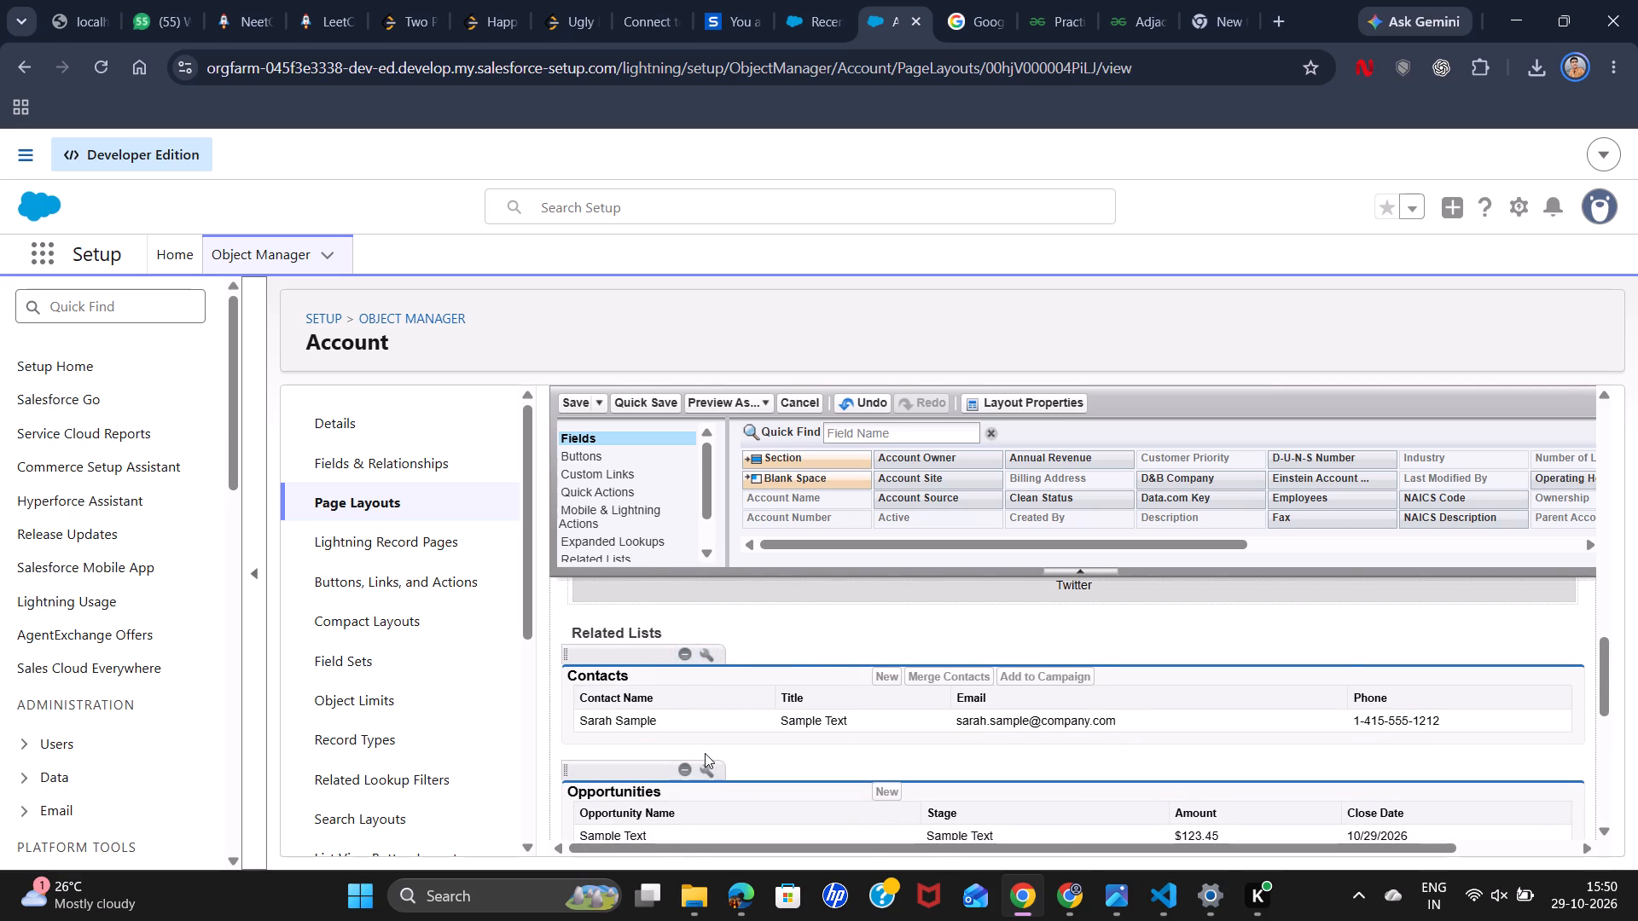
{"action": "scroll", "coordinate": [914, 744], "scroll_direction": "down", "scroll_amount": 6}
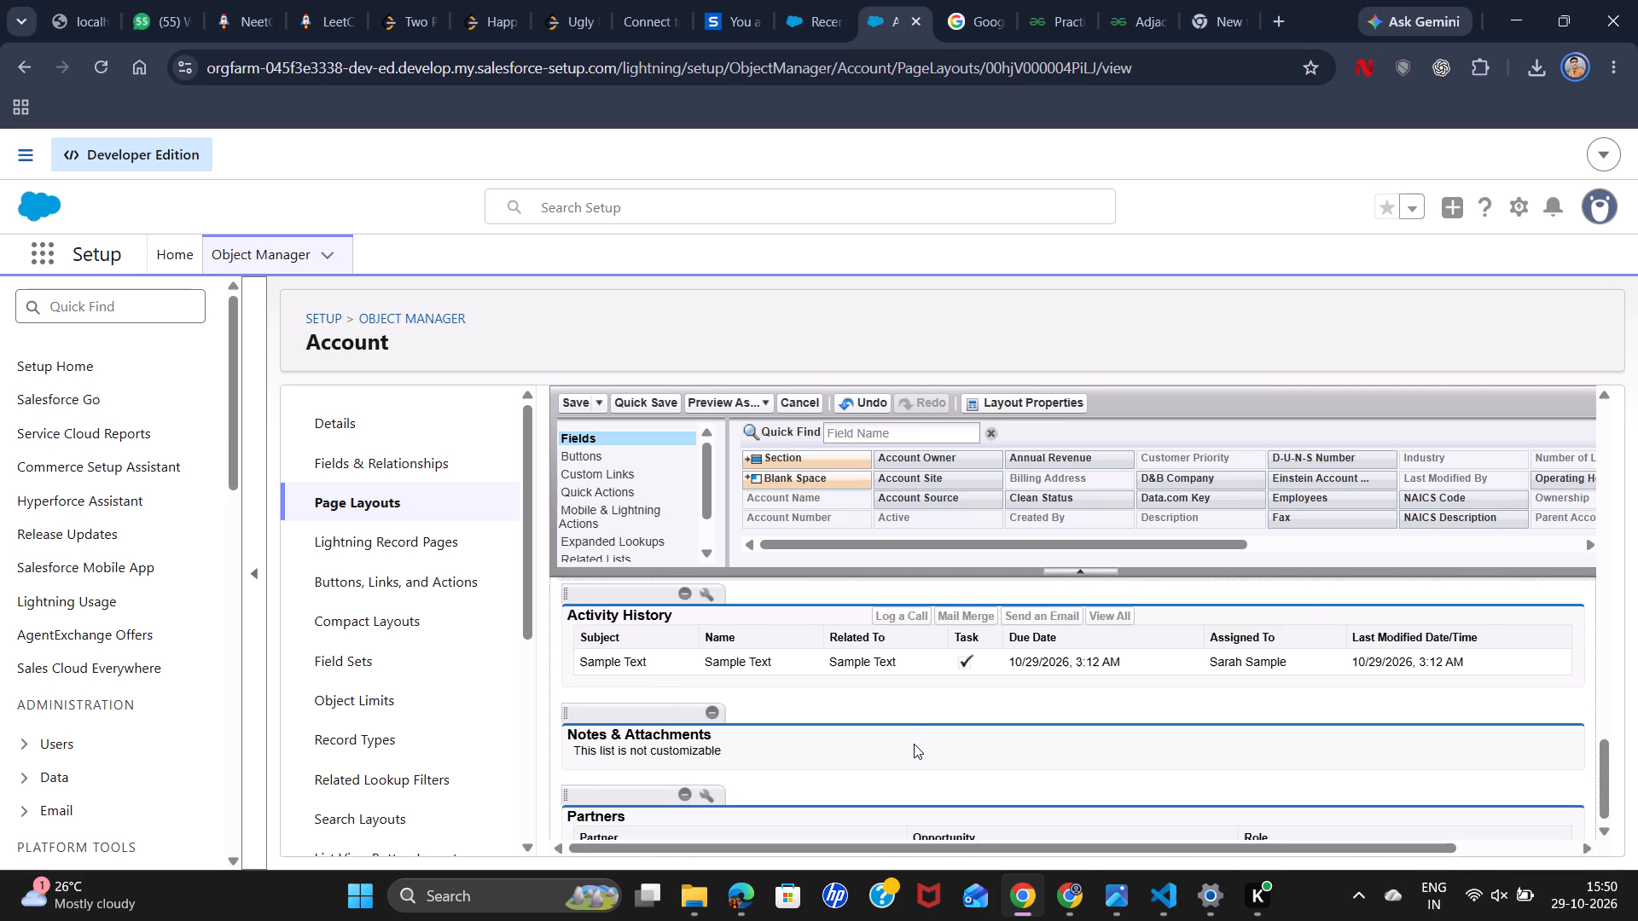
{"action": "scroll", "coordinate": [914, 744], "scroll_direction": "up", "scroll_amount": 5}
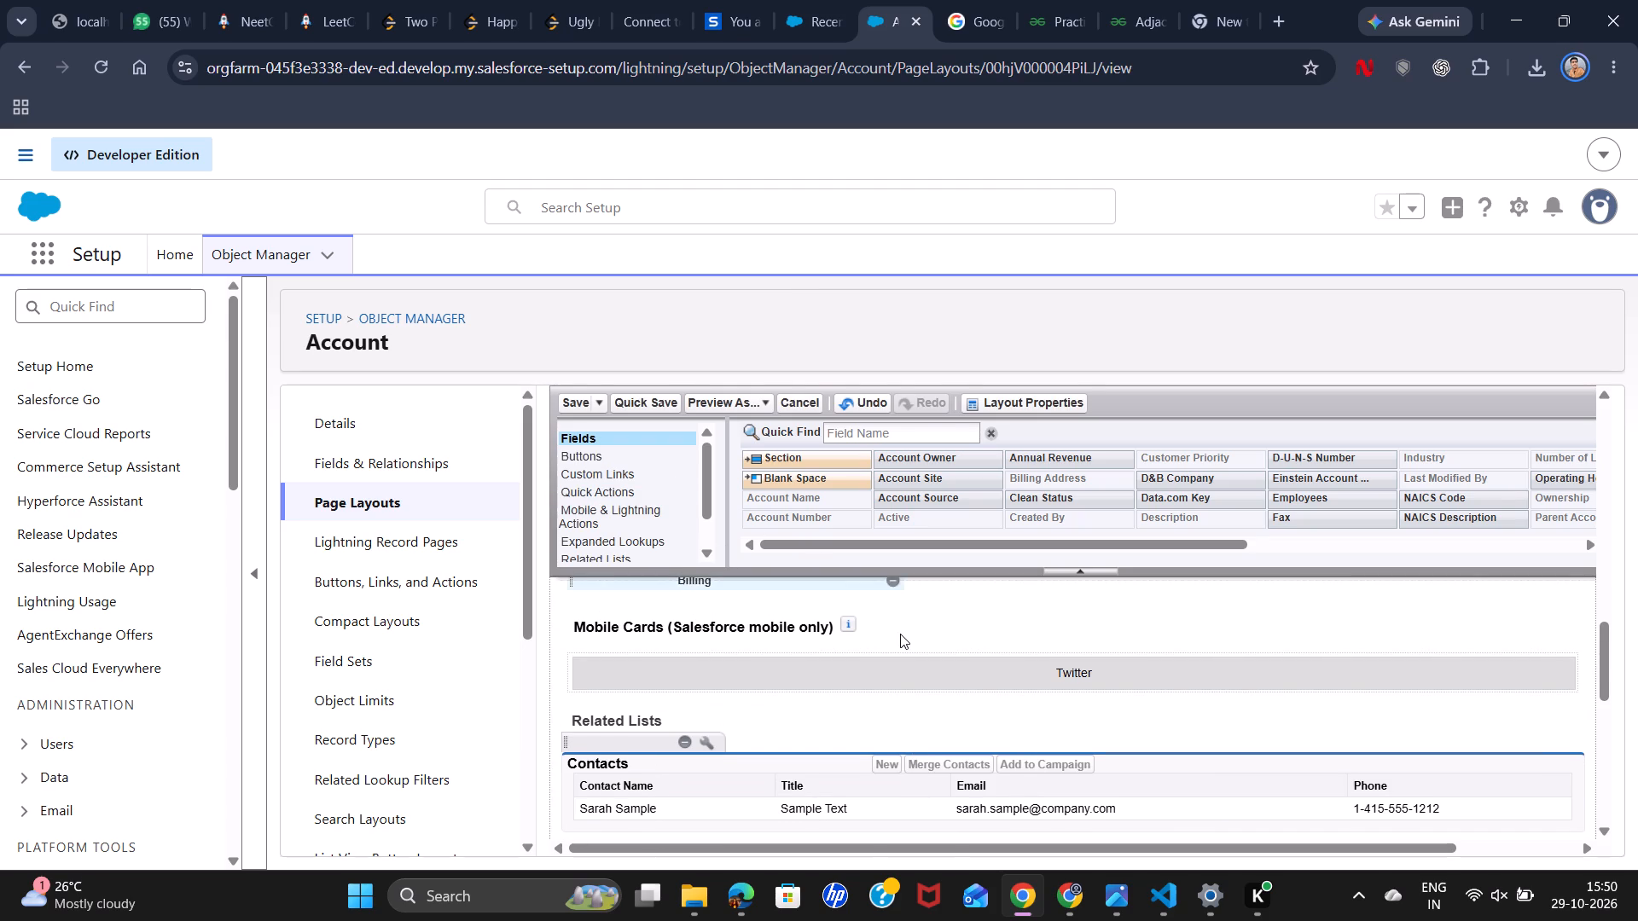
{"action": "scroll", "coordinate": [900, 634], "scroll_direction": "up", "scroll_amount": 1}
{"action": "scroll", "coordinate": [900, 634], "scroll_direction": "down", "scroll_amount": 1}
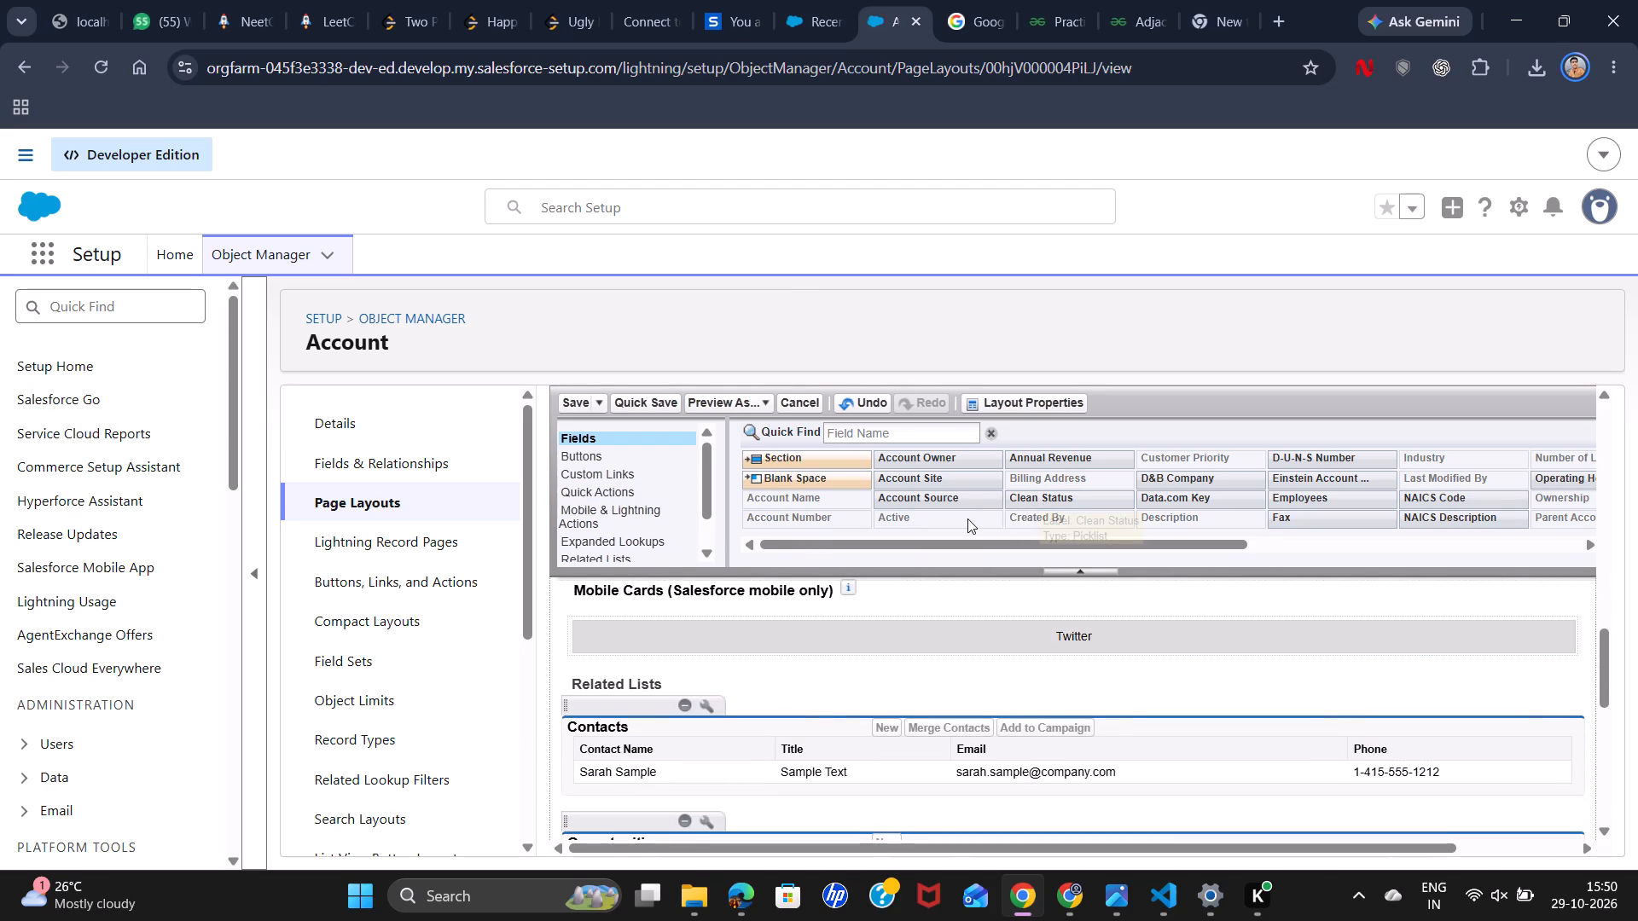
Look through the available Account fields and review the layout from the actions and Account Detail buttons to the related lists.
{"action": "scroll", "coordinate": [967, 518], "scroll_direction": "left", "scroll_amount": 6}
{"action": "scroll", "coordinate": [967, 518], "scroll_direction": "right", "scroll_amount": 2}
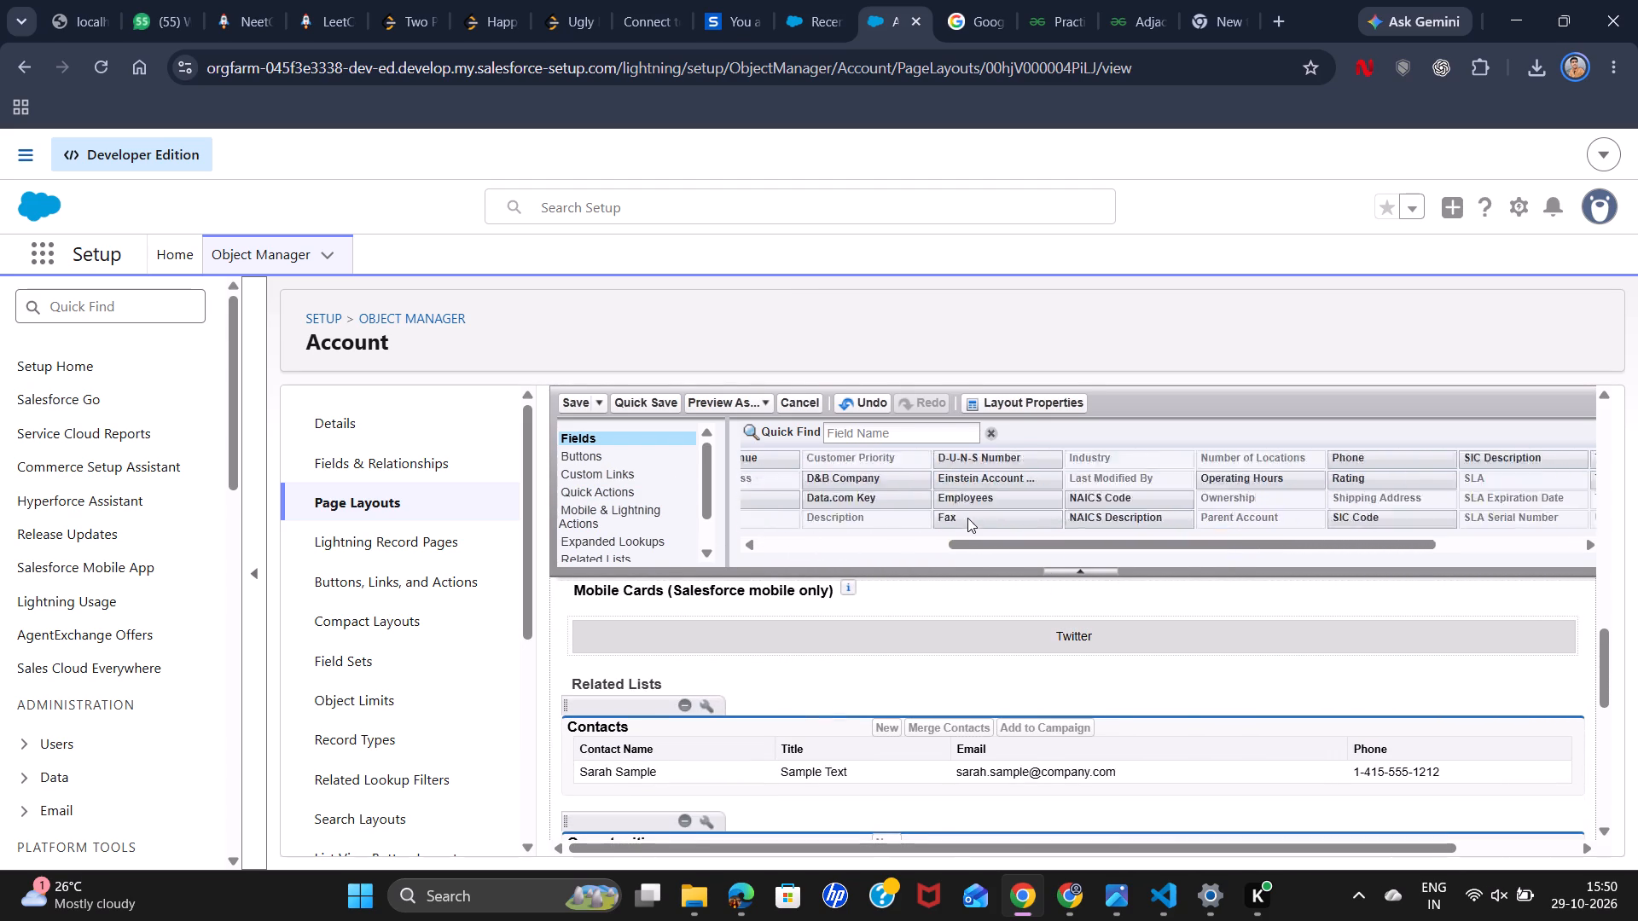
{"action": "scroll", "coordinate": [967, 518], "scroll_direction": "right", "scroll_amount": 1}
{"action": "scroll", "coordinate": [924, 493], "scroll_direction": "up", "scroll_amount": 4}
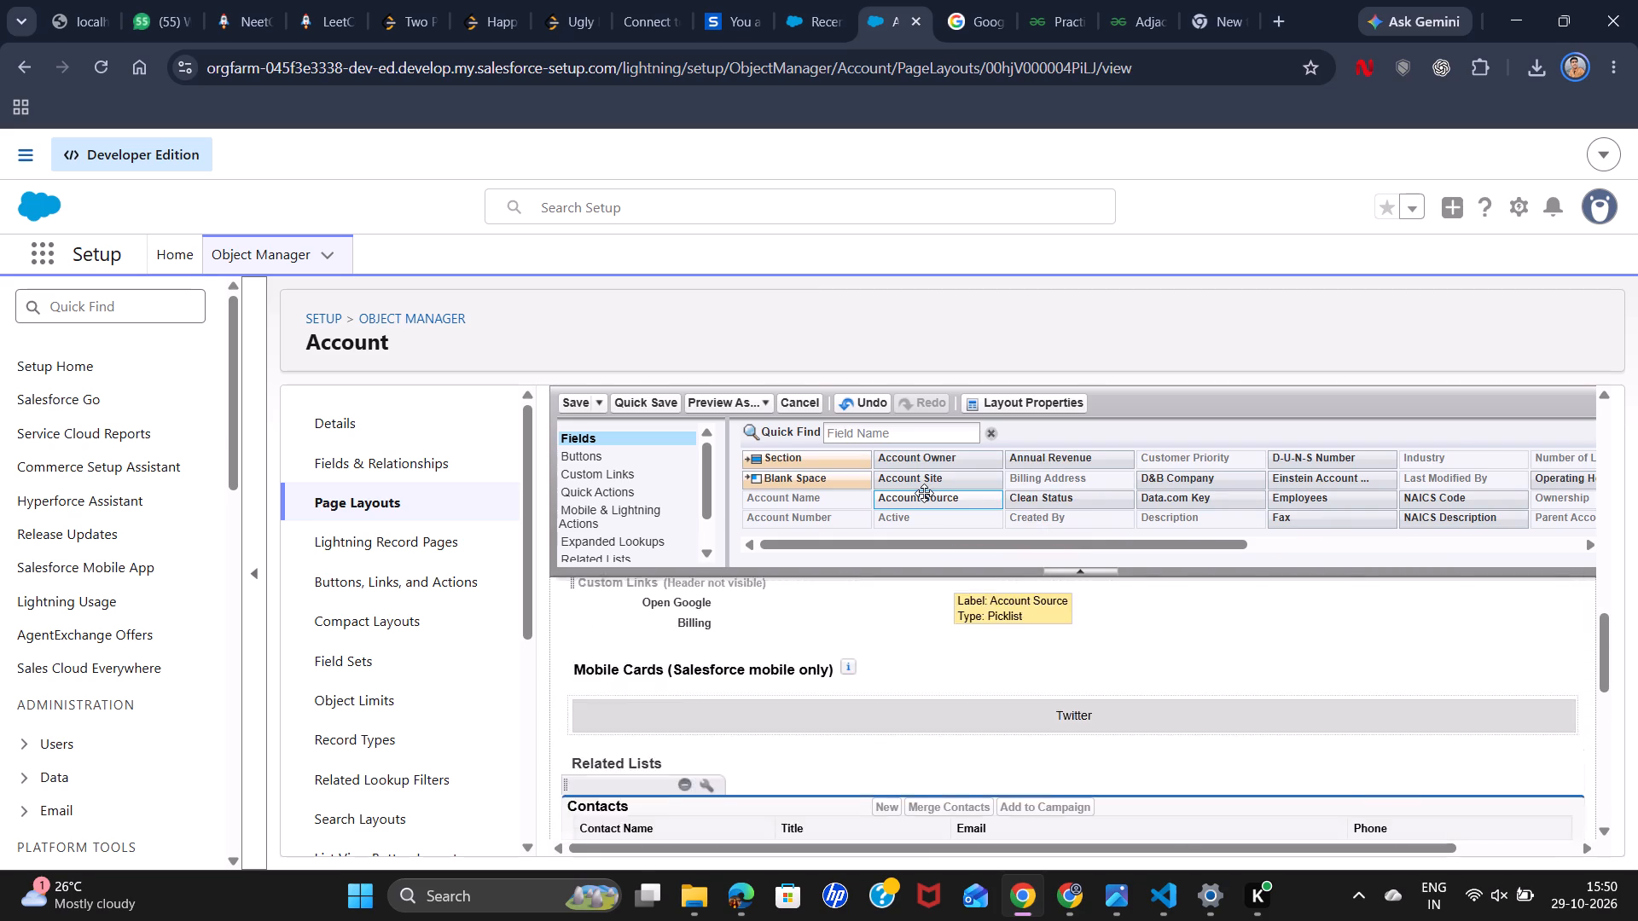
{"action": "scroll", "coordinate": [924, 493], "scroll_direction": "up", "scroll_amount": 2}
{"action": "scroll", "coordinate": [967, 625], "scroll_direction": "up", "scroll_amount": 5}
{"action": "scroll", "coordinate": [967, 625], "scroll_direction": "down", "scroll_amount": 3}
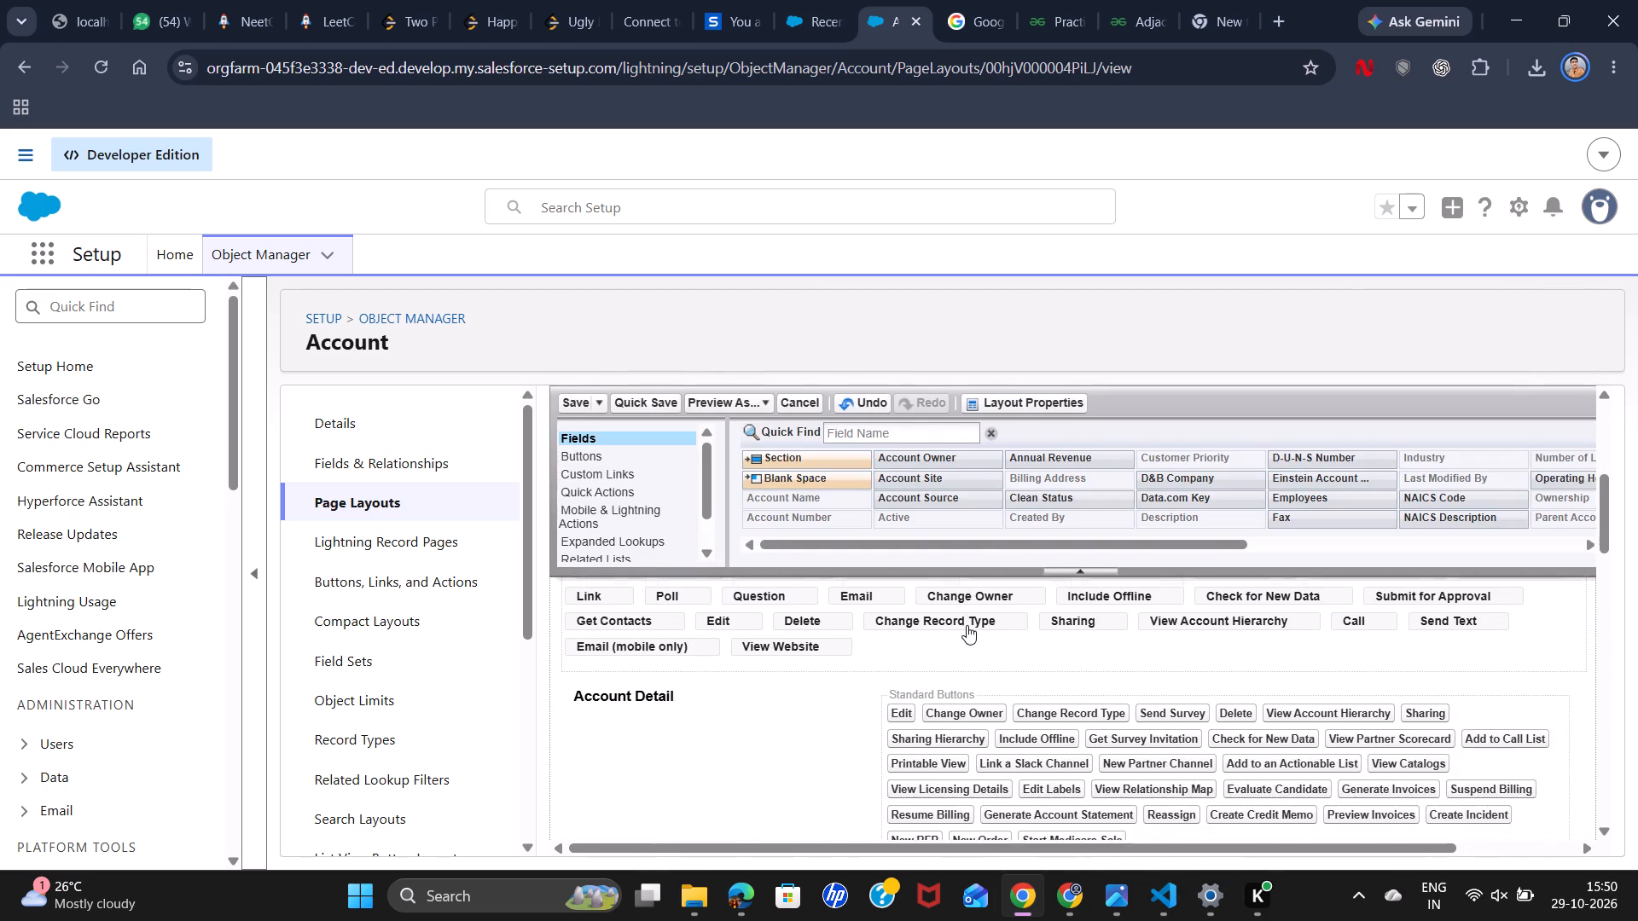
{"action": "scroll", "coordinate": [967, 625], "scroll_direction": "down", "scroll_amount": 2}
{"action": "scroll", "coordinate": [793, 699], "scroll_direction": "down", "scroll_amount": 1}
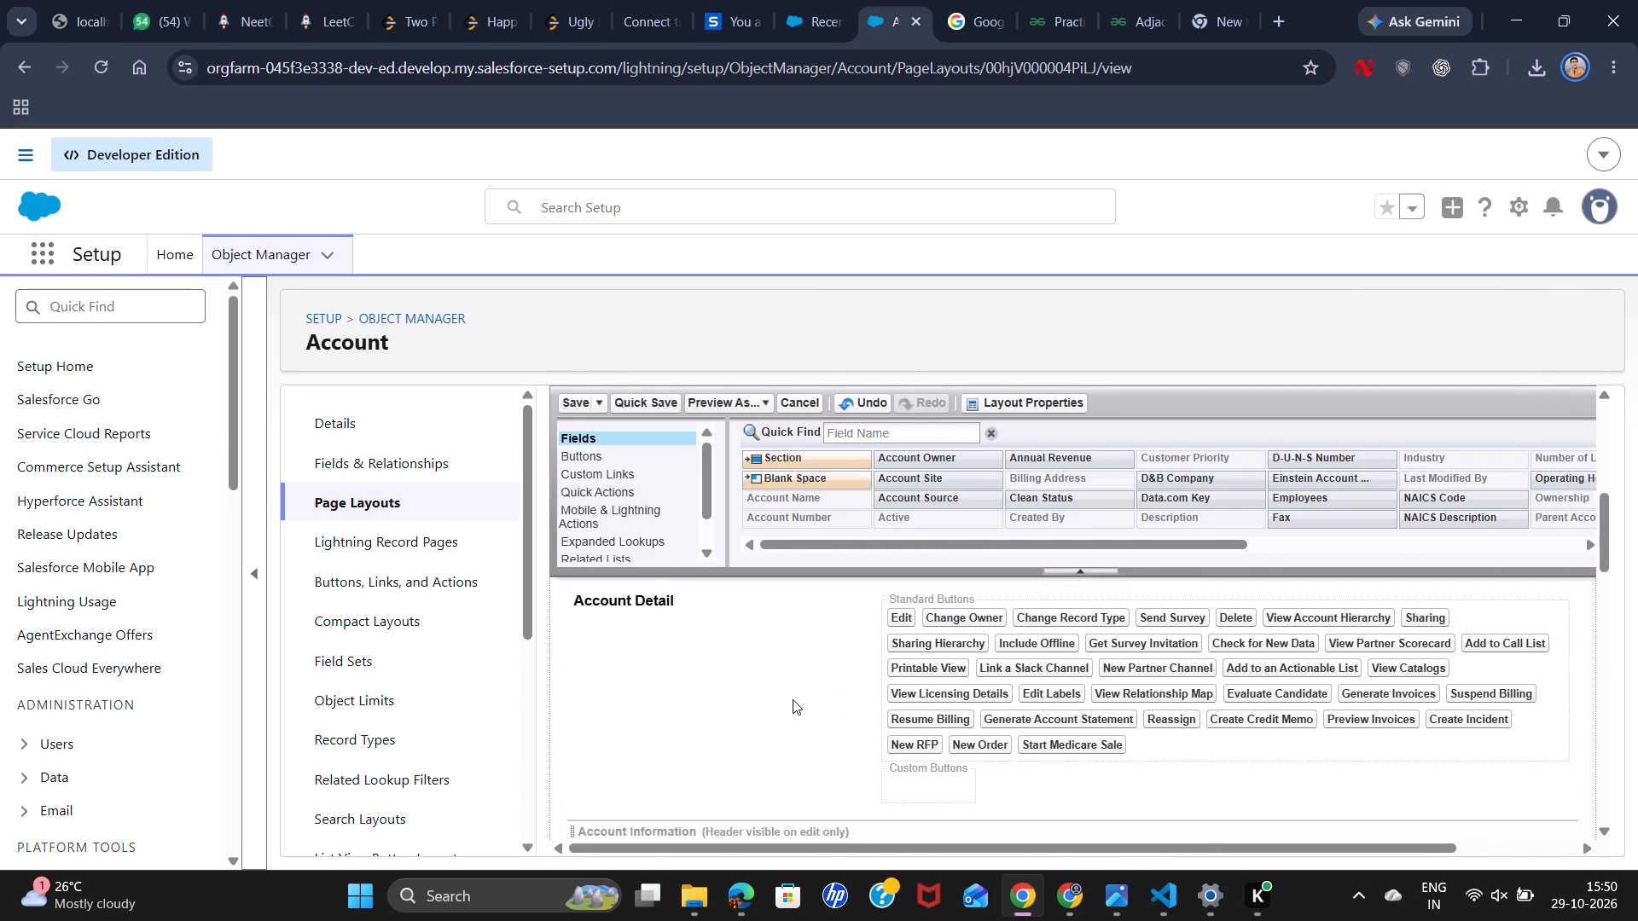
{"action": "scroll", "coordinate": [793, 699], "scroll_direction": "down", "scroll_amount": 4}
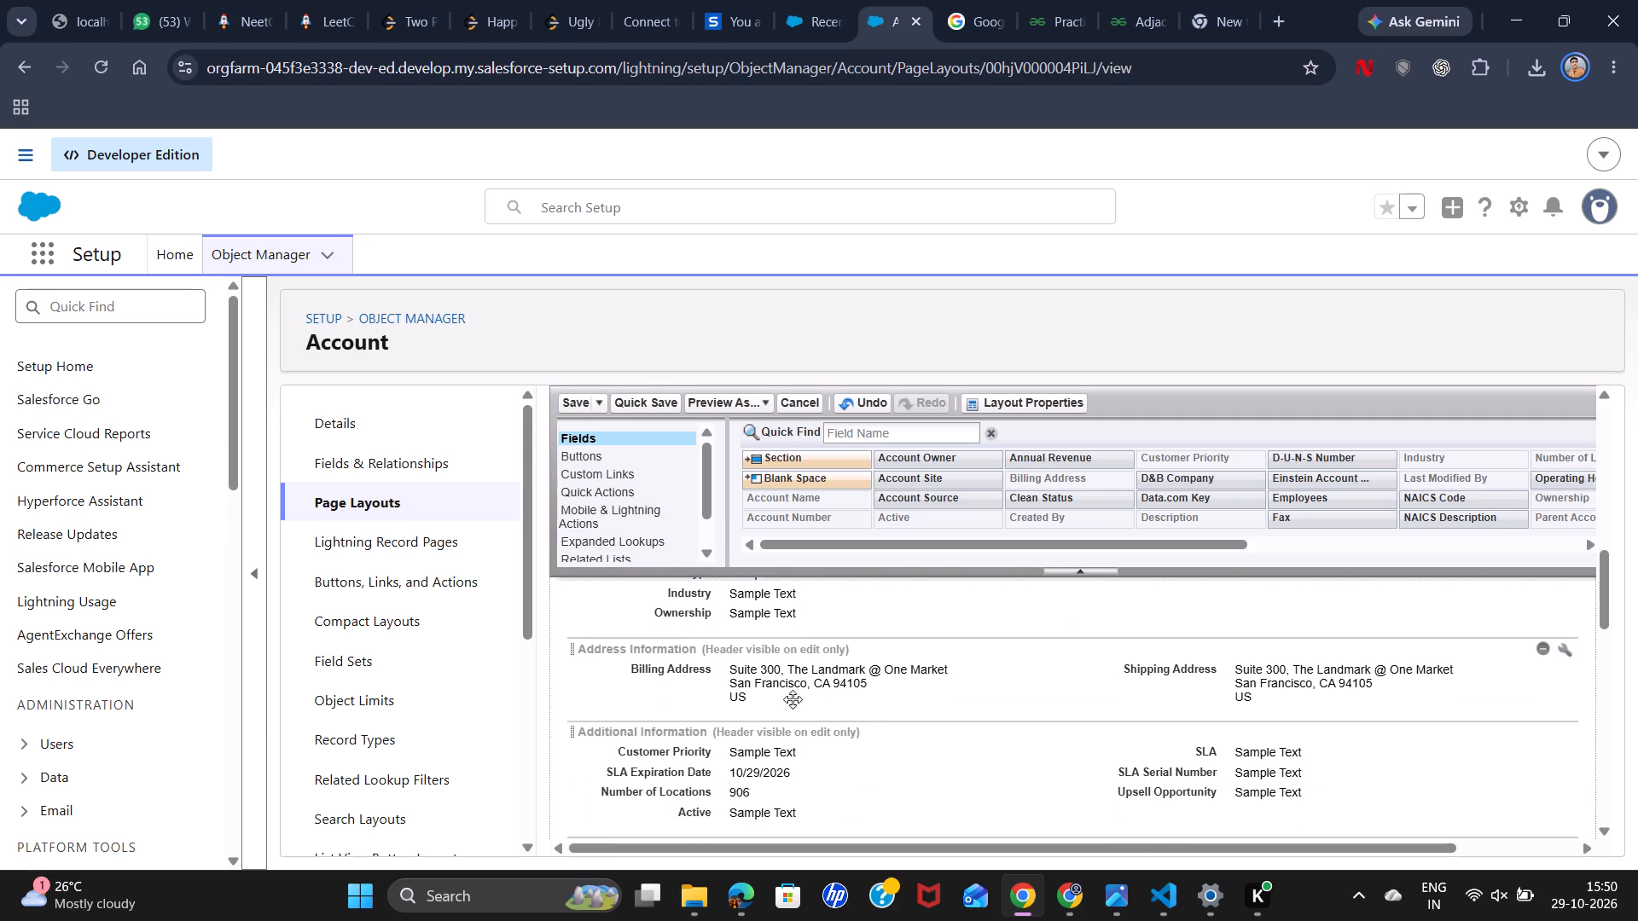
{"action": "scroll", "coordinate": [793, 699], "scroll_direction": "down", "scroll_amount": 3}
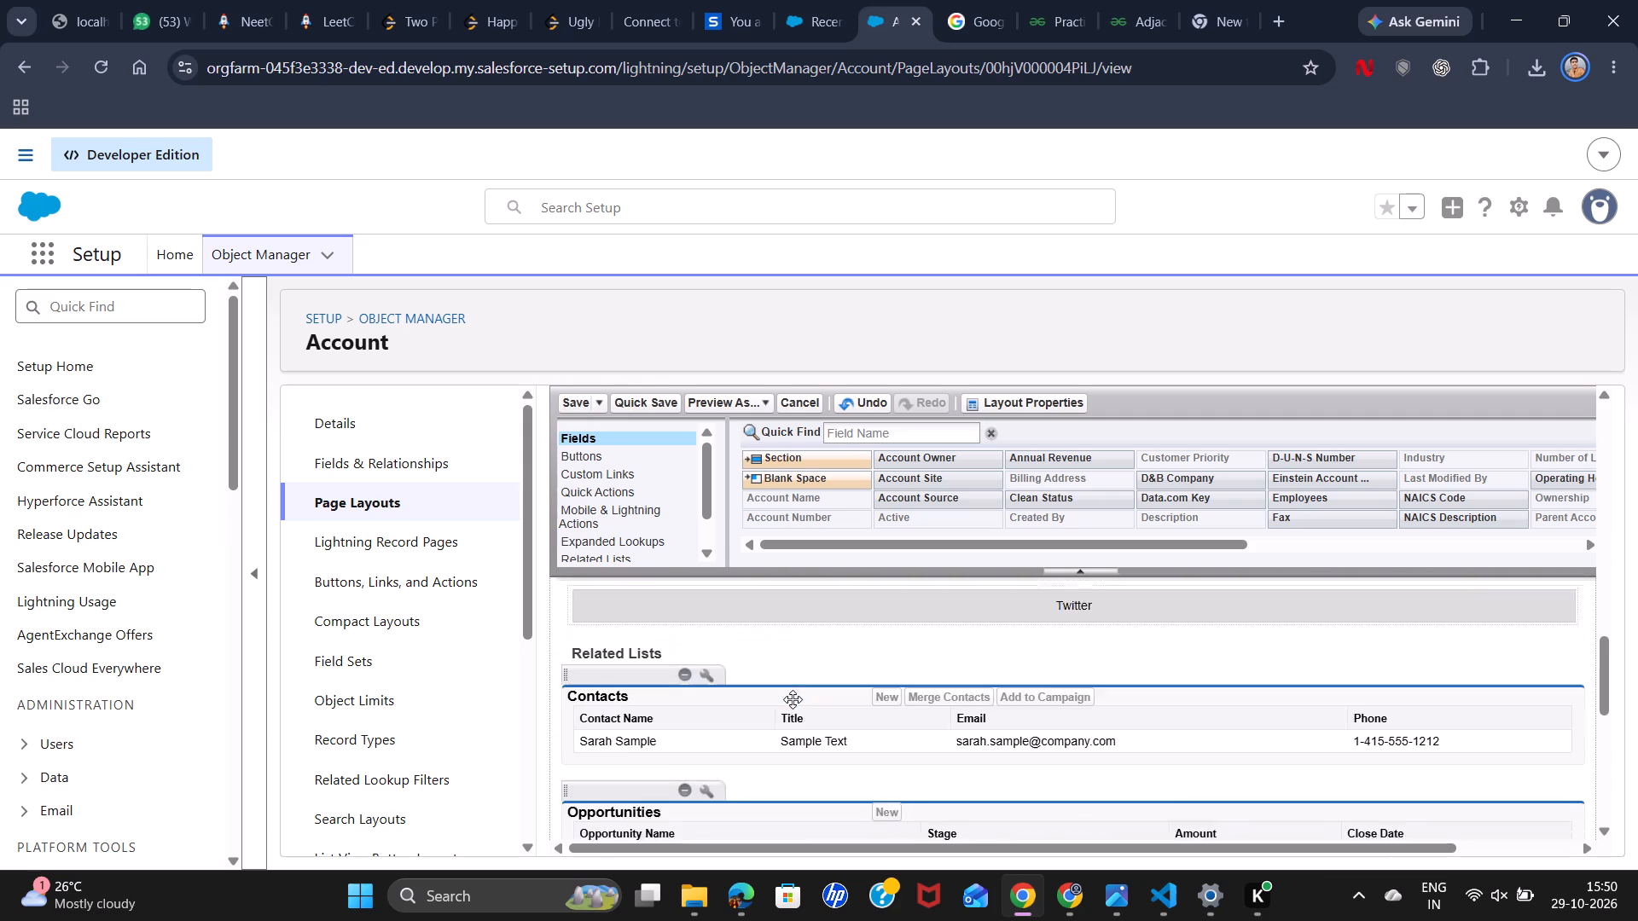
{"action": "scroll", "coordinate": [793, 699], "scroll_direction": "down", "scroll_amount": 2}
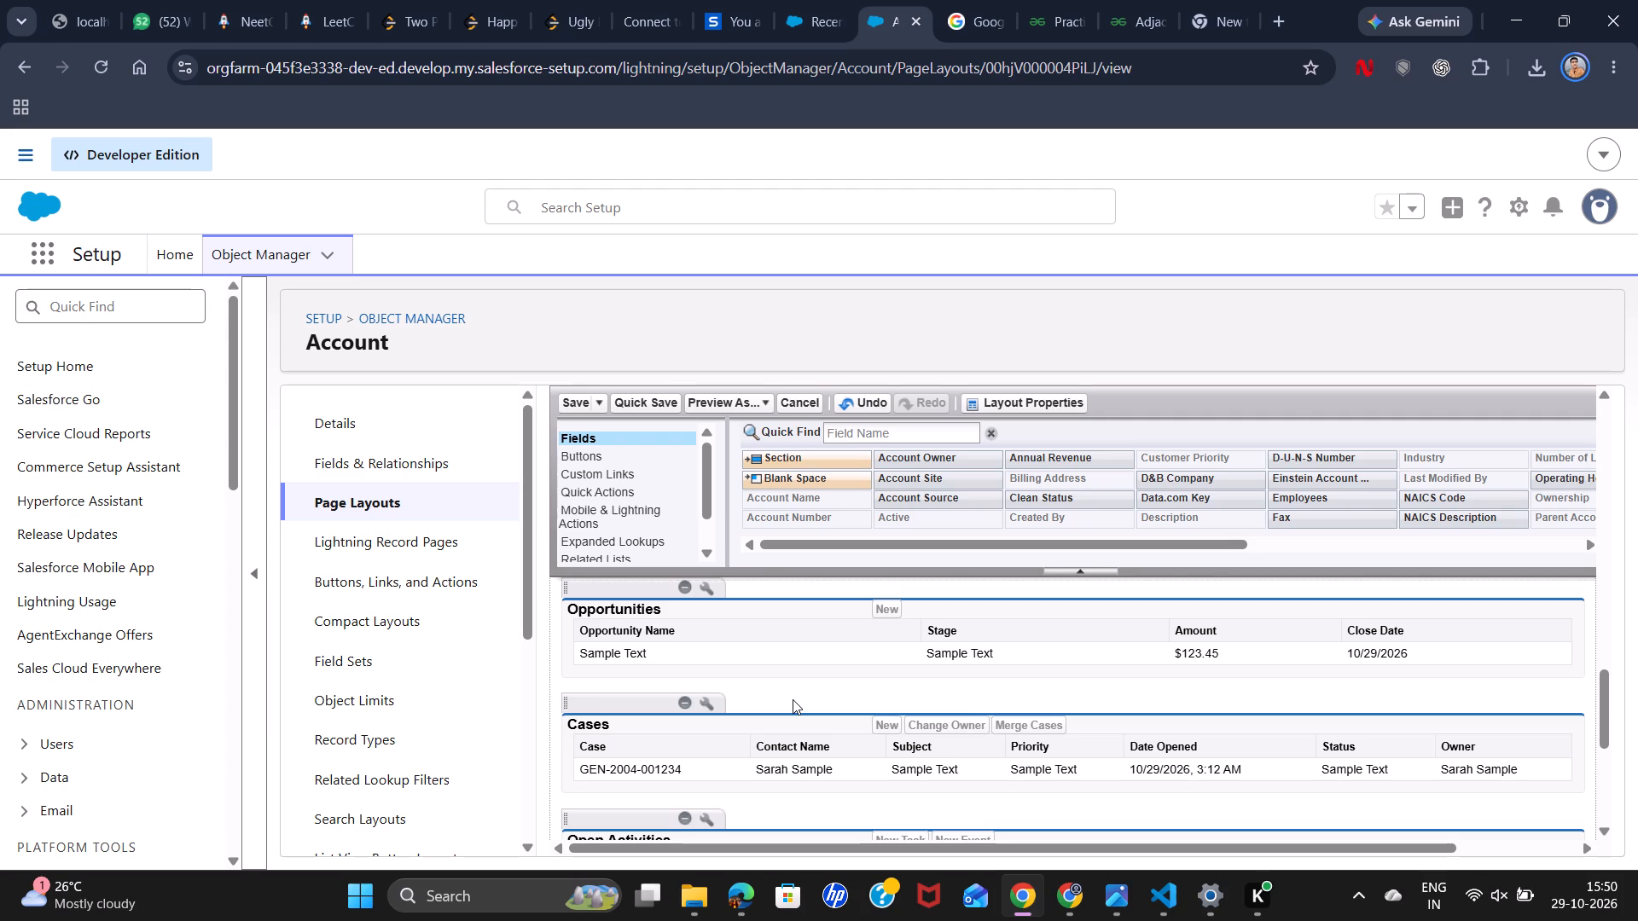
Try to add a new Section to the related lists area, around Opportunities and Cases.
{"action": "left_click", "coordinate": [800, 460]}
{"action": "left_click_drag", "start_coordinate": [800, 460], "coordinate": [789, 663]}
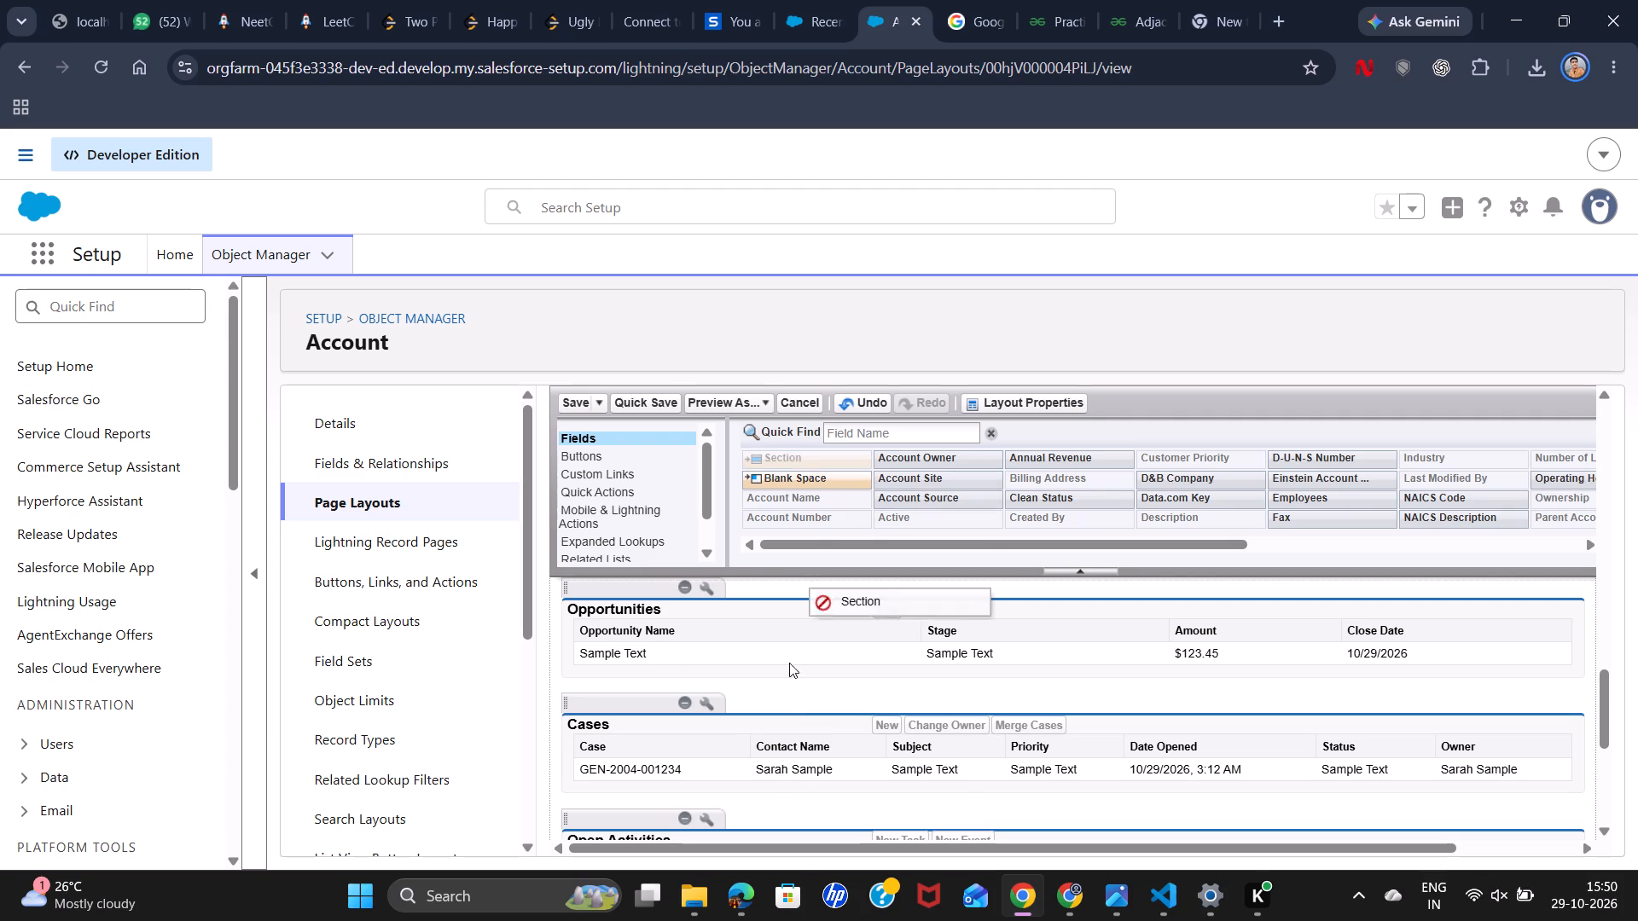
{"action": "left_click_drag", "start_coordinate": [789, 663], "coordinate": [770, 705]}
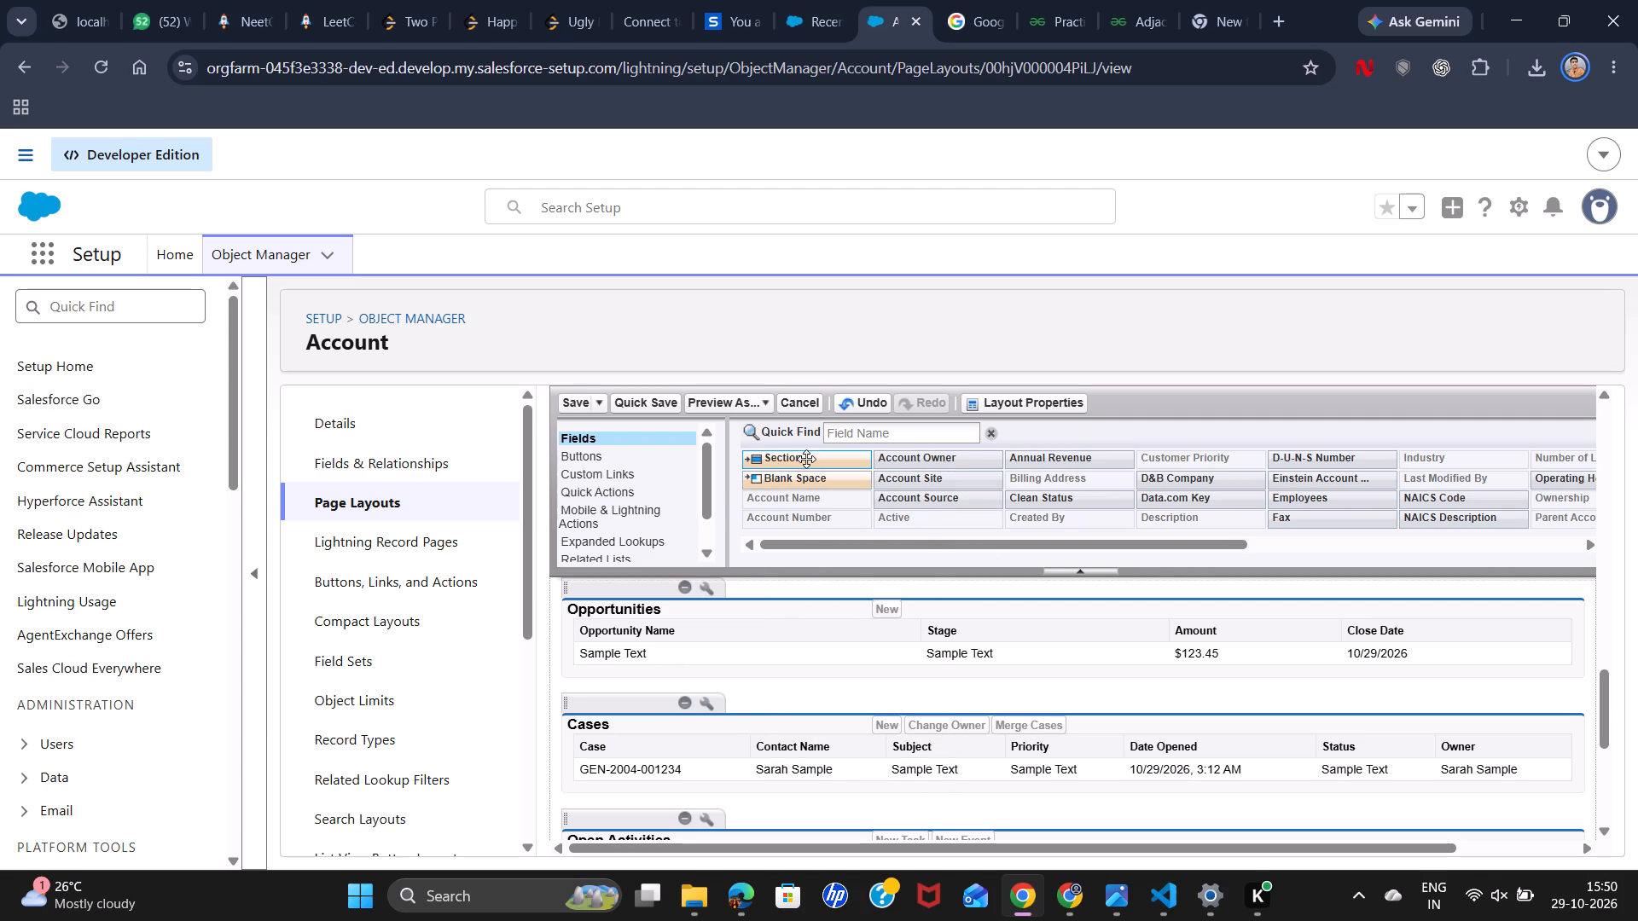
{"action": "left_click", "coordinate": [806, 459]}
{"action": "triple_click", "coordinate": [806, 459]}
Review the layout from the quick actions through the detail sections to the Contacts, Opportunities and Cases related lists.
{"action": "scroll", "coordinate": [839, 641], "scroll_direction": "up", "scroll_amount": 7}
{"action": "scroll", "coordinate": [839, 641], "scroll_direction": "down", "scroll_amount": 2}
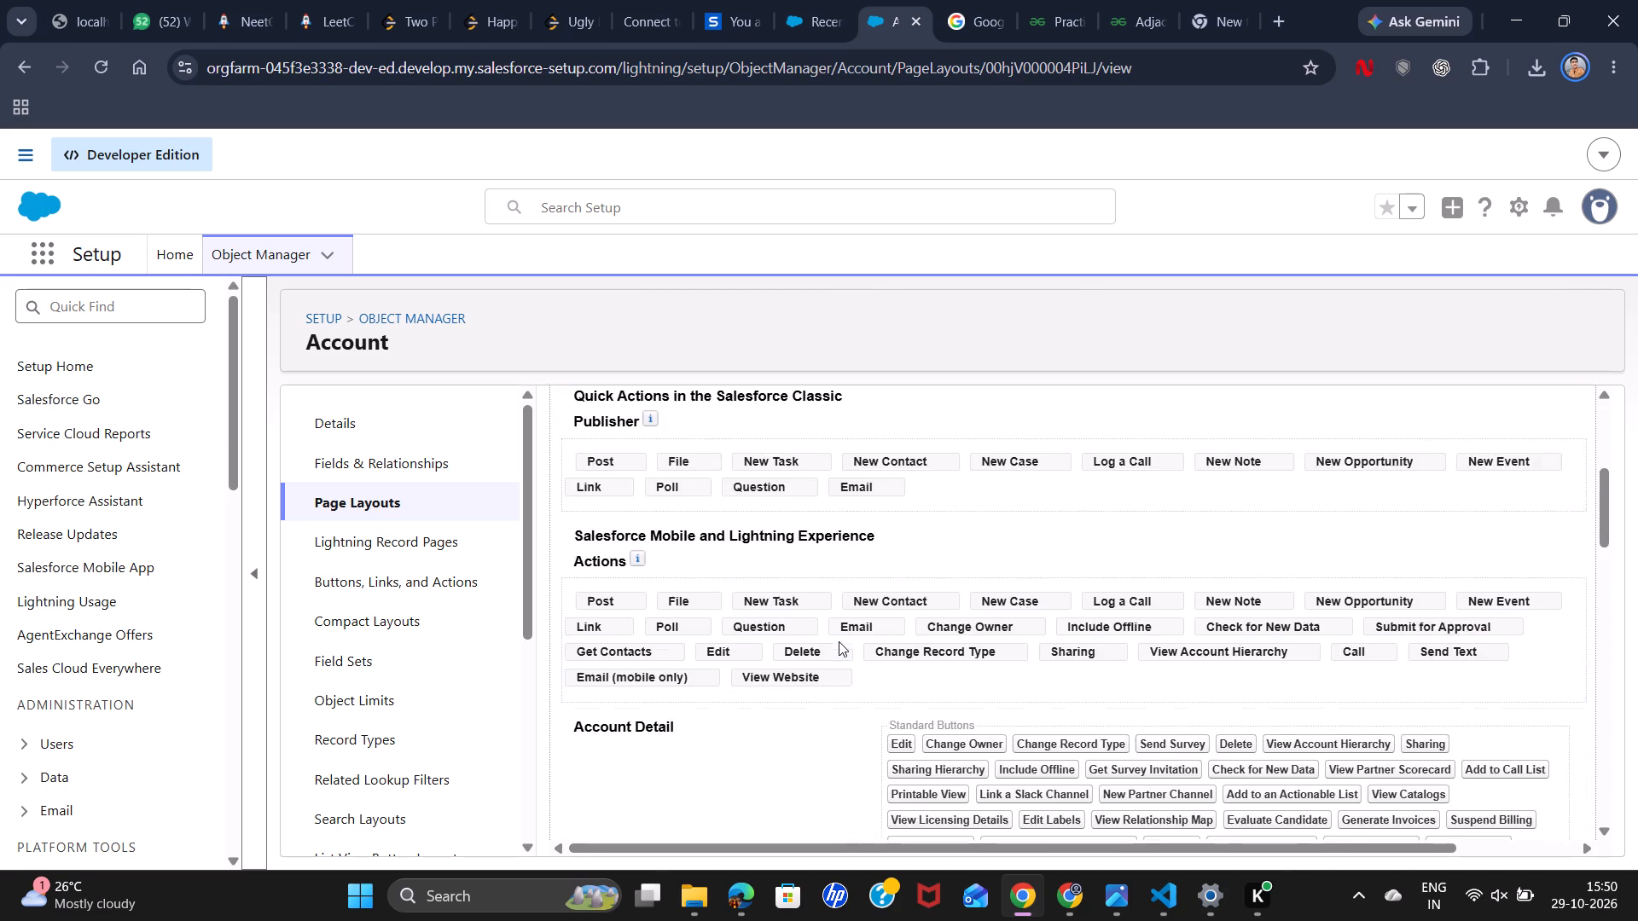
{"action": "scroll", "coordinate": [839, 641], "scroll_direction": "down", "scroll_amount": 4}
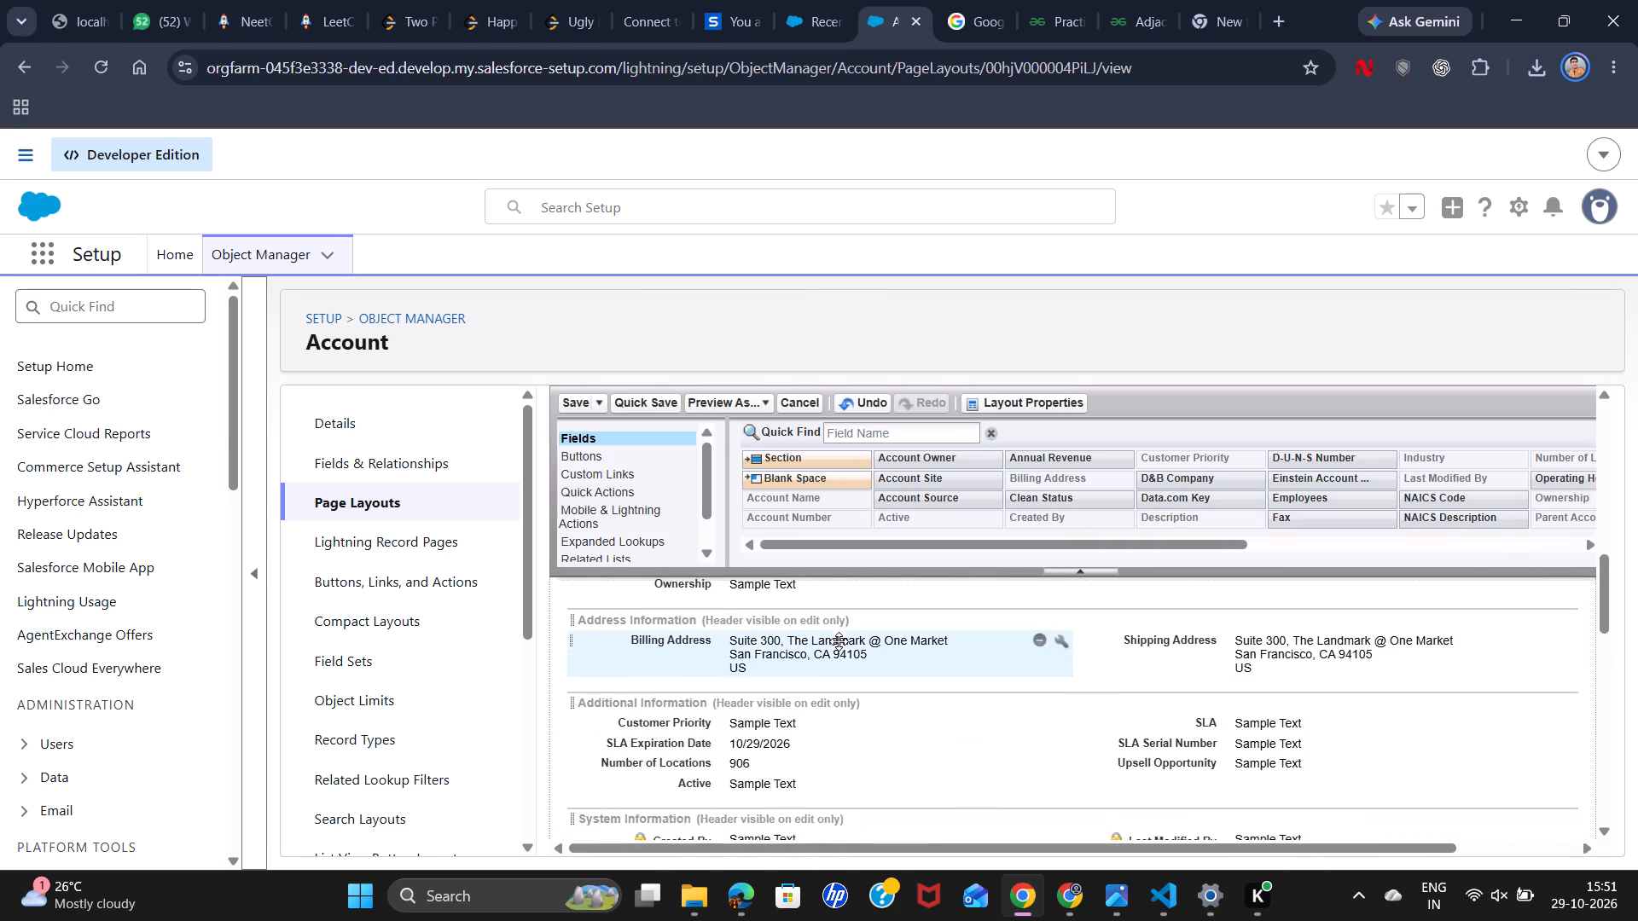
{"action": "scroll", "coordinate": [839, 641], "scroll_direction": "down", "scroll_amount": 2}
{"action": "scroll", "coordinate": [839, 641], "scroll_direction": "up", "scroll_amount": 2}
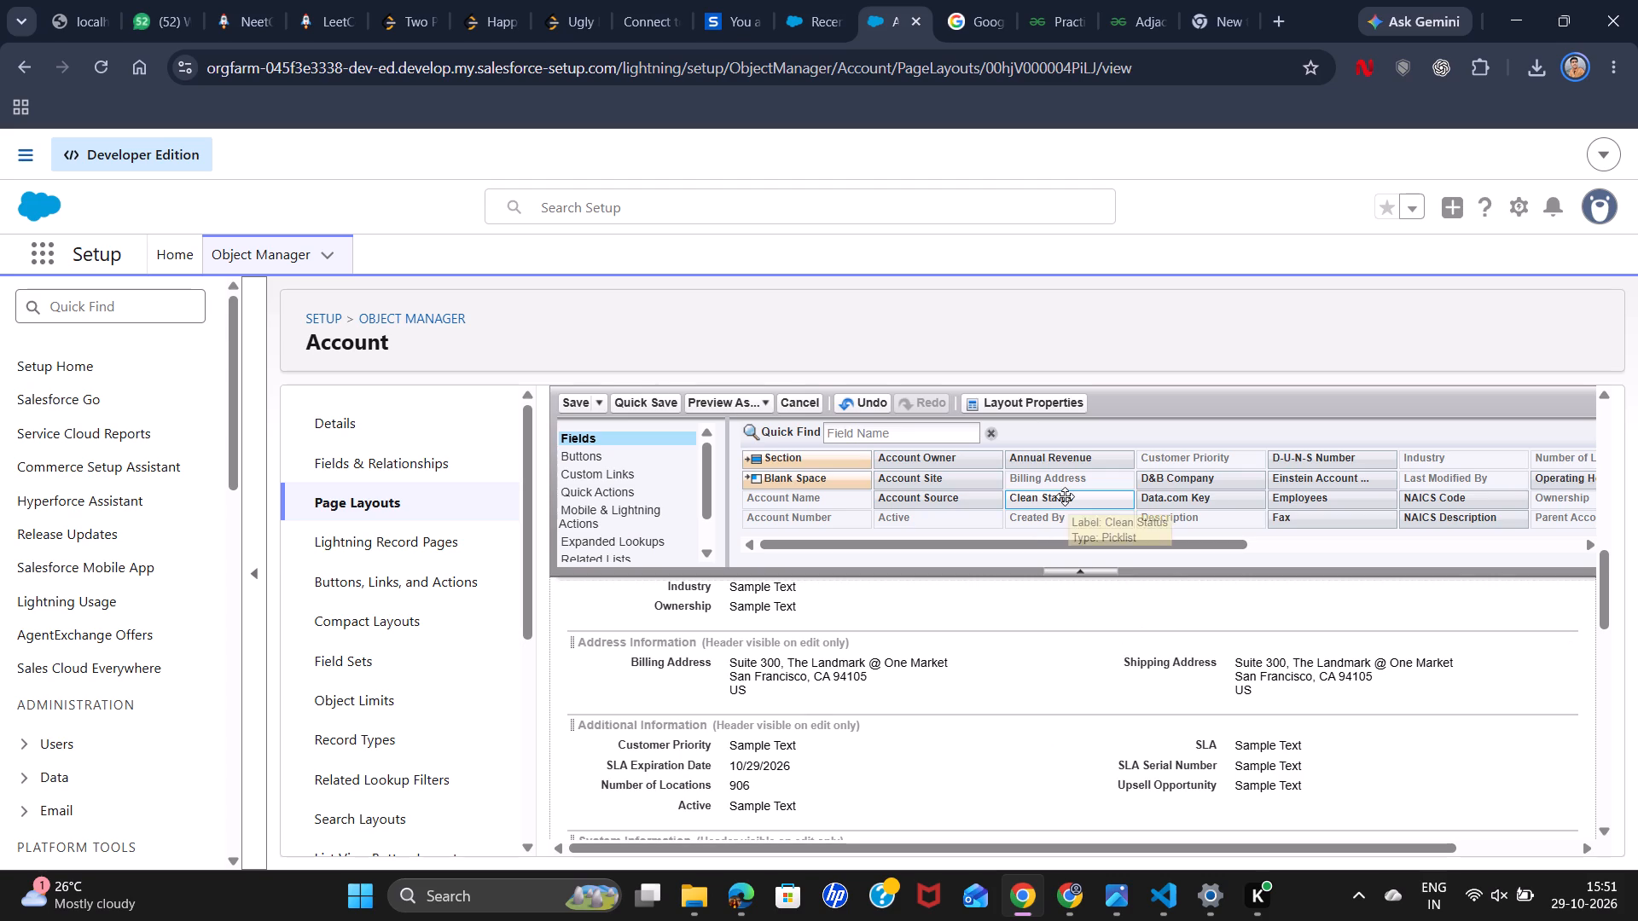
{"action": "scroll", "coordinate": [1065, 496], "scroll_direction": "down", "scroll_amount": 1}
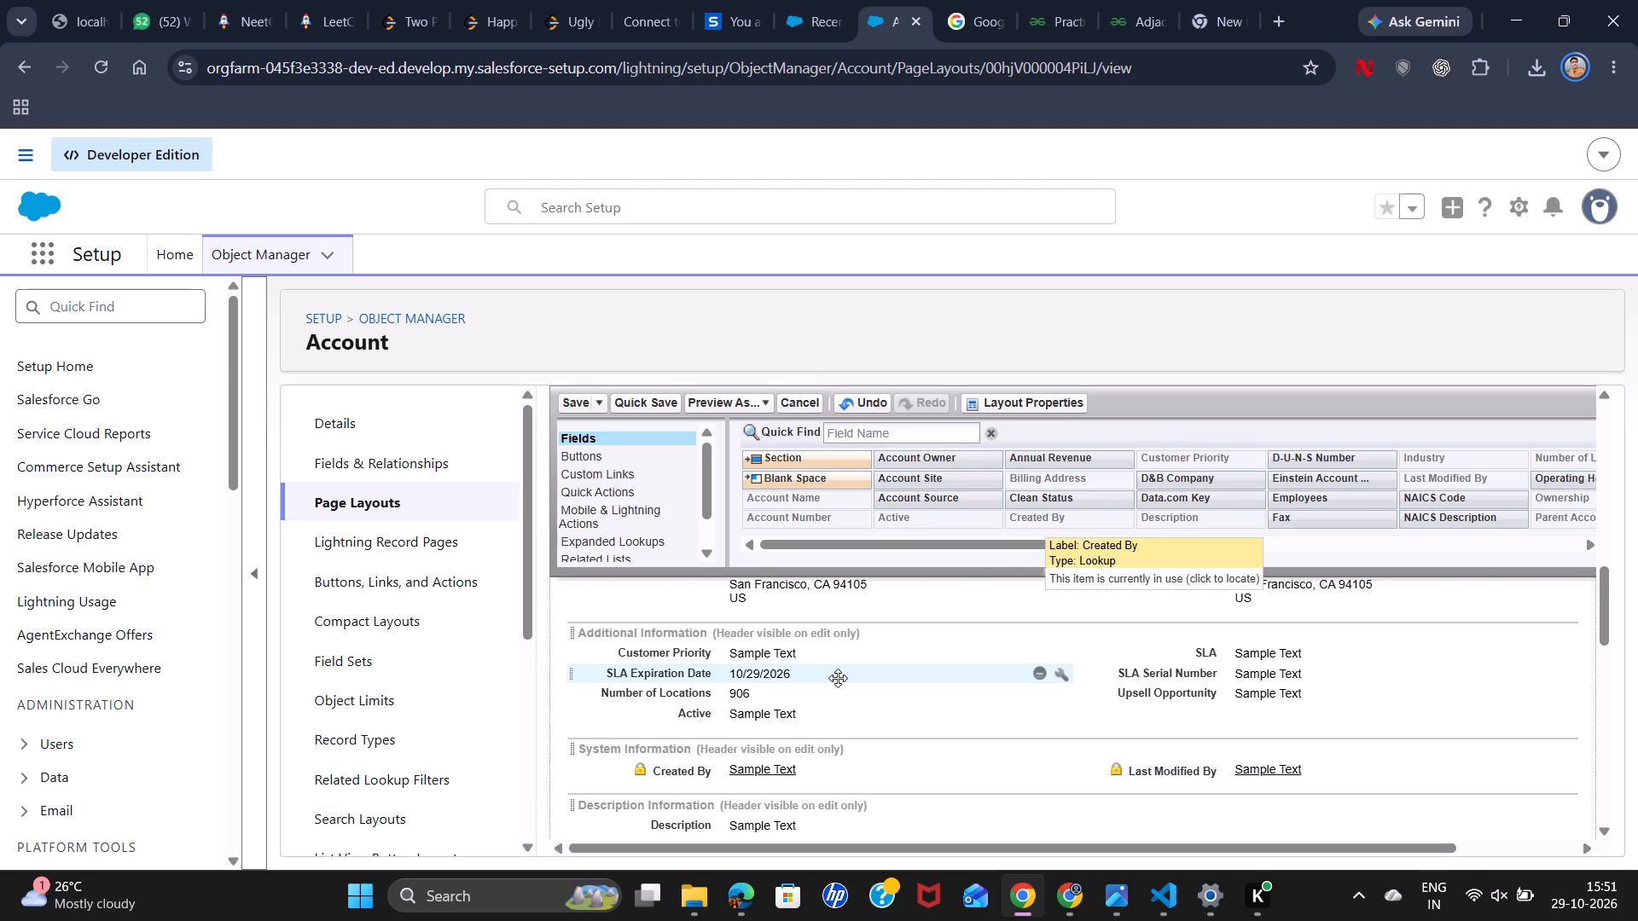
{"action": "scroll", "coordinate": [838, 678], "scroll_direction": "down", "scroll_amount": 1}
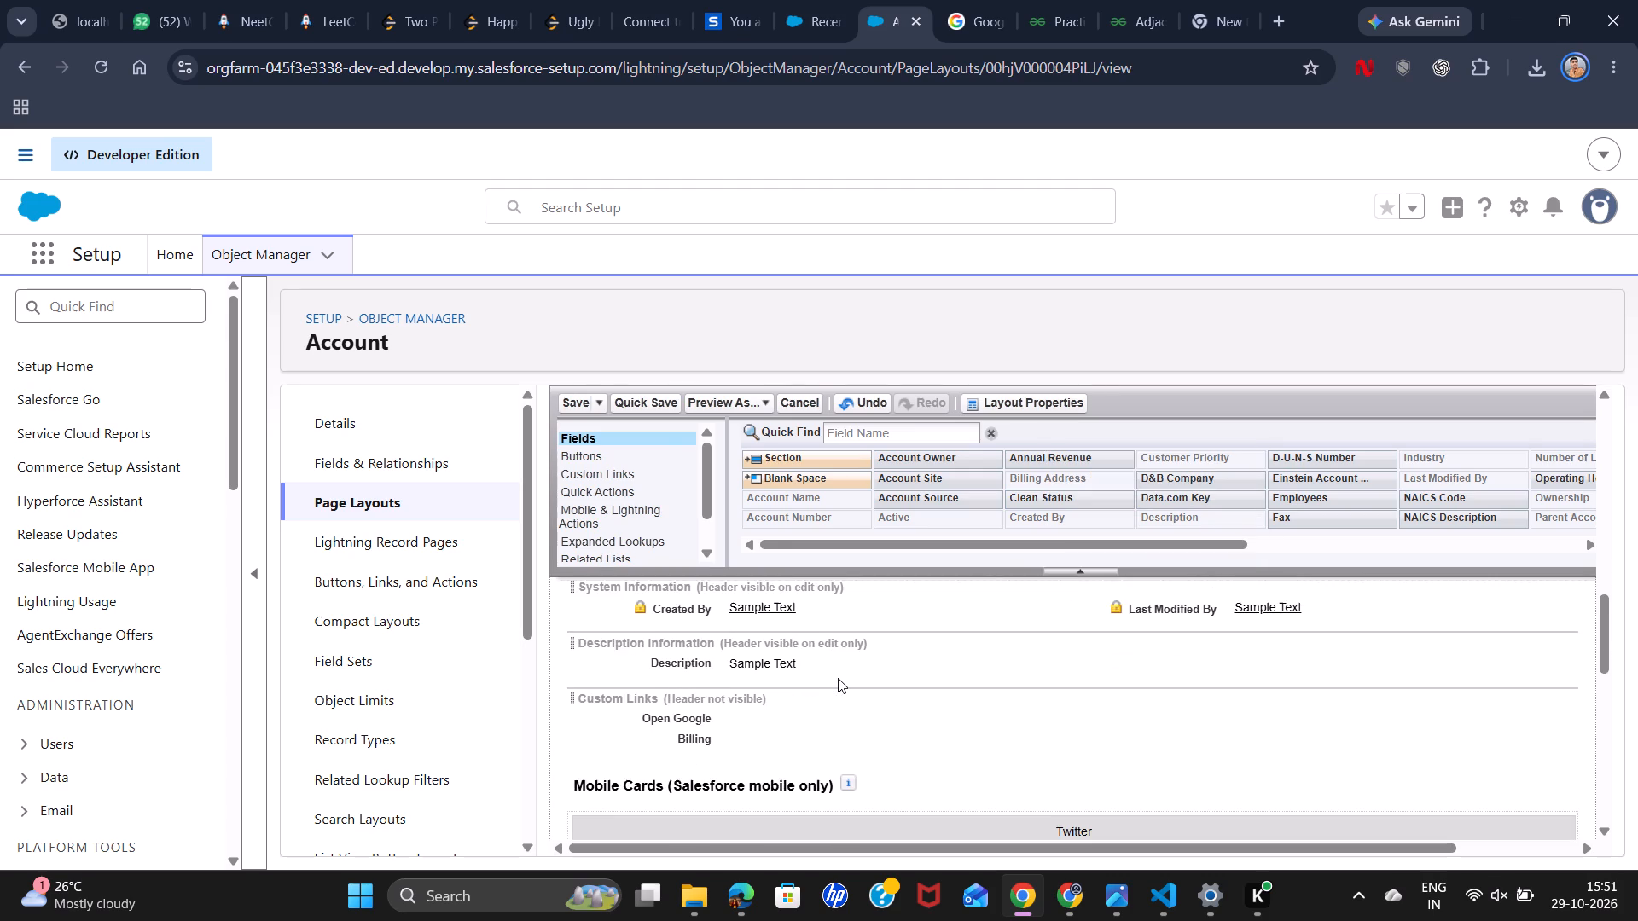
{"action": "scroll", "coordinate": [838, 678], "scroll_direction": "down", "scroll_amount": 3}
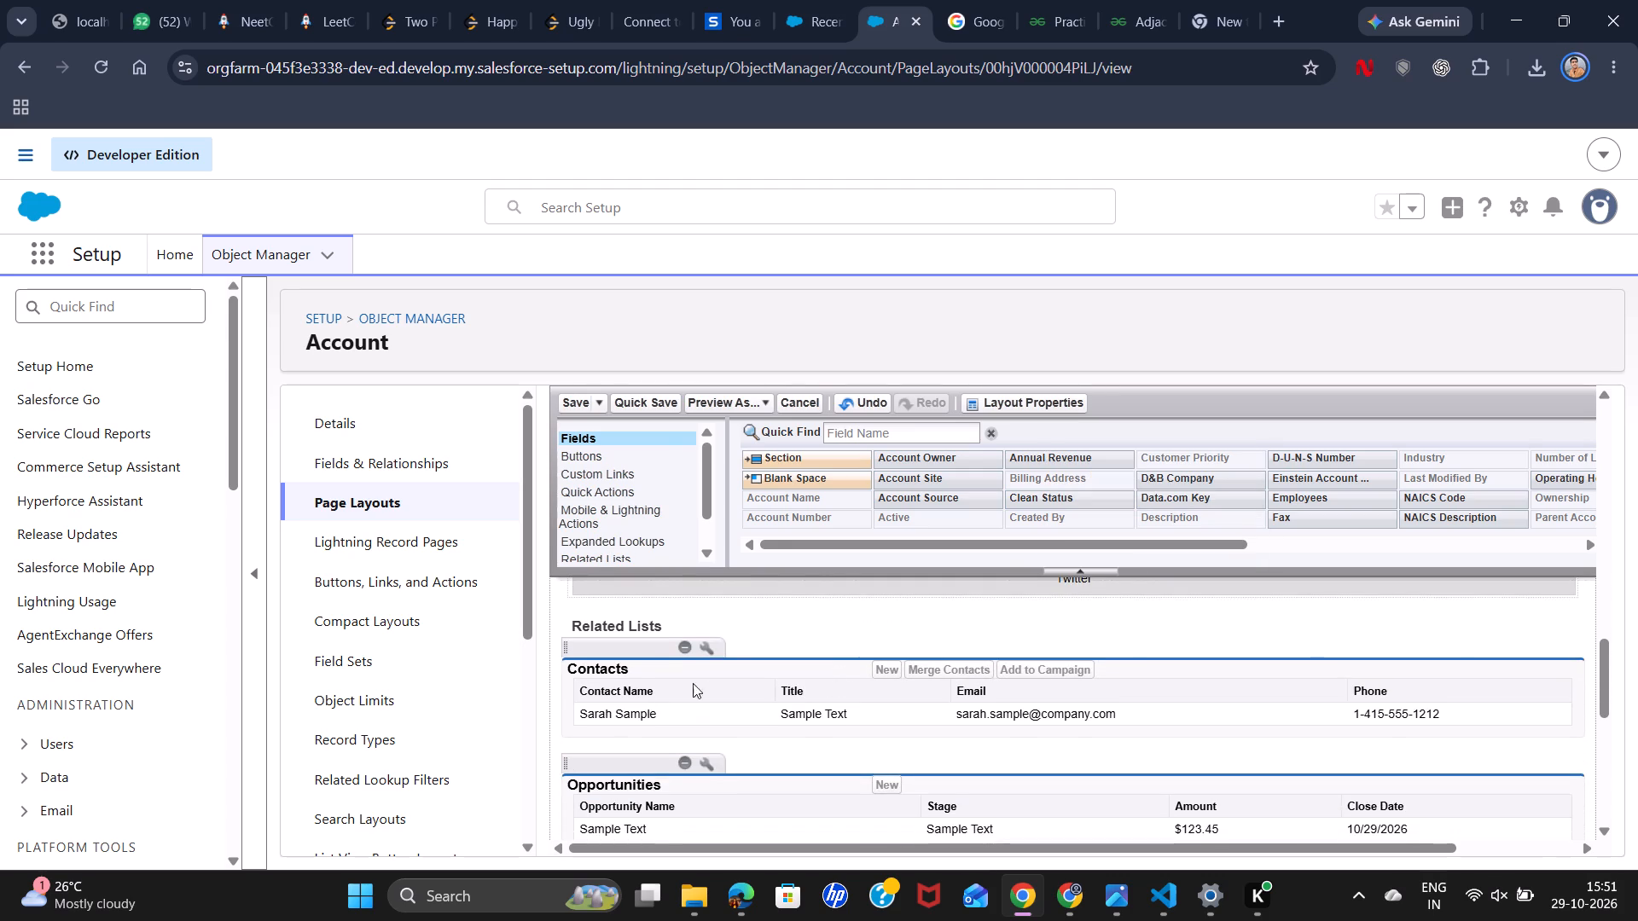
{"action": "scroll", "coordinate": [752, 677], "scroll_direction": "down", "scroll_amount": 2}
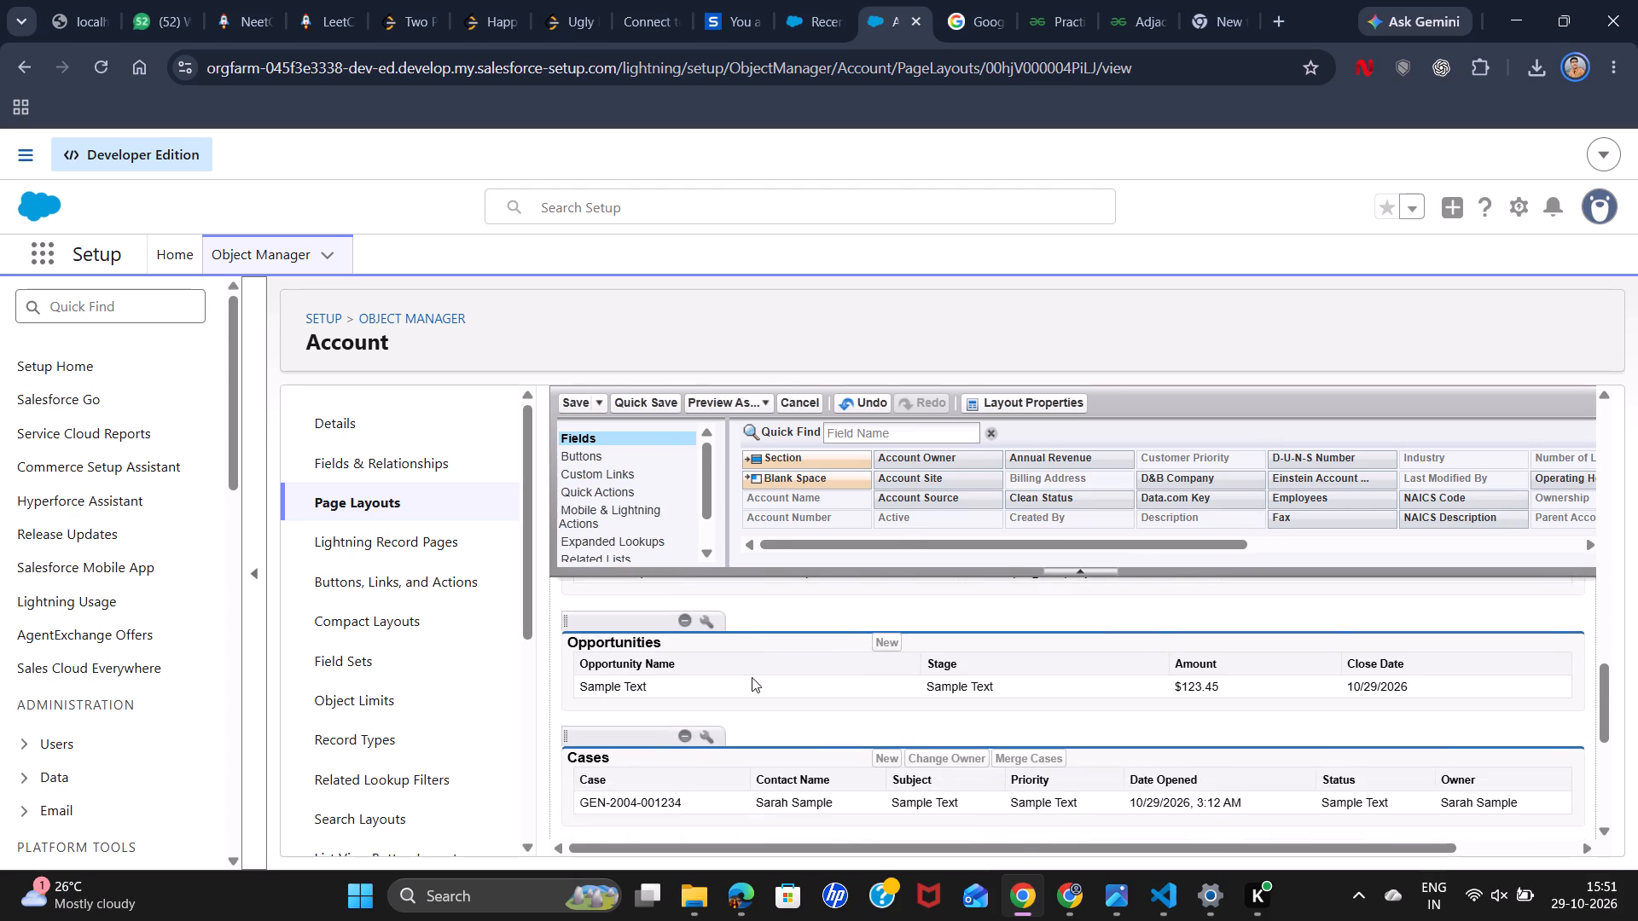
Review the remaining related lists through Notes & Attachments and Partners, and the Highlights Panel and quick actions of the layout.
{"action": "scroll", "coordinate": [752, 677], "scroll_direction": "down", "scroll_amount": 7}
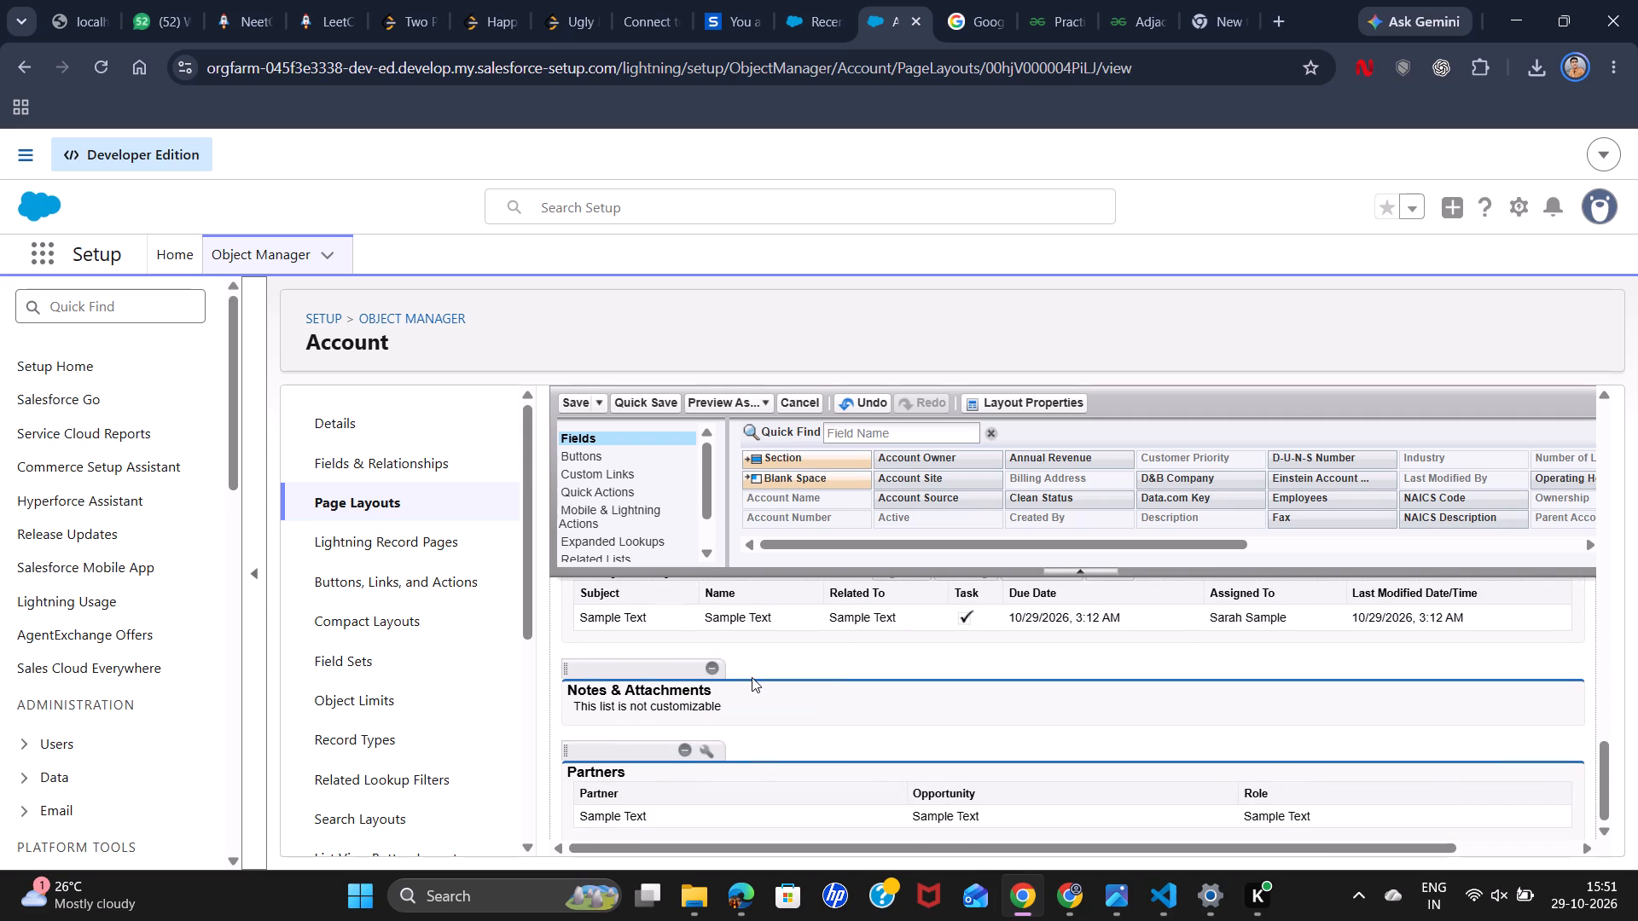
{"action": "scroll", "coordinate": [752, 677], "scroll_direction": "up", "scroll_amount": 8}
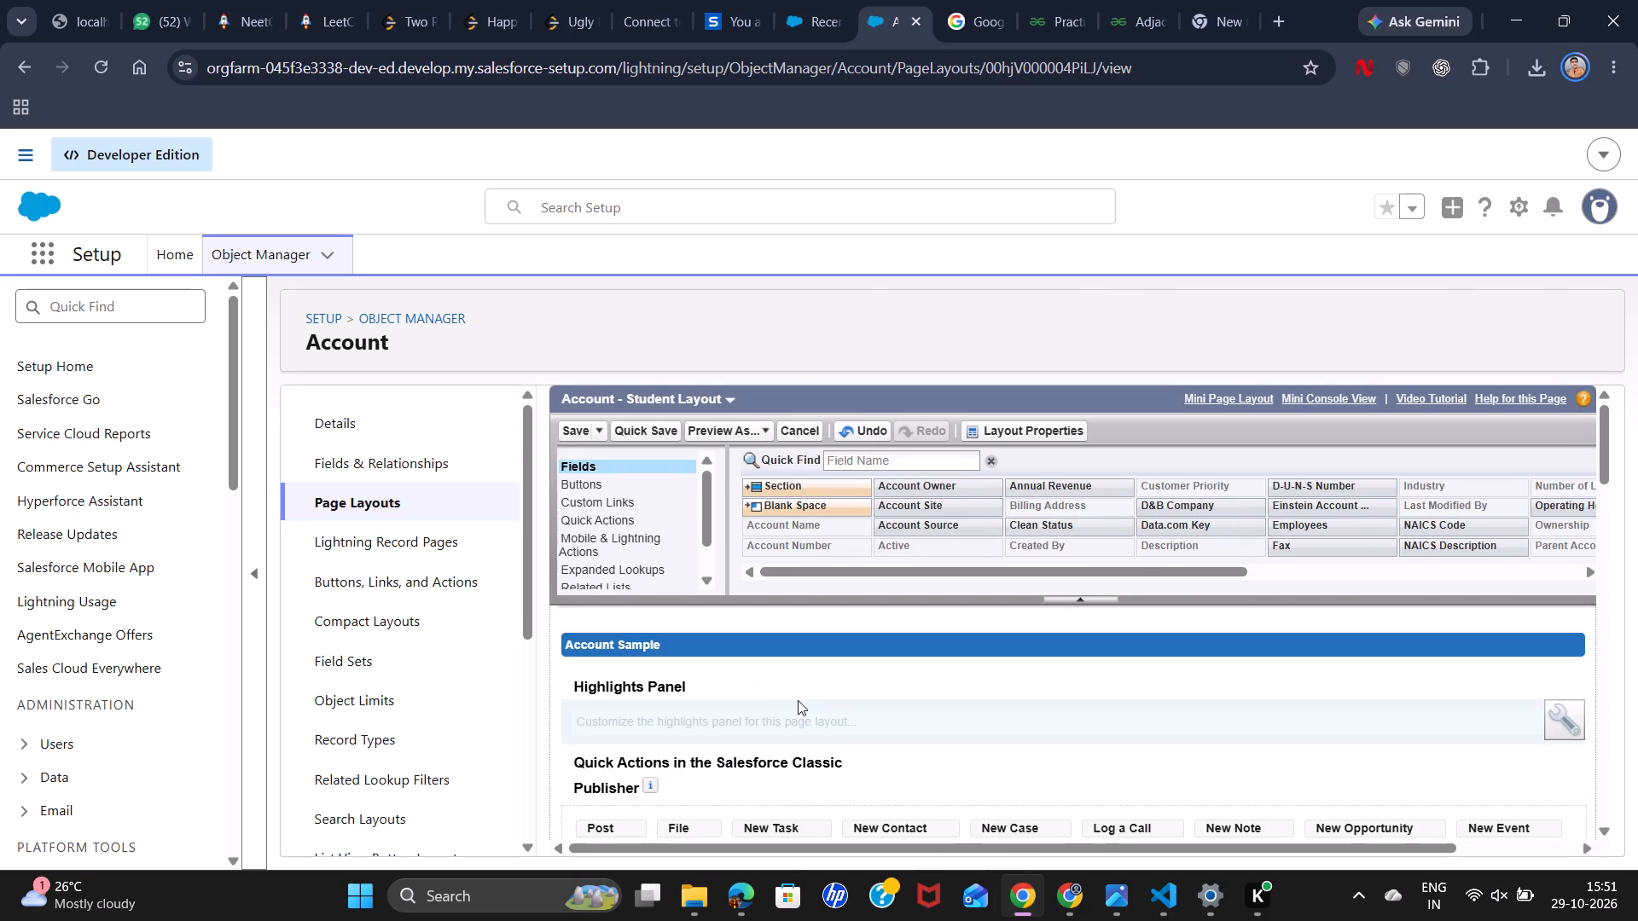
{"action": "scroll", "coordinate": [798, 700], "scroll_direction": "left", "scroll_amount": 3}
{"action": "scroll", "coordinate": [798, 700], "scroll_direction": "right", "scroll_amount": 6}
{"action": "scroll", "coordinate": [798, 700], "scroll_direction": "left", "scroll_amount": 4}
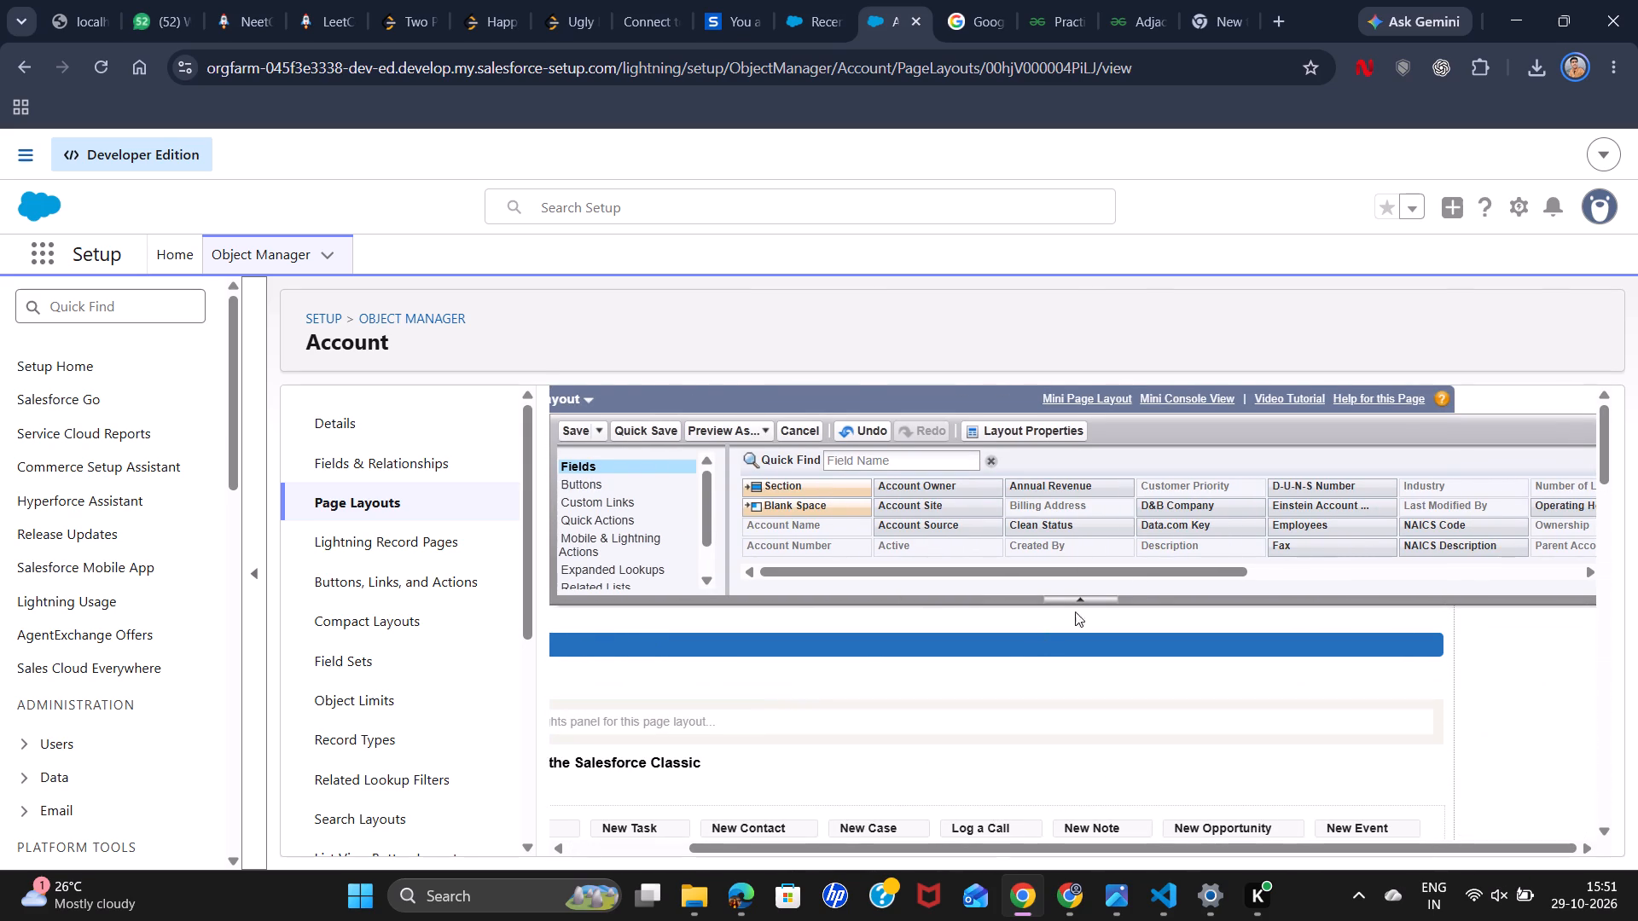
{"action": "scroll", "coordinate": [1162, 477], "scroll_direction": "left", "scroll_amount": 3}
{"action": "scroll", "coordinate": [1071, 507], "scroll_direction": "right", "scroll_amount": 6}
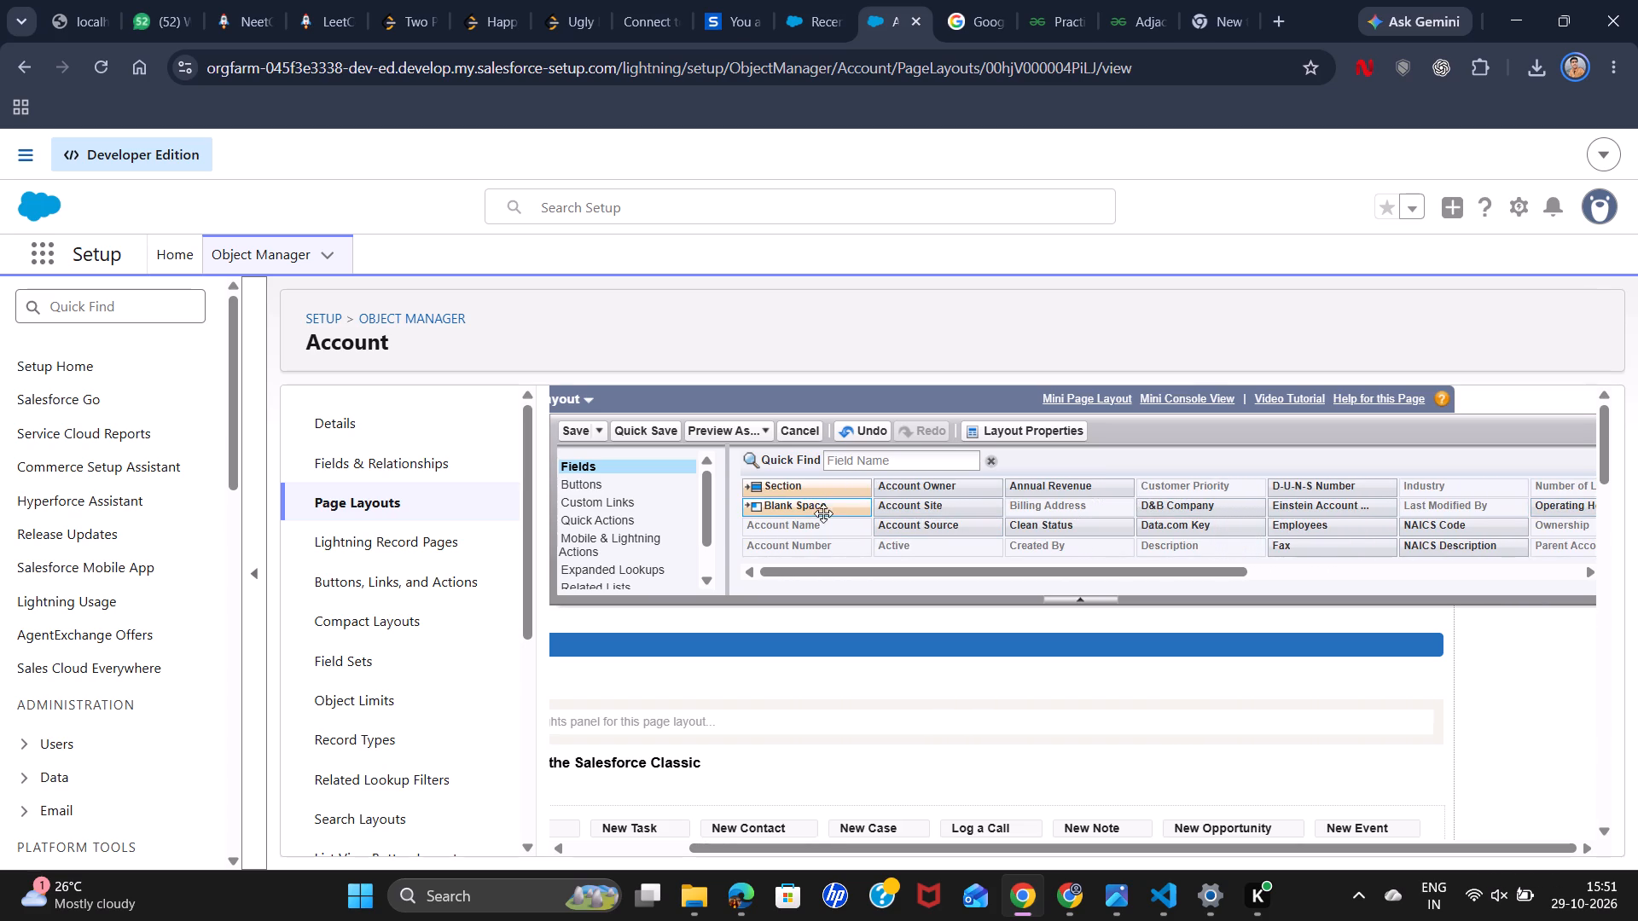
Search the available Account fields for "Con", and clear the search.
{"action": "left_click", "coordinate": [865, 459]}
{"action": "type", "text": "Cp"}
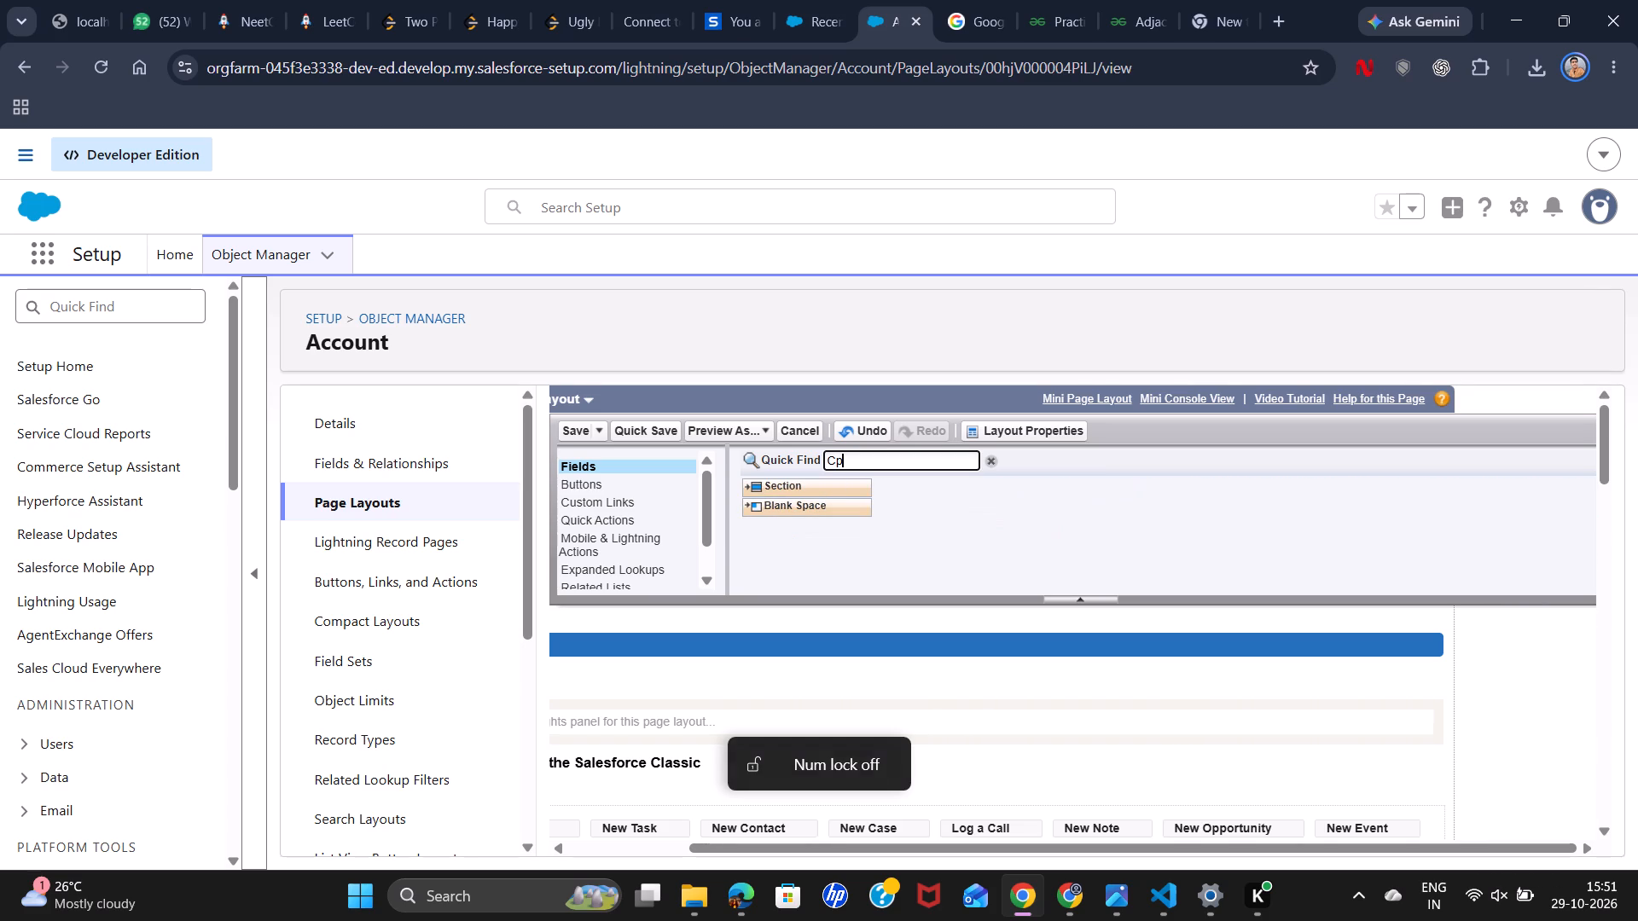
{"action": "key", "text": "BackSpace"}
{"action": "type", "text": "on"}
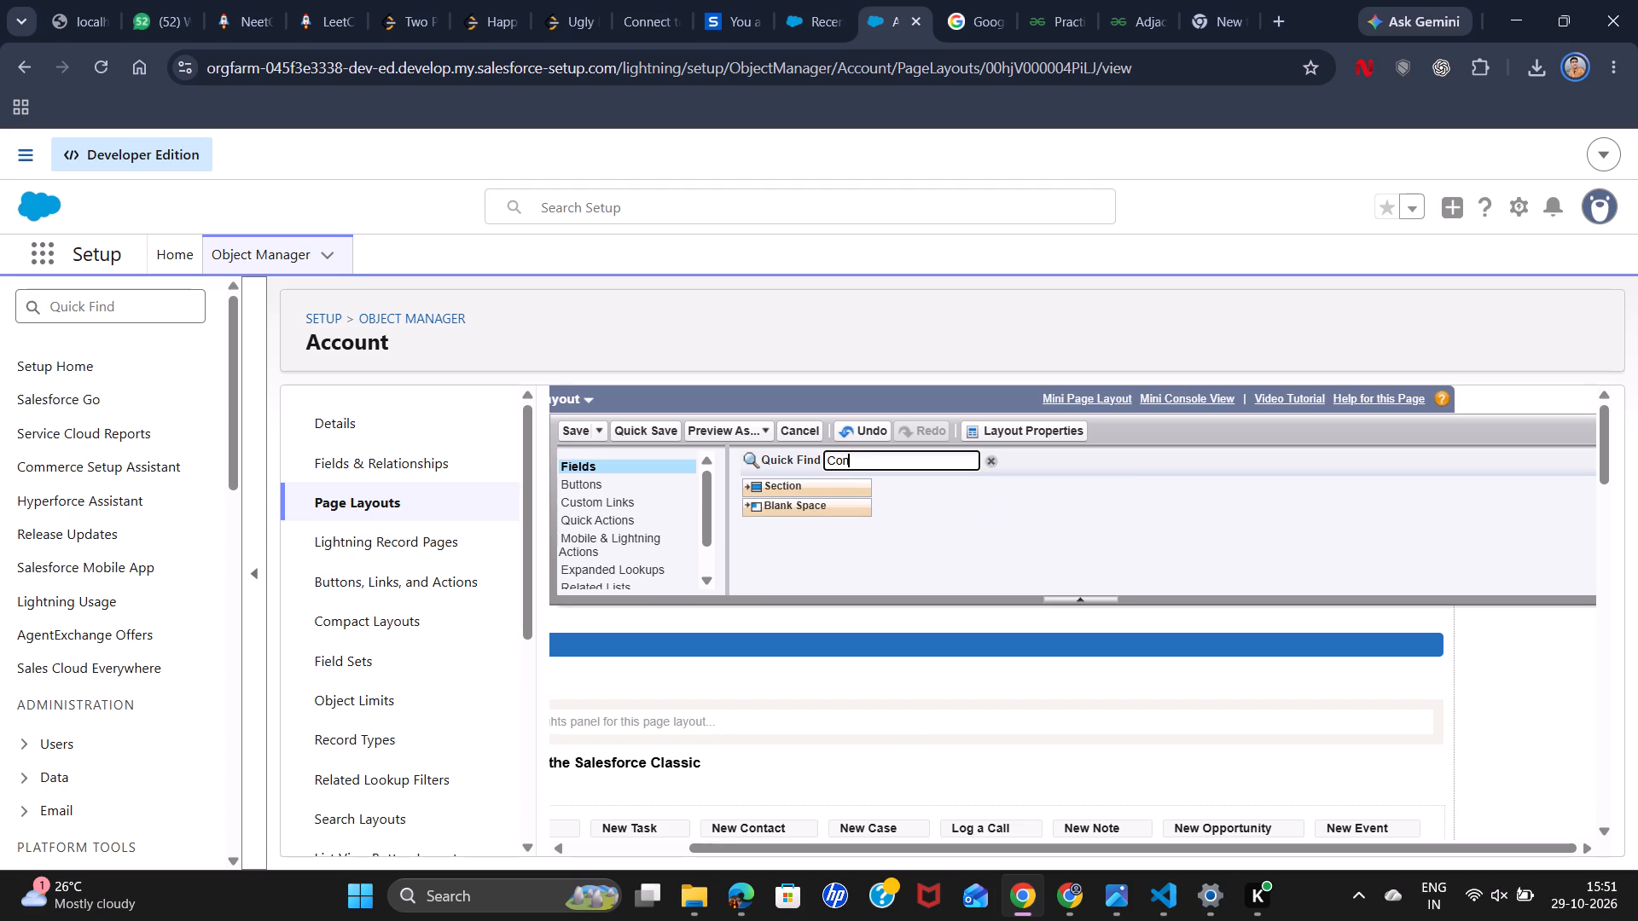
{"action": "key", "text": "BackSpace"}
{"action": "key", "text": "BackSpace"}
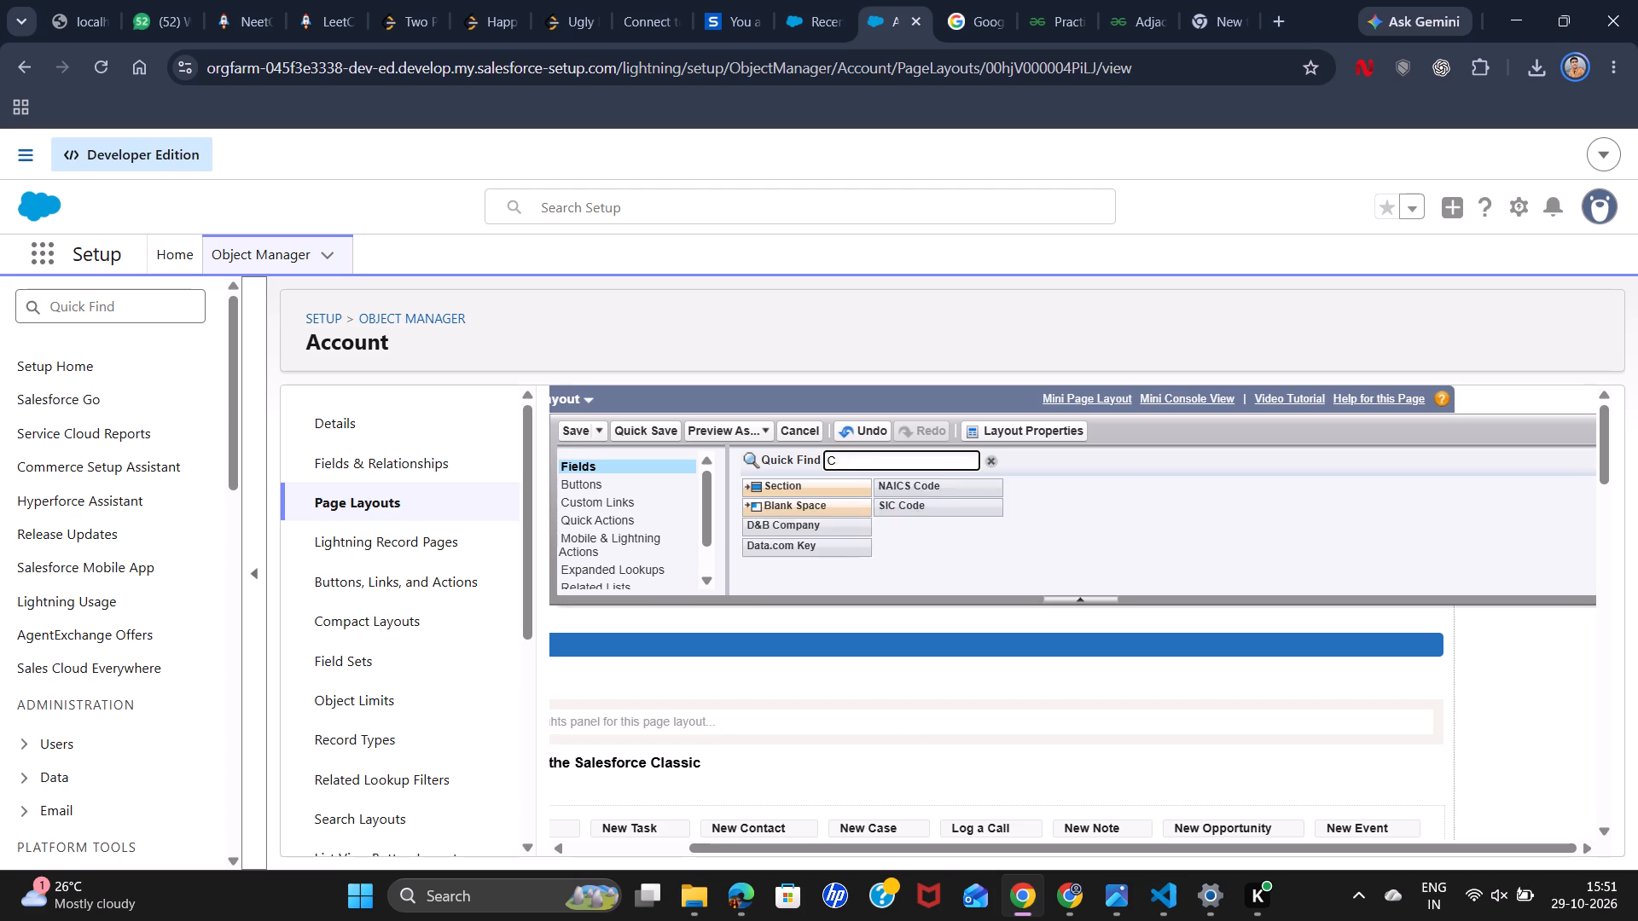
{"action": "key", "text": "BackSpace"}
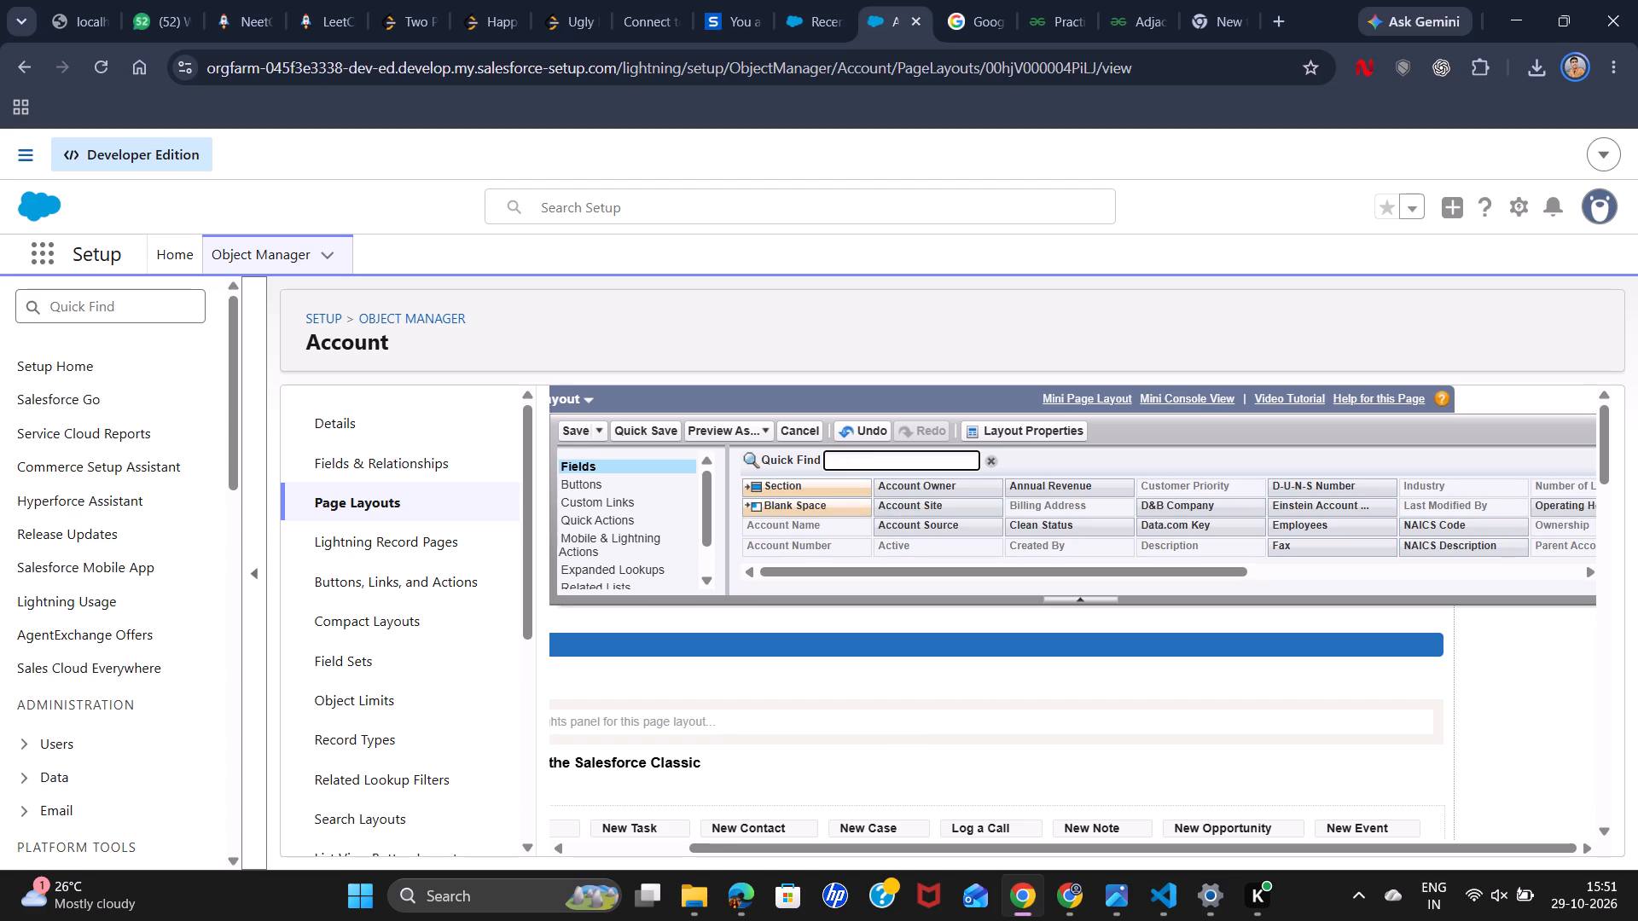
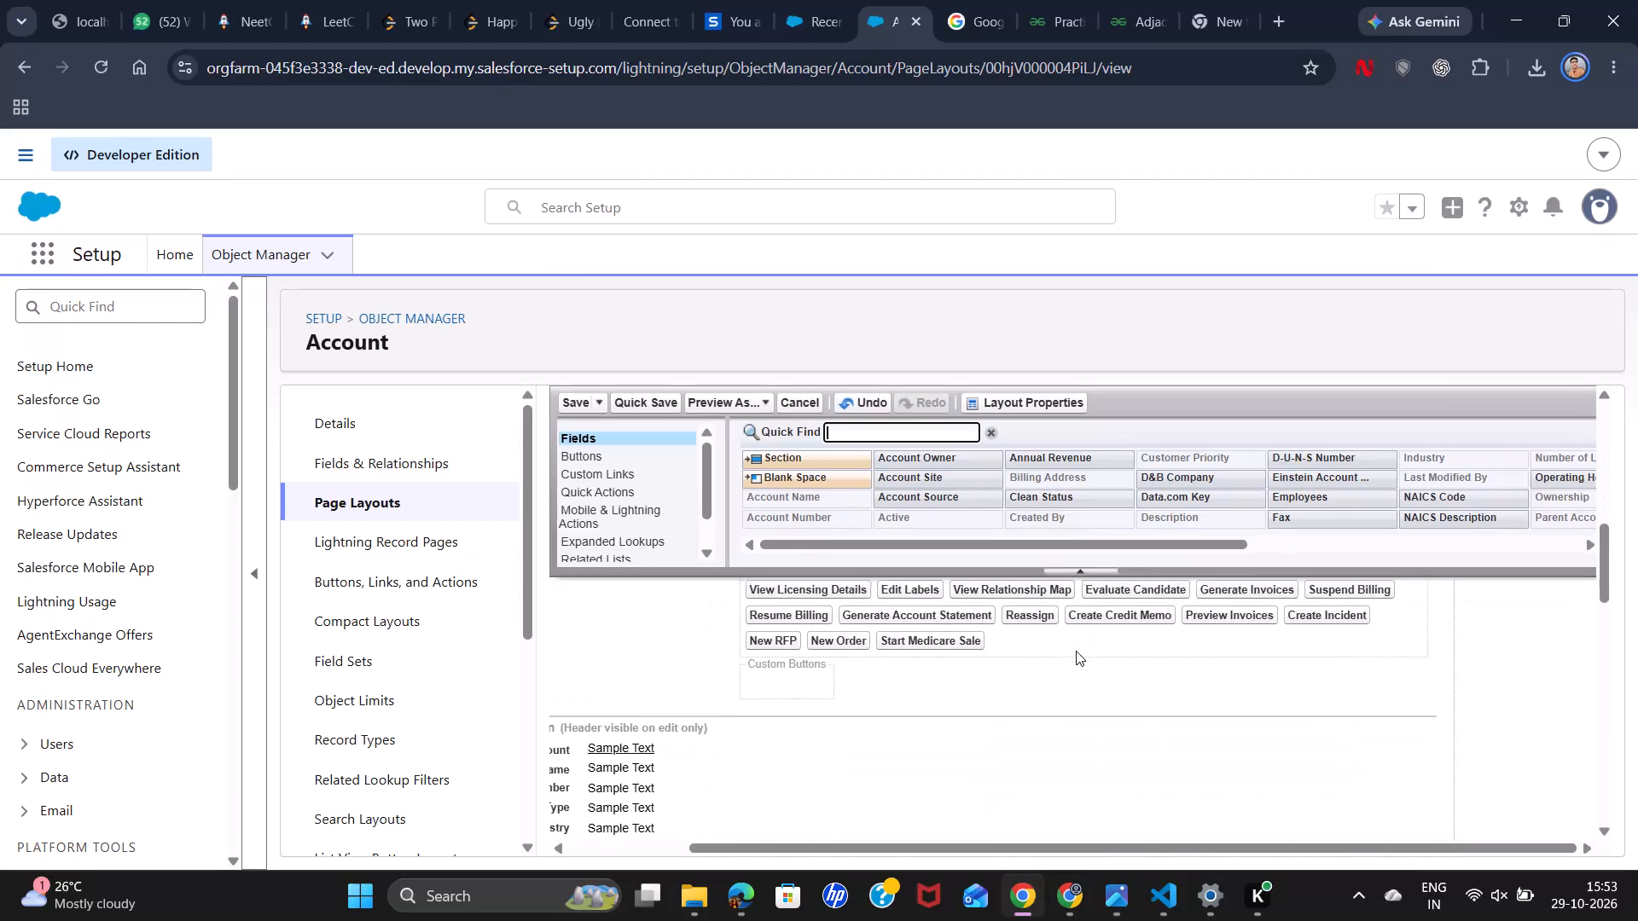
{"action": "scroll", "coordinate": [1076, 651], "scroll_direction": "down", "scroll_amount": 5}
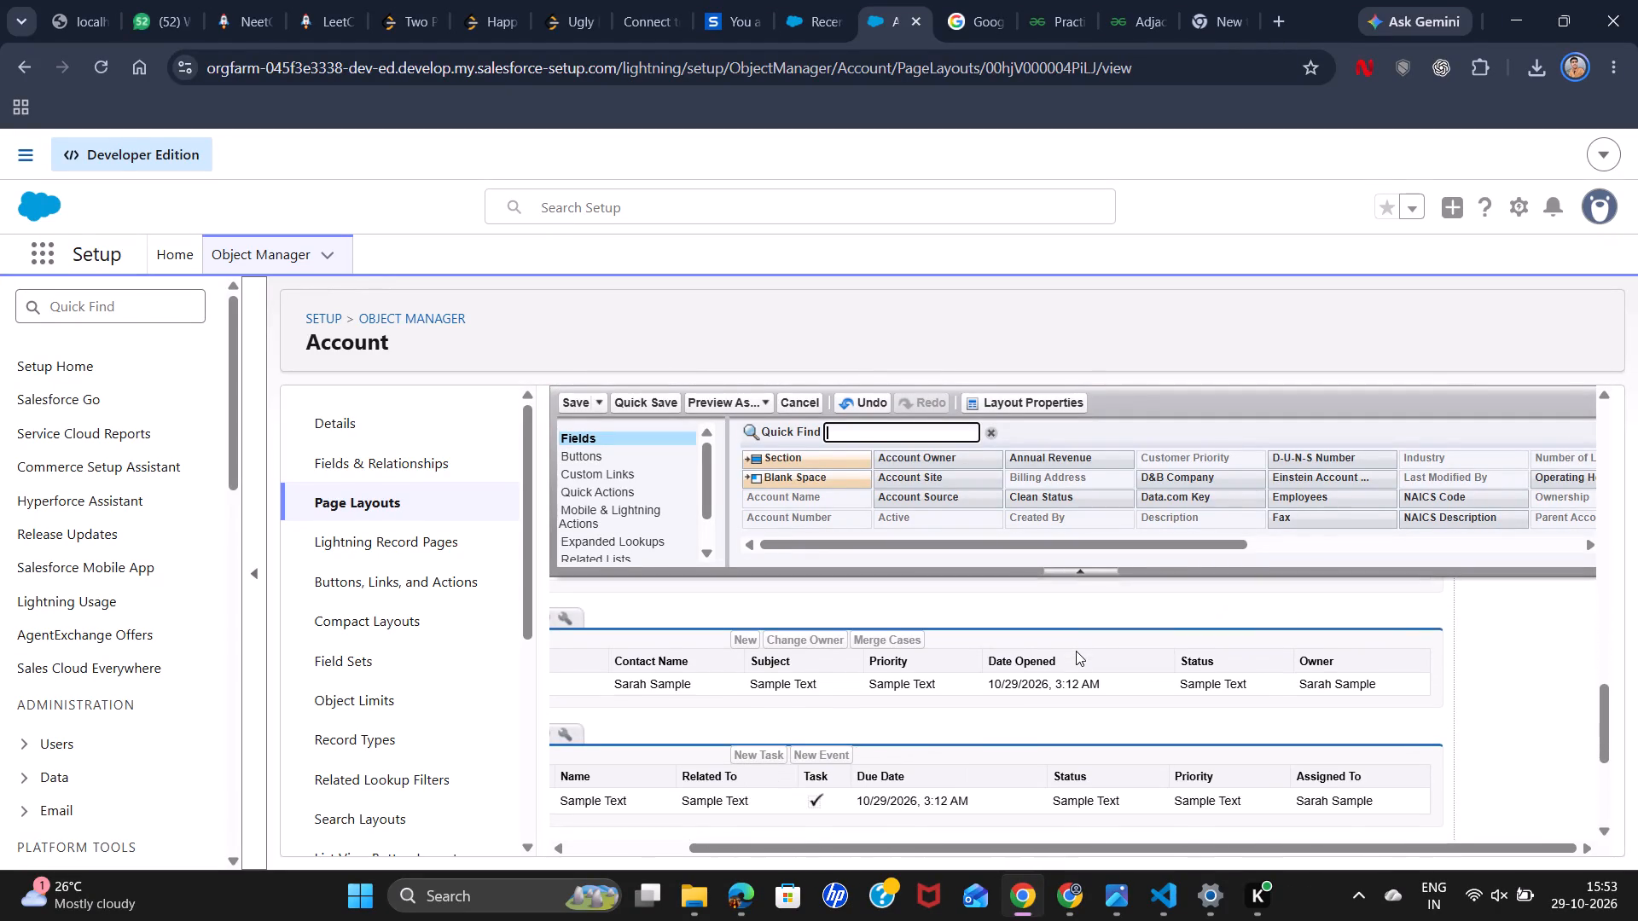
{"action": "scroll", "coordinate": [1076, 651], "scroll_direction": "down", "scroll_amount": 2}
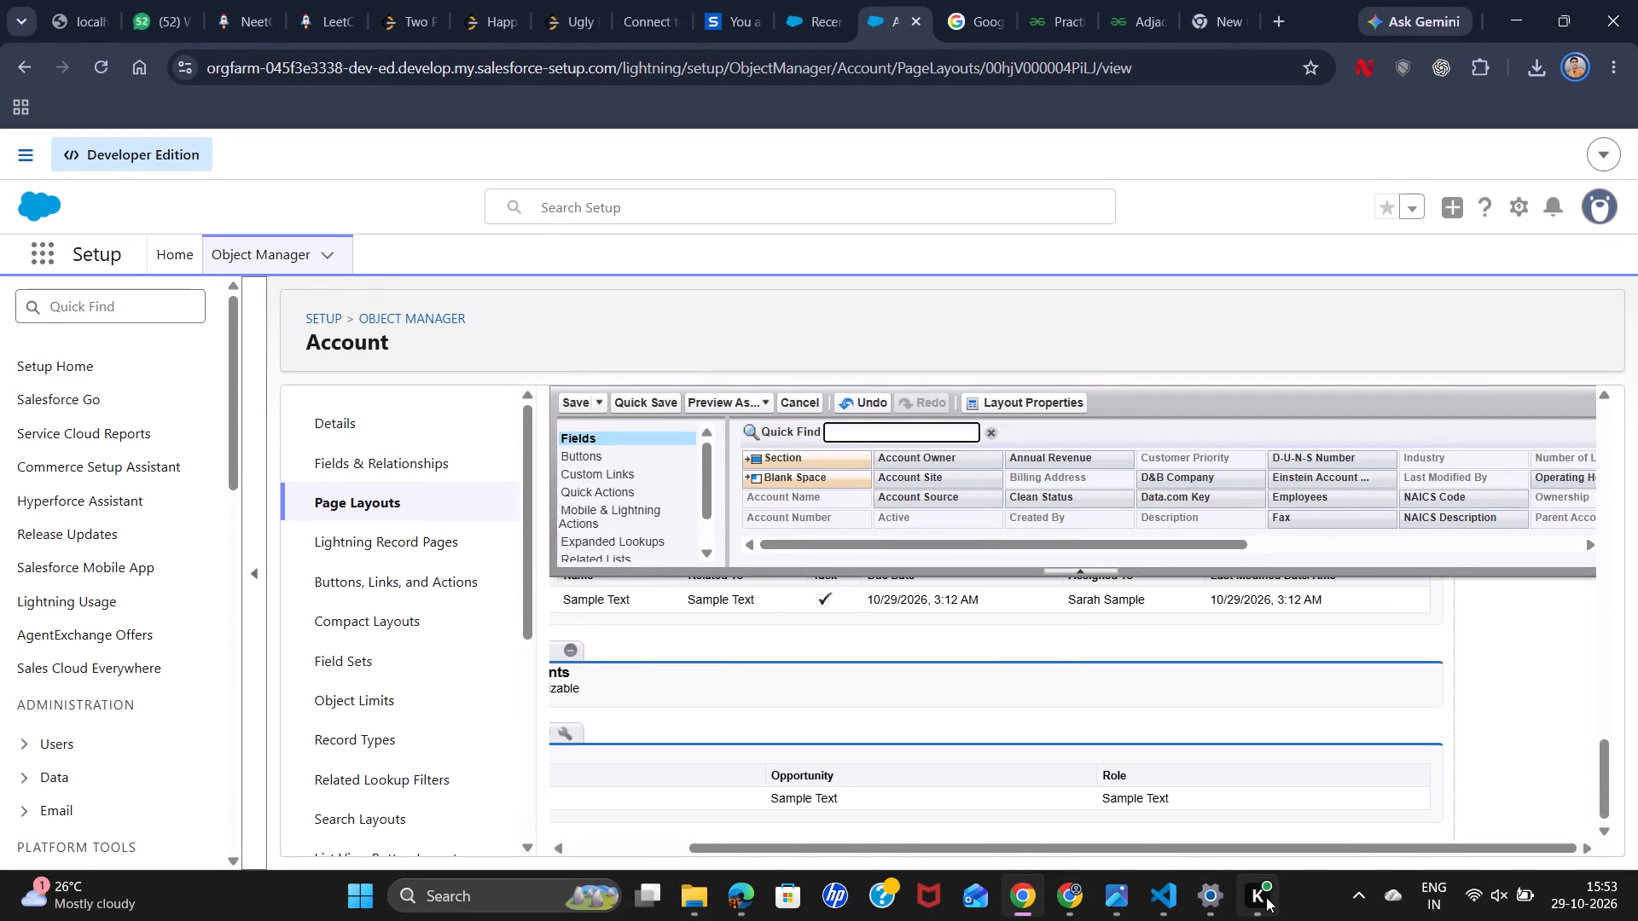
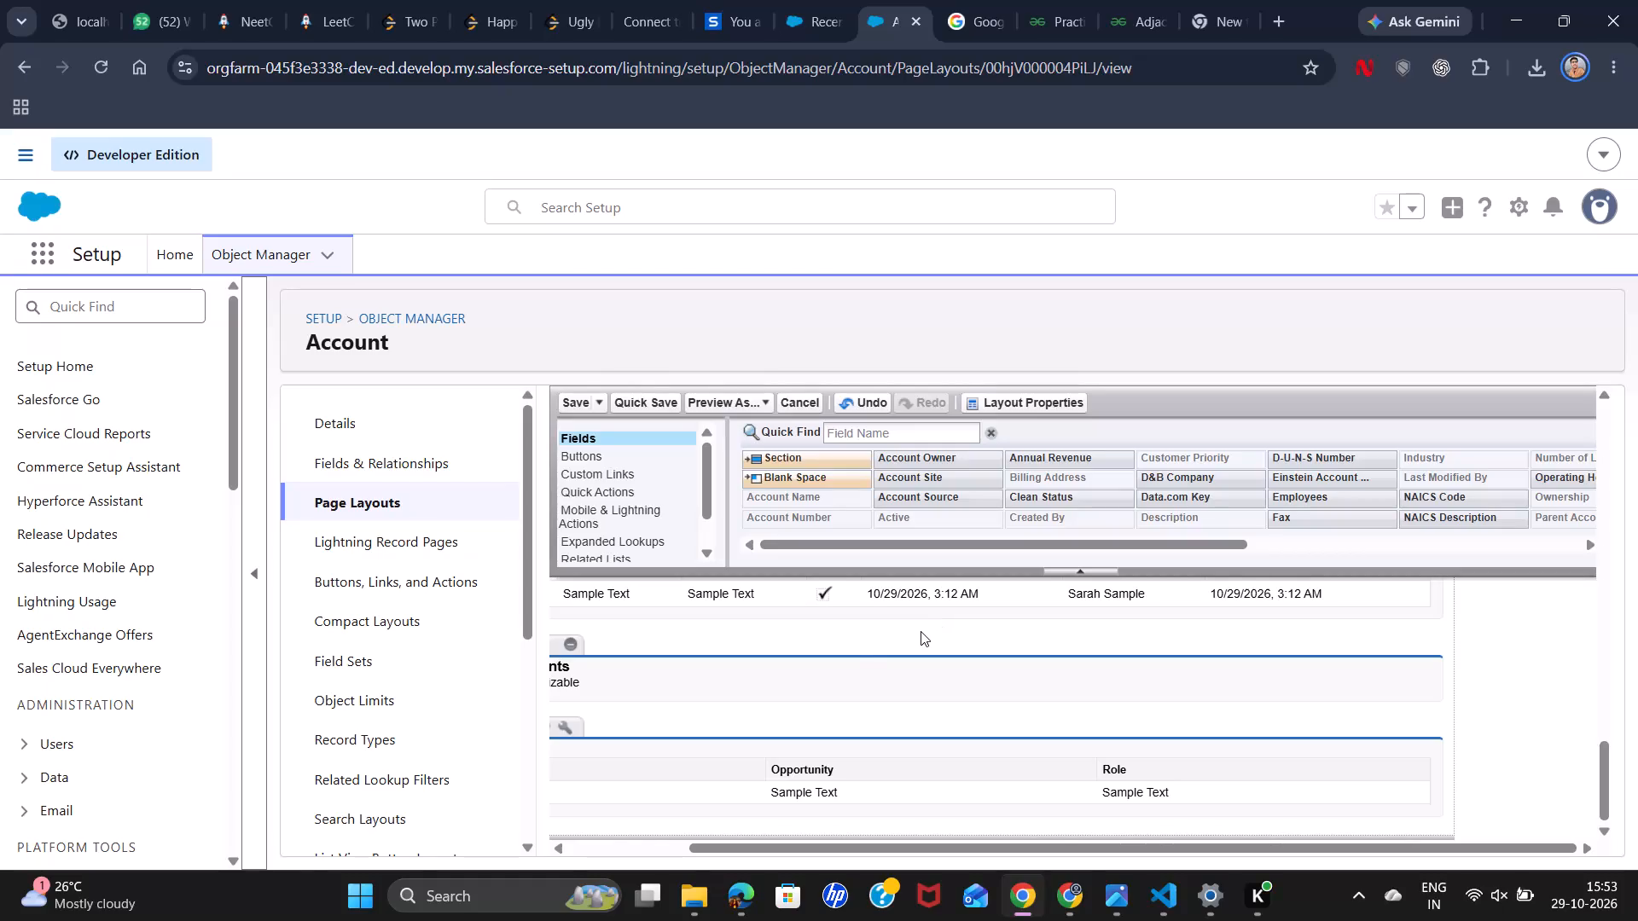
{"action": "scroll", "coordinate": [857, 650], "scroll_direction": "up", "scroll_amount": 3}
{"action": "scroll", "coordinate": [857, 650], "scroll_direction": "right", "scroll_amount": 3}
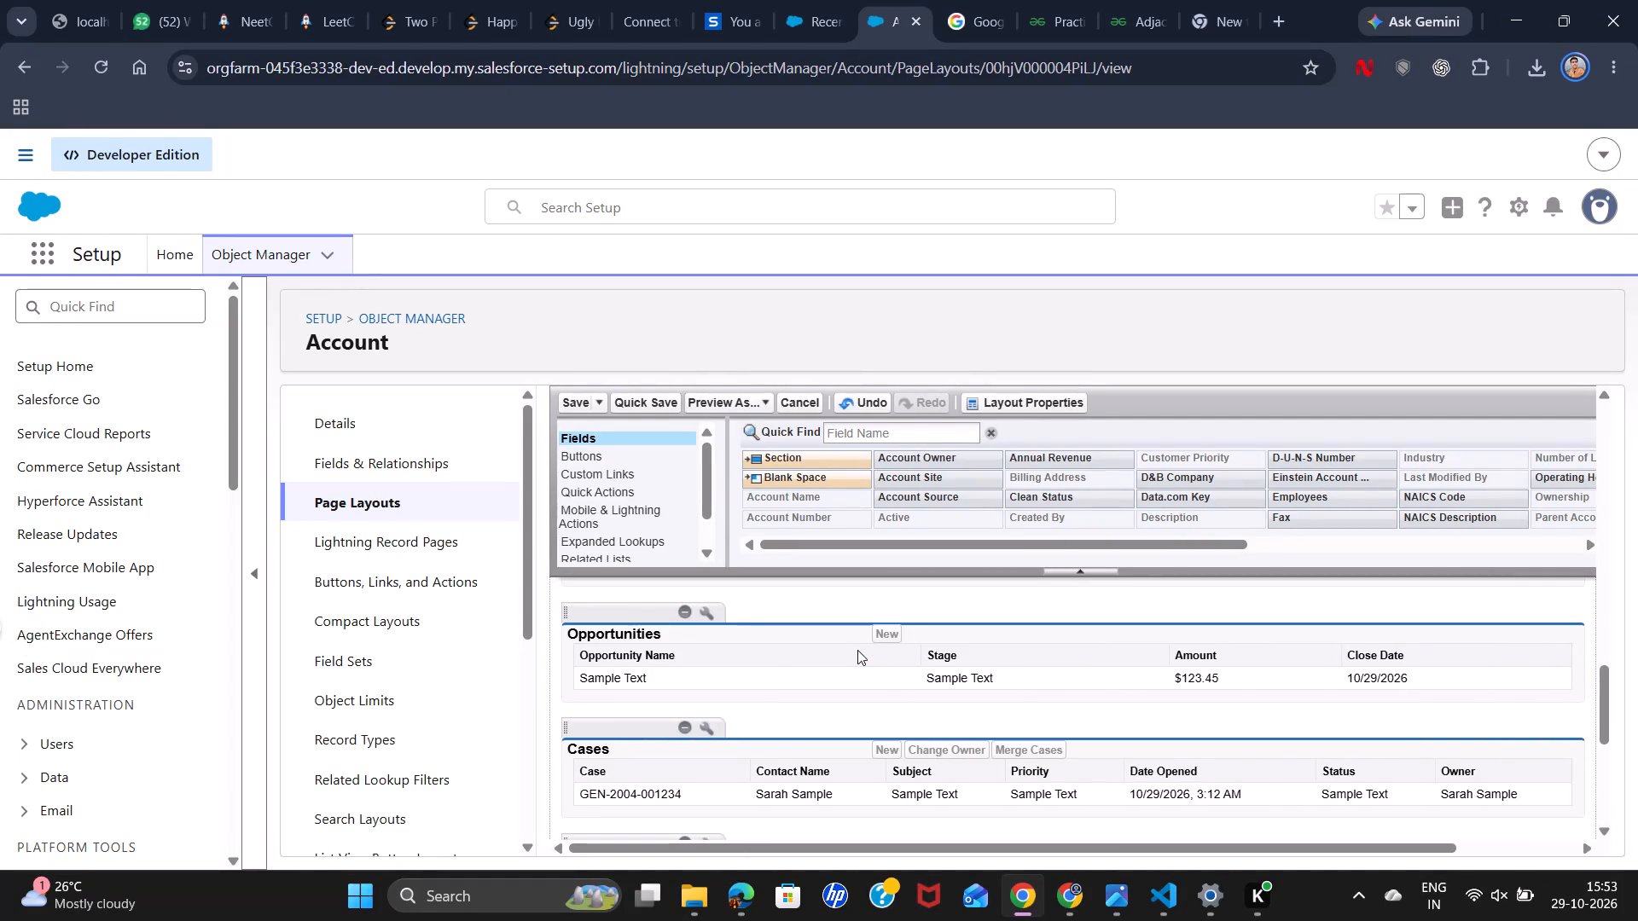
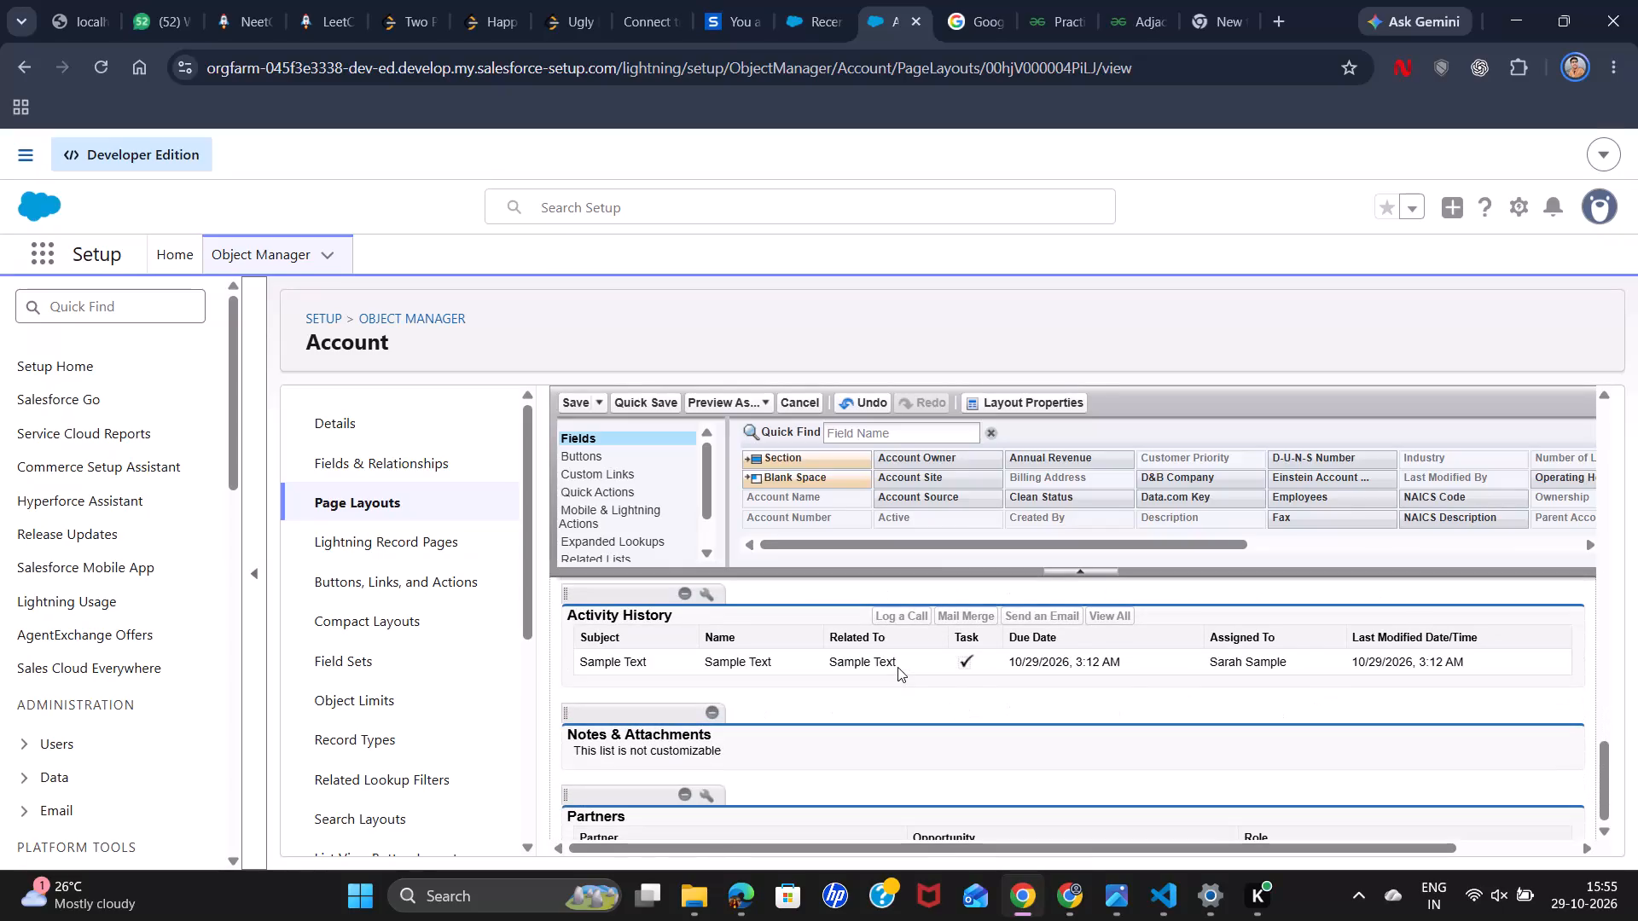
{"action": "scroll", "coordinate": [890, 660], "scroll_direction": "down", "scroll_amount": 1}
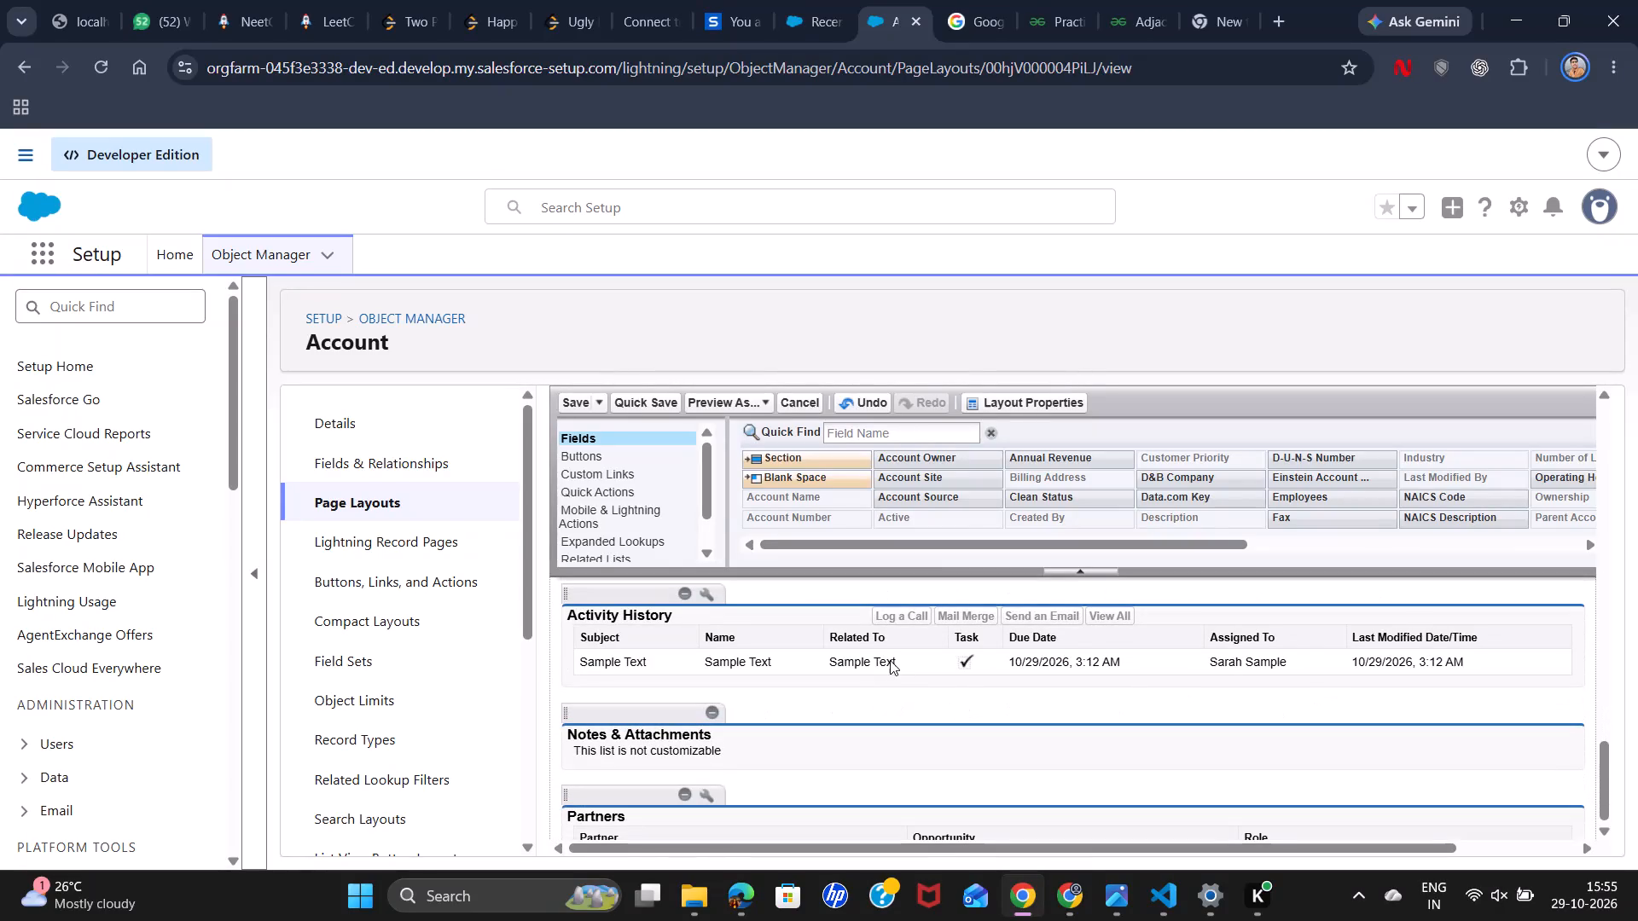
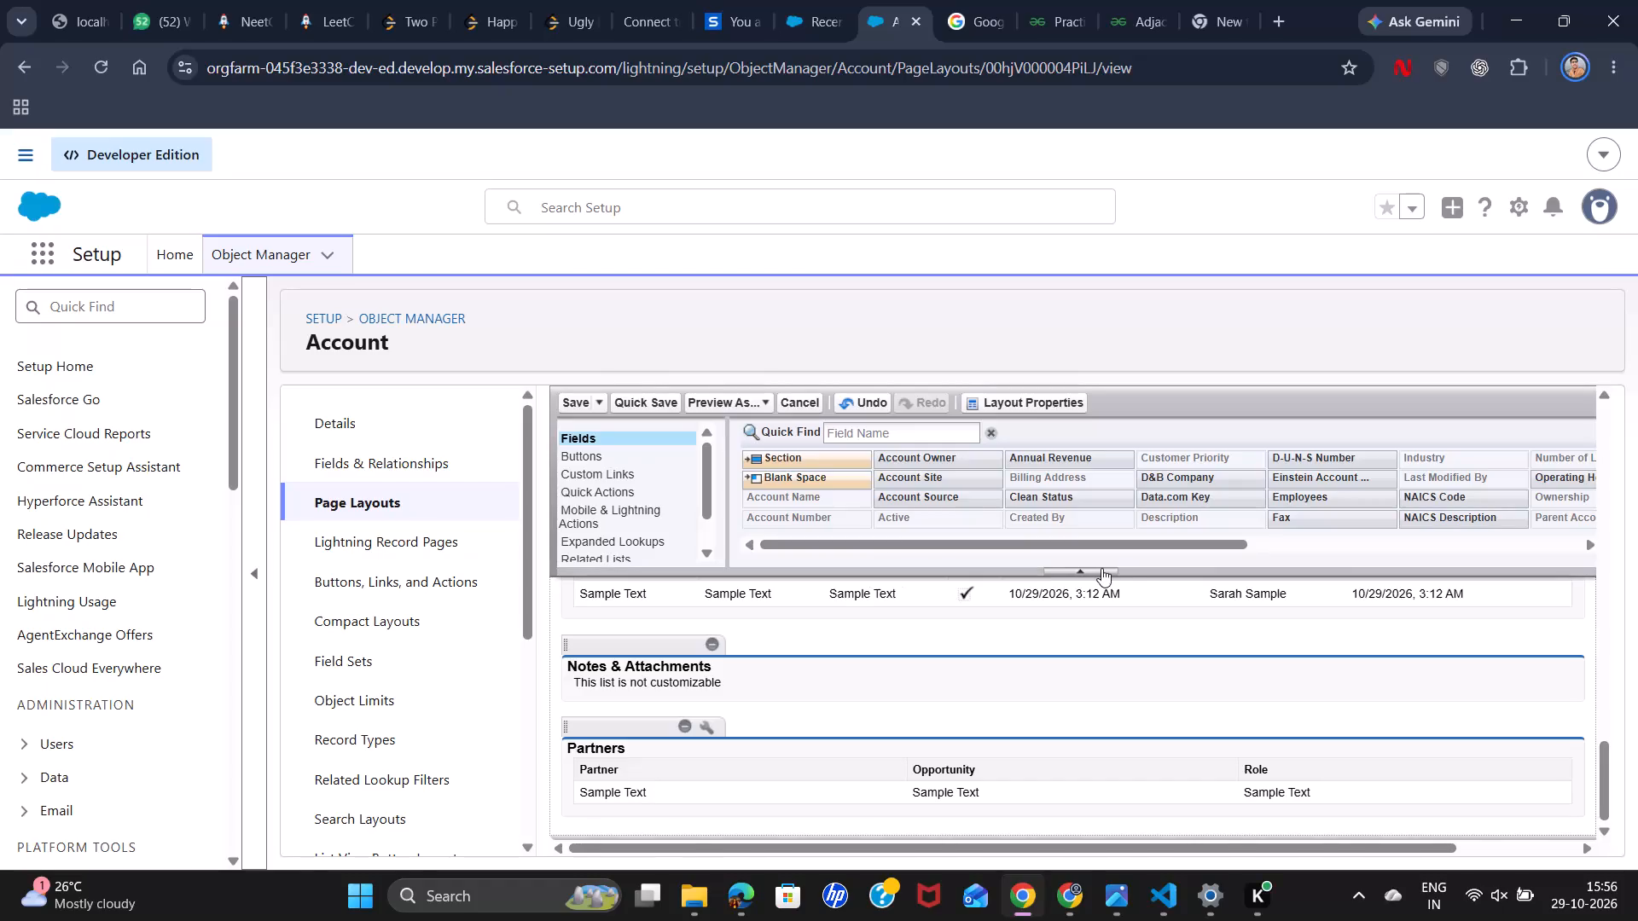
Collapse the field palette above the Account - Student Layout editing area.
{"action": "scroll", "coordinate": [1103, 567], "scroll_direction": "right", "scroll_amount": 1}
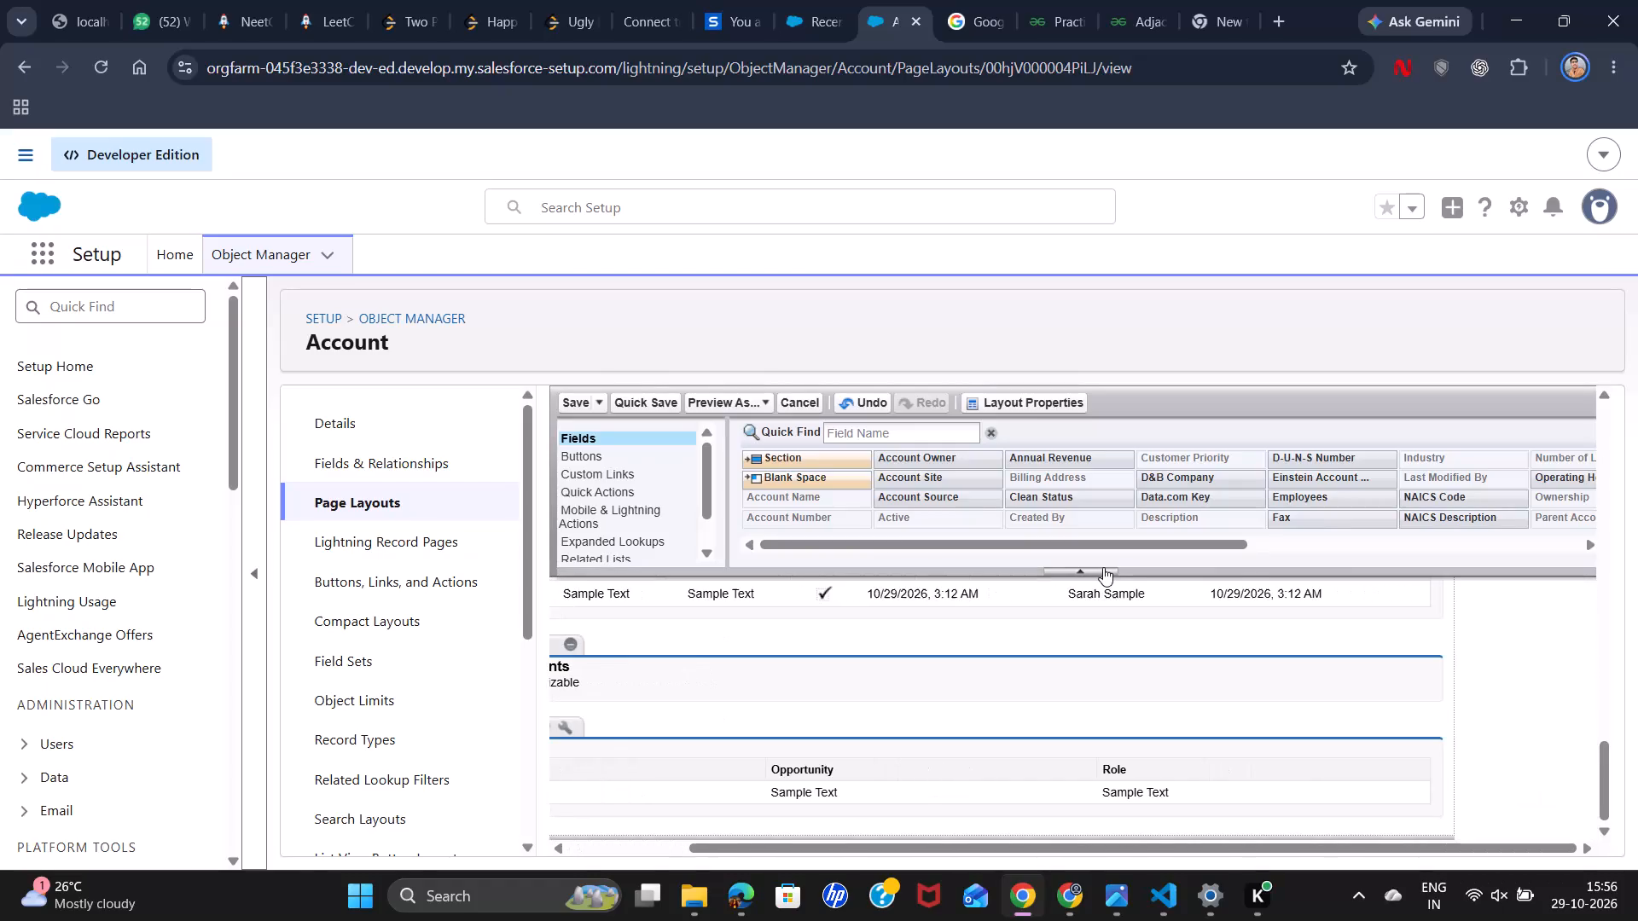
{"action": "scroll", "coordinate": [1103, 567], "scroll_direction": "right", "scroll_amount": 1}
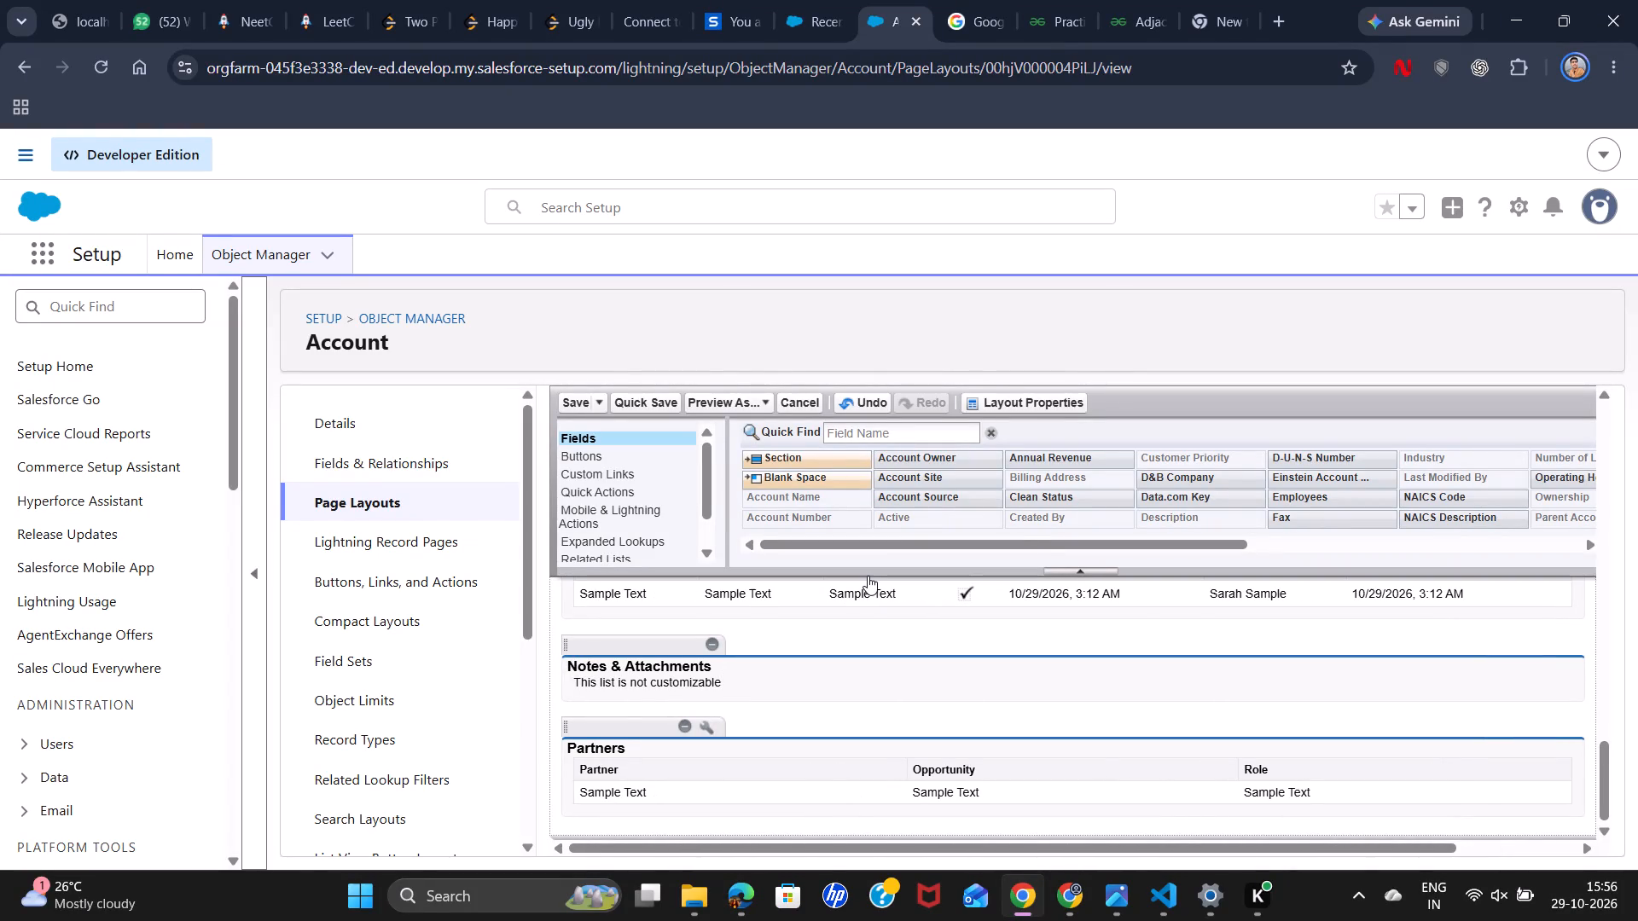
{"action": "left_click_drag", "start_coordinate": [870, 572], "coordinate": [1022, 568]}
{"action": "left_click_drag", "start_coordinate": [1022, 568], "coordinate": [1084, 570]}
{"action": "left_click_drag", "start_coordinate": [1084, 570], "coordinate": [1100, 571]}
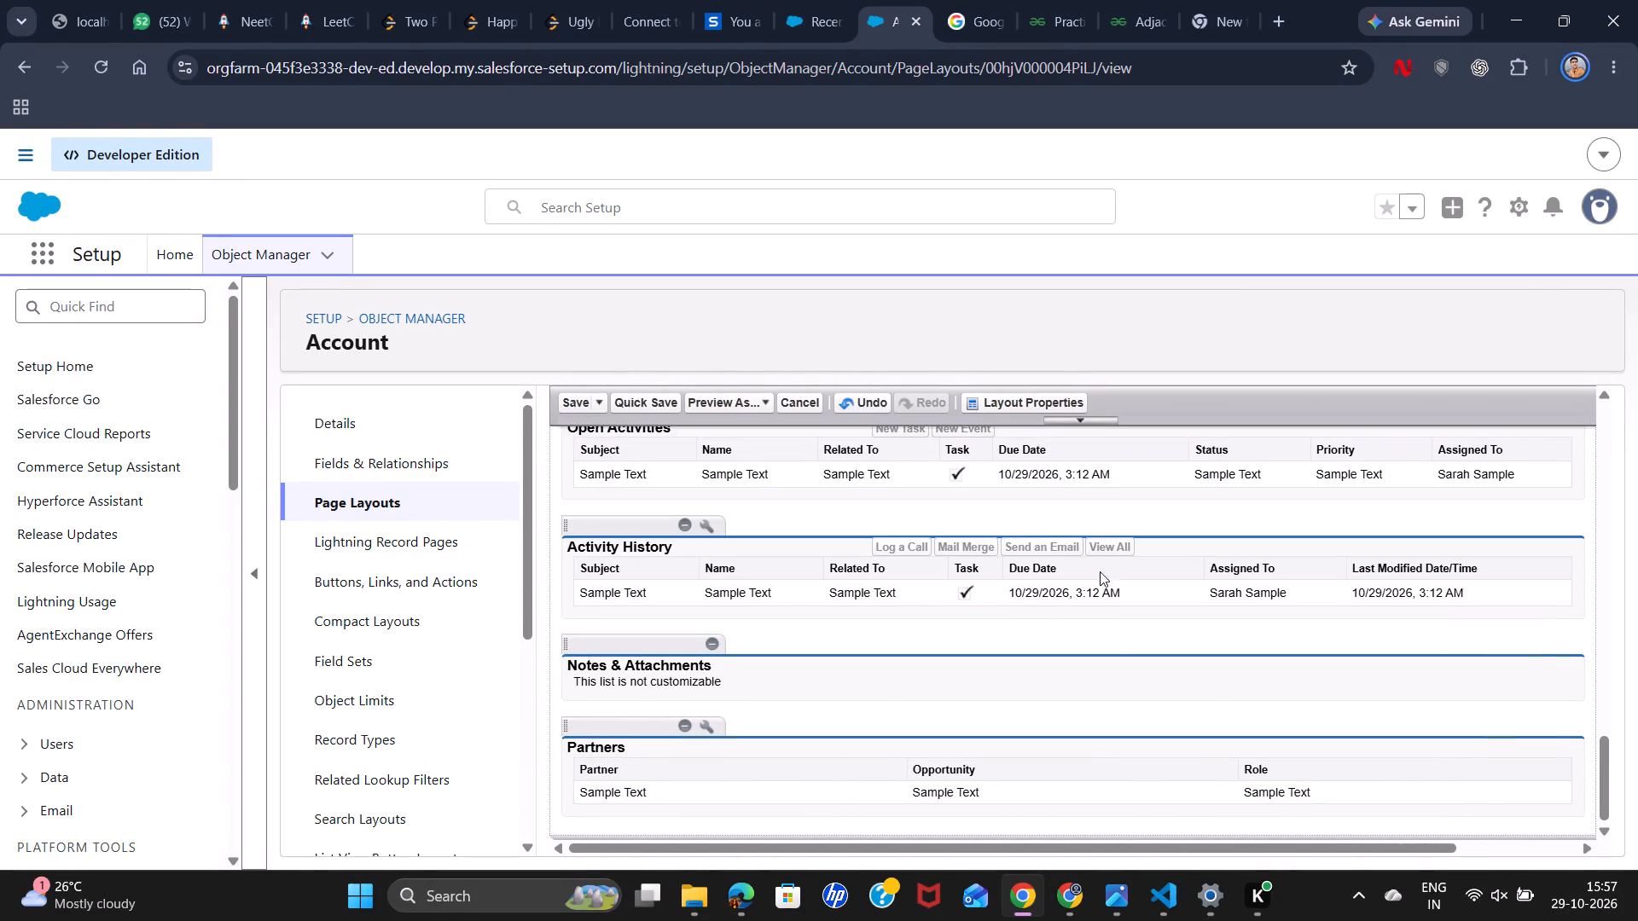
{"action": "left_click_drag", "start_coordinate": [1100, 571], "coordinate": [1115, 633]}
{"action": "scroll", "coordinate": [1115, 633], "scroll_direction": "down", "scroll_amount": 1}
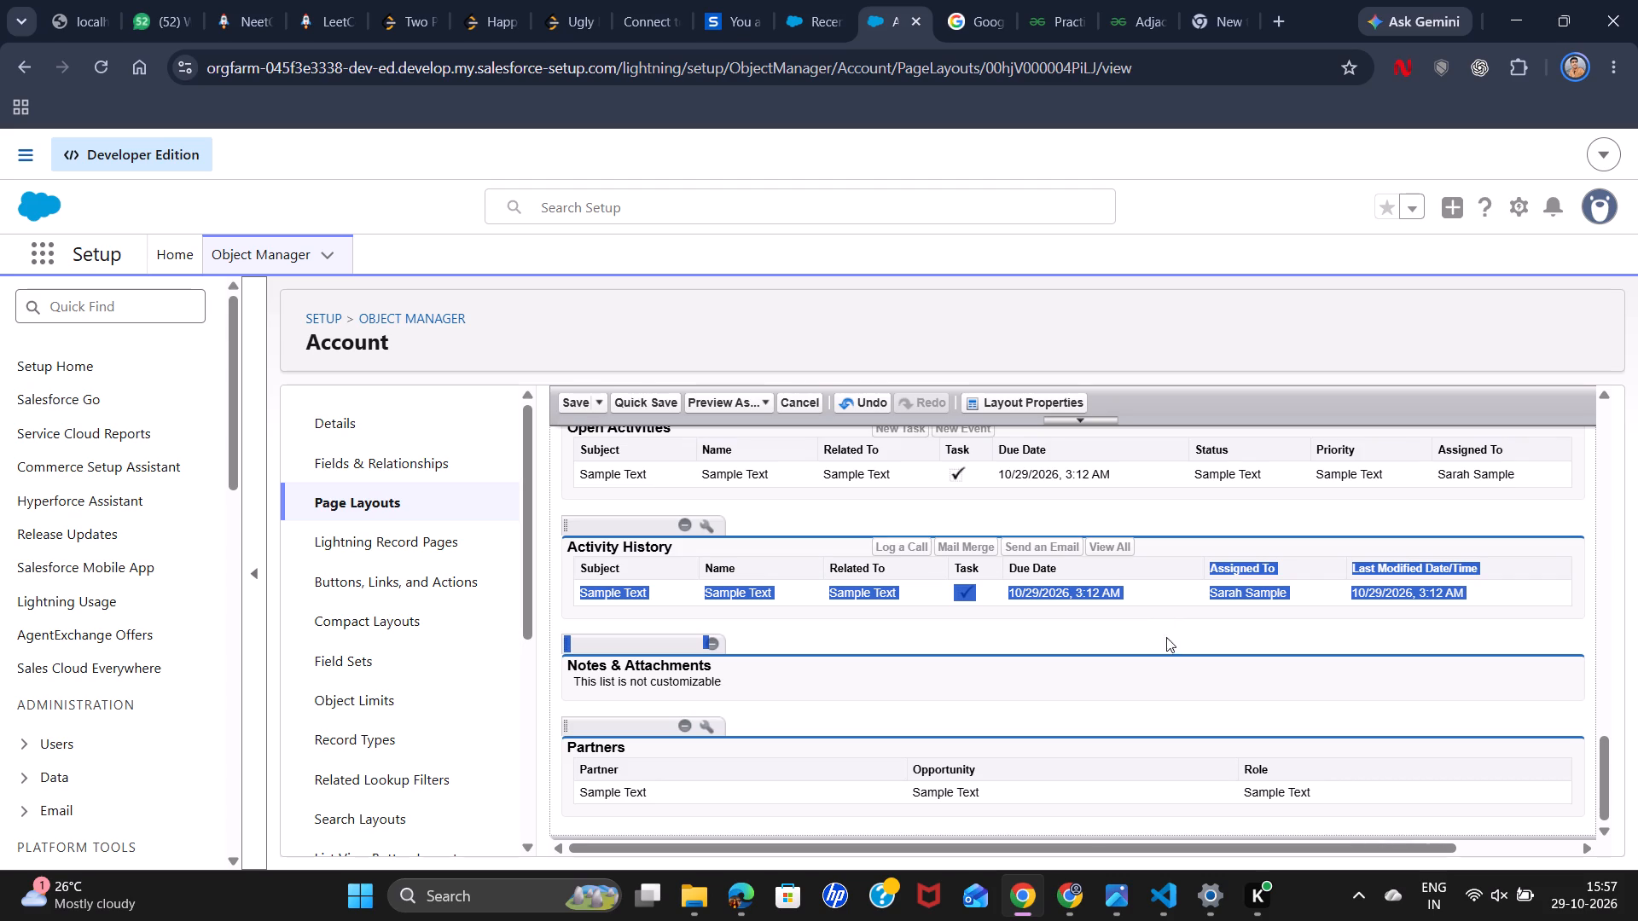
{"action": "left_click", "coordinate": [1162, 636]}
Look over the entire Account - Student Layout, from the highlights panel and quick actions through the detail sections to the related lists.
{"action": "scroll", "coordinate": [1143, 609], "scroll_direction": "up", "scroll_amount": 2}
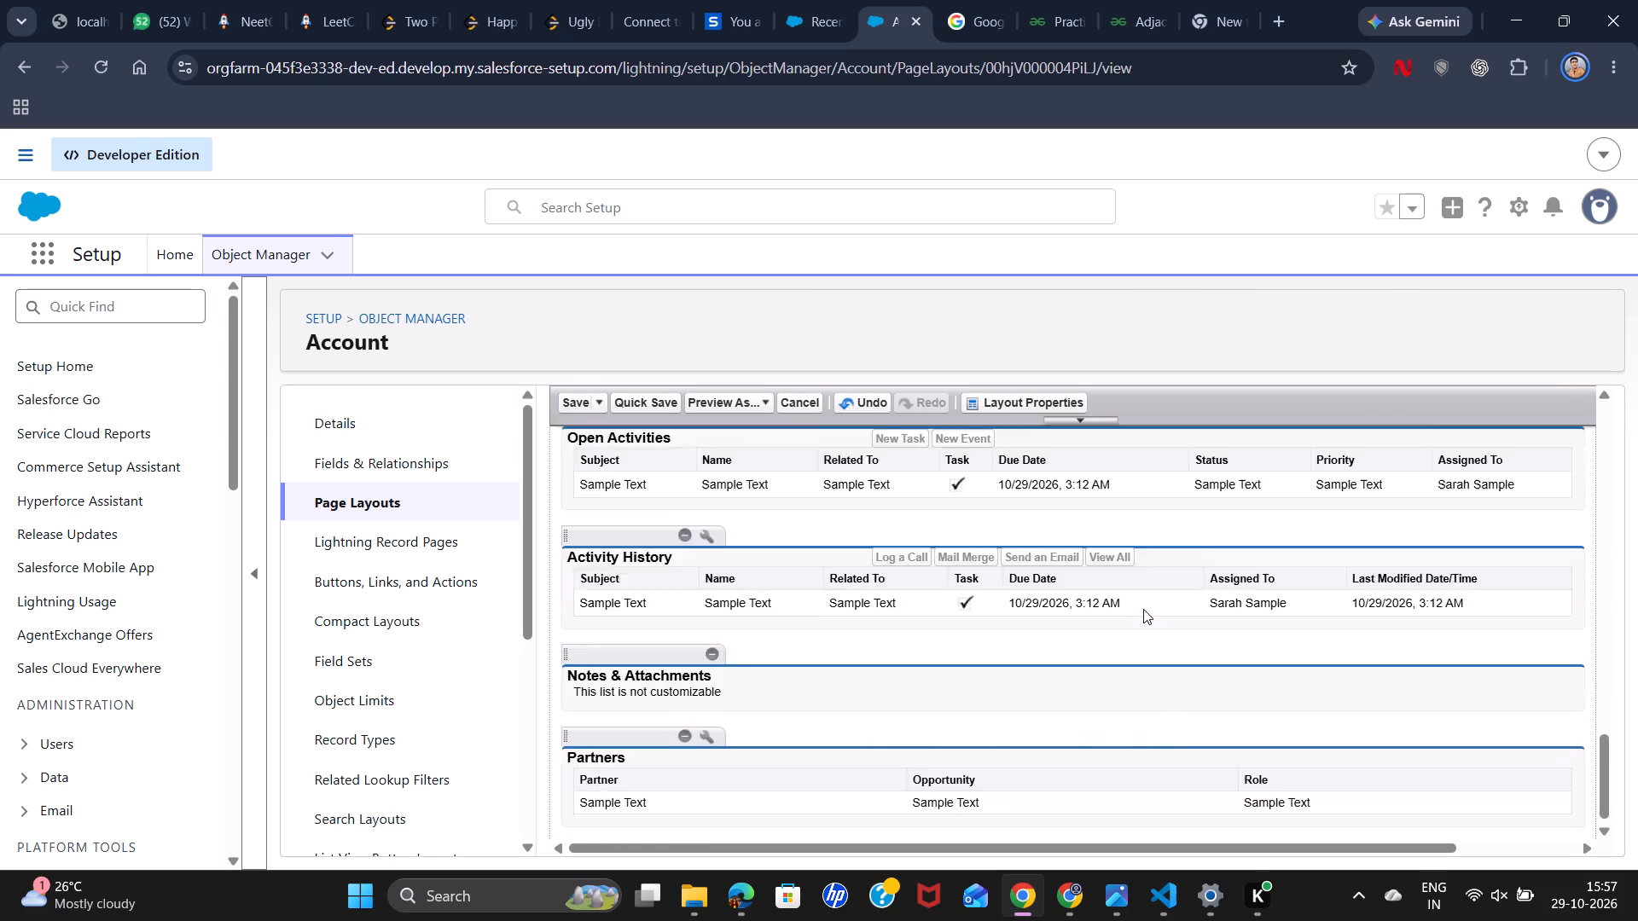
{"action": "scroll", "coordinate": [1143, 609], "scroll_direction": "up", "scroll_amount": 6}
{"action": "scroll", "coordinate": [1143, 609], "scroll_direction": "down", "scroll_amount": 8}
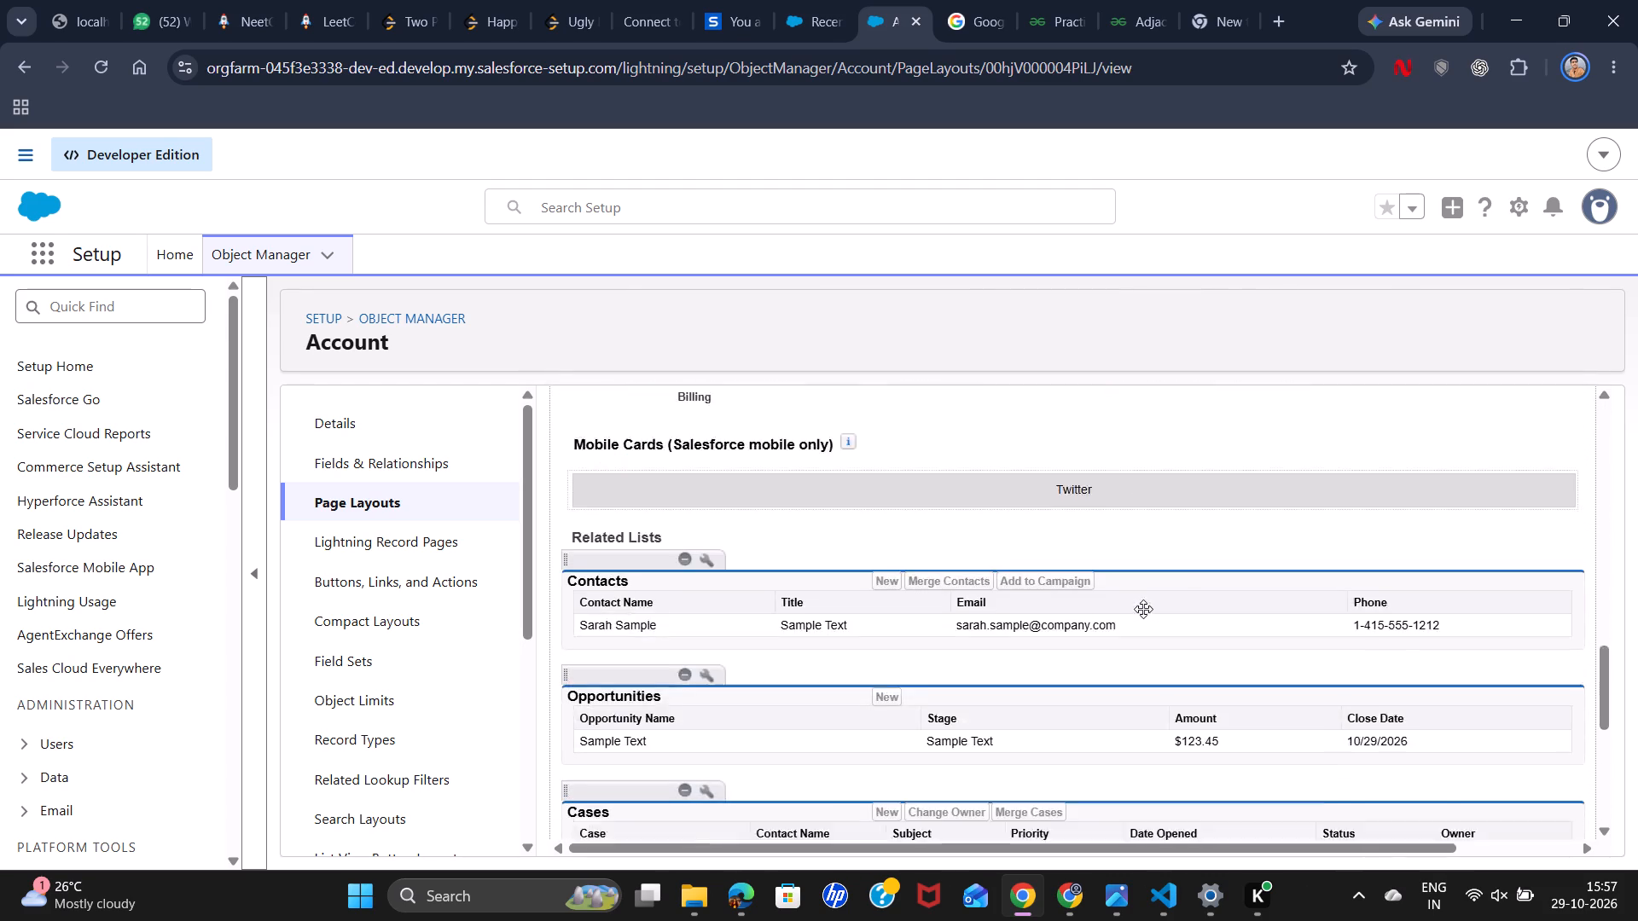
{"action": "scroll", "coordinate": [1143, 609], "scroll_direction": "down", "scroll_amount": 8}
{"action": "scroll", "coordinate": [1143, 609], "scroll_direction": "up", "scroll_amount": 10}
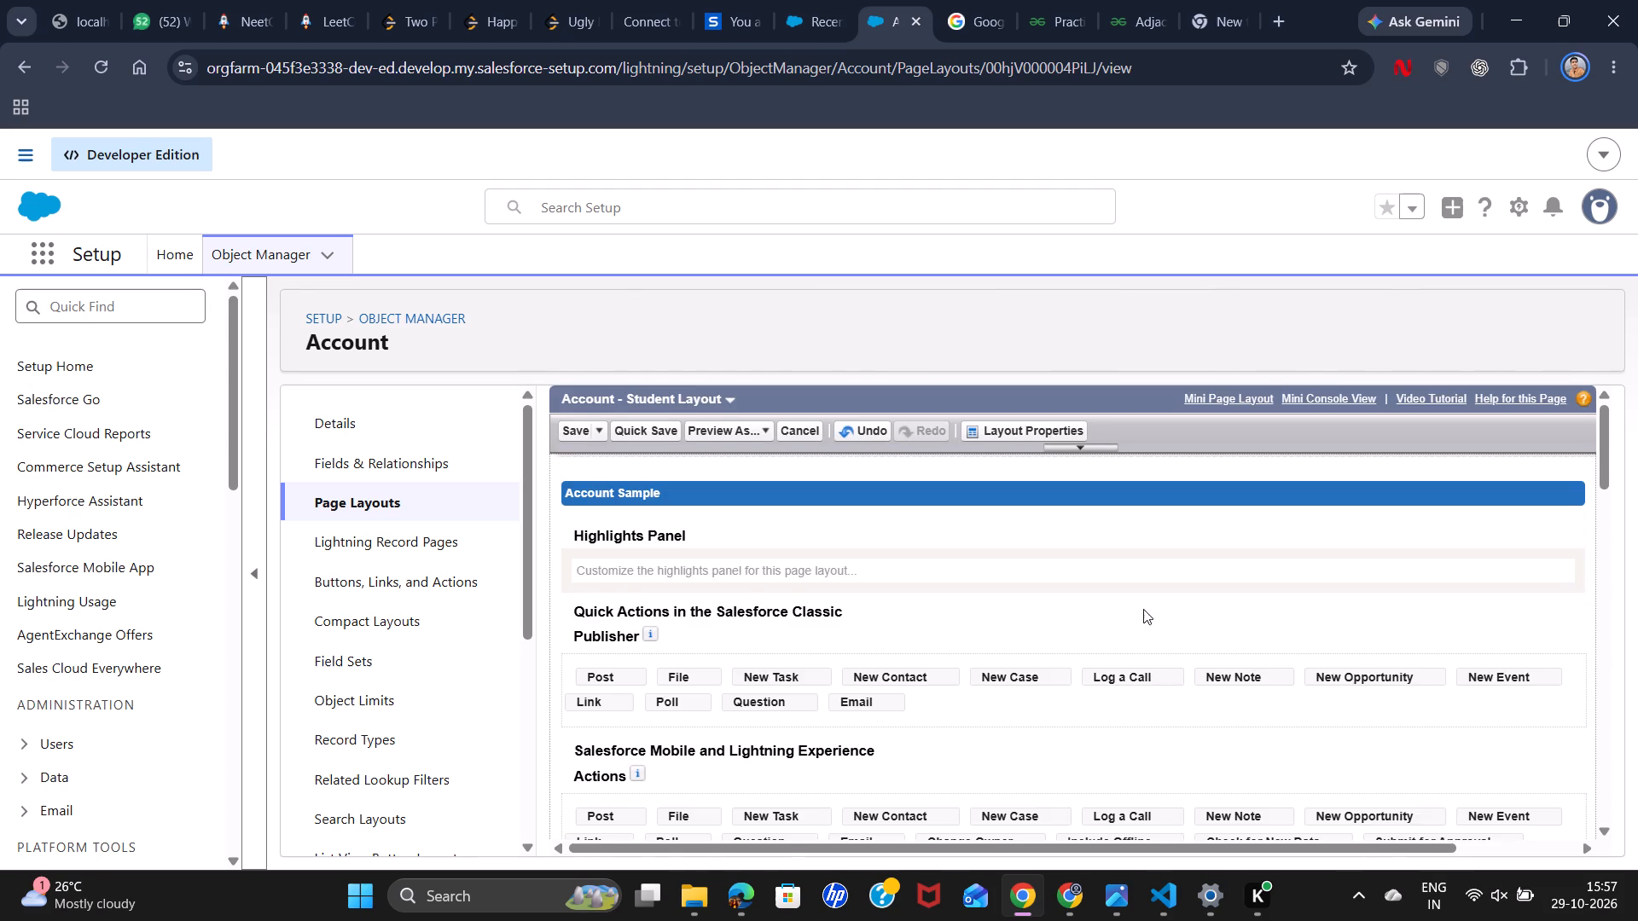
{"action": "scroll", "coordinate": [1143, 609], "scroll_direction": "down", "scroll_amount": 15}
{"action": "scroll", "coordinate": [1143, 609], "scroll_direction": "up", "scroll_amount": 5}
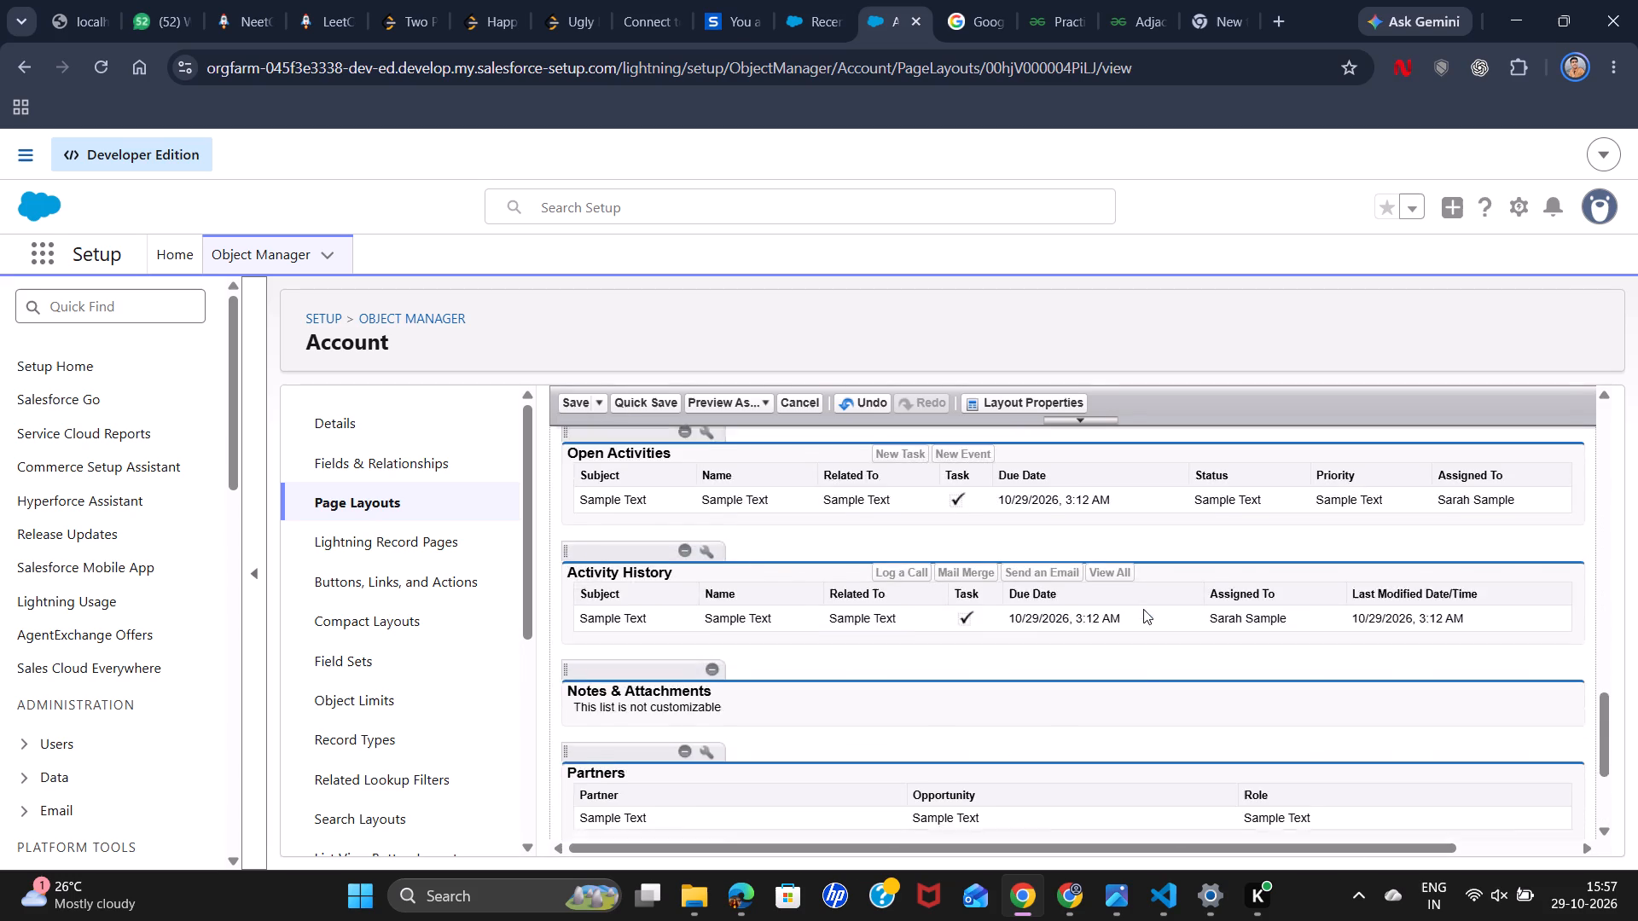
{"action": "scroll", "coordinate": [1143, 609], "scroll_direction": "up", "scroll_amount": 6}
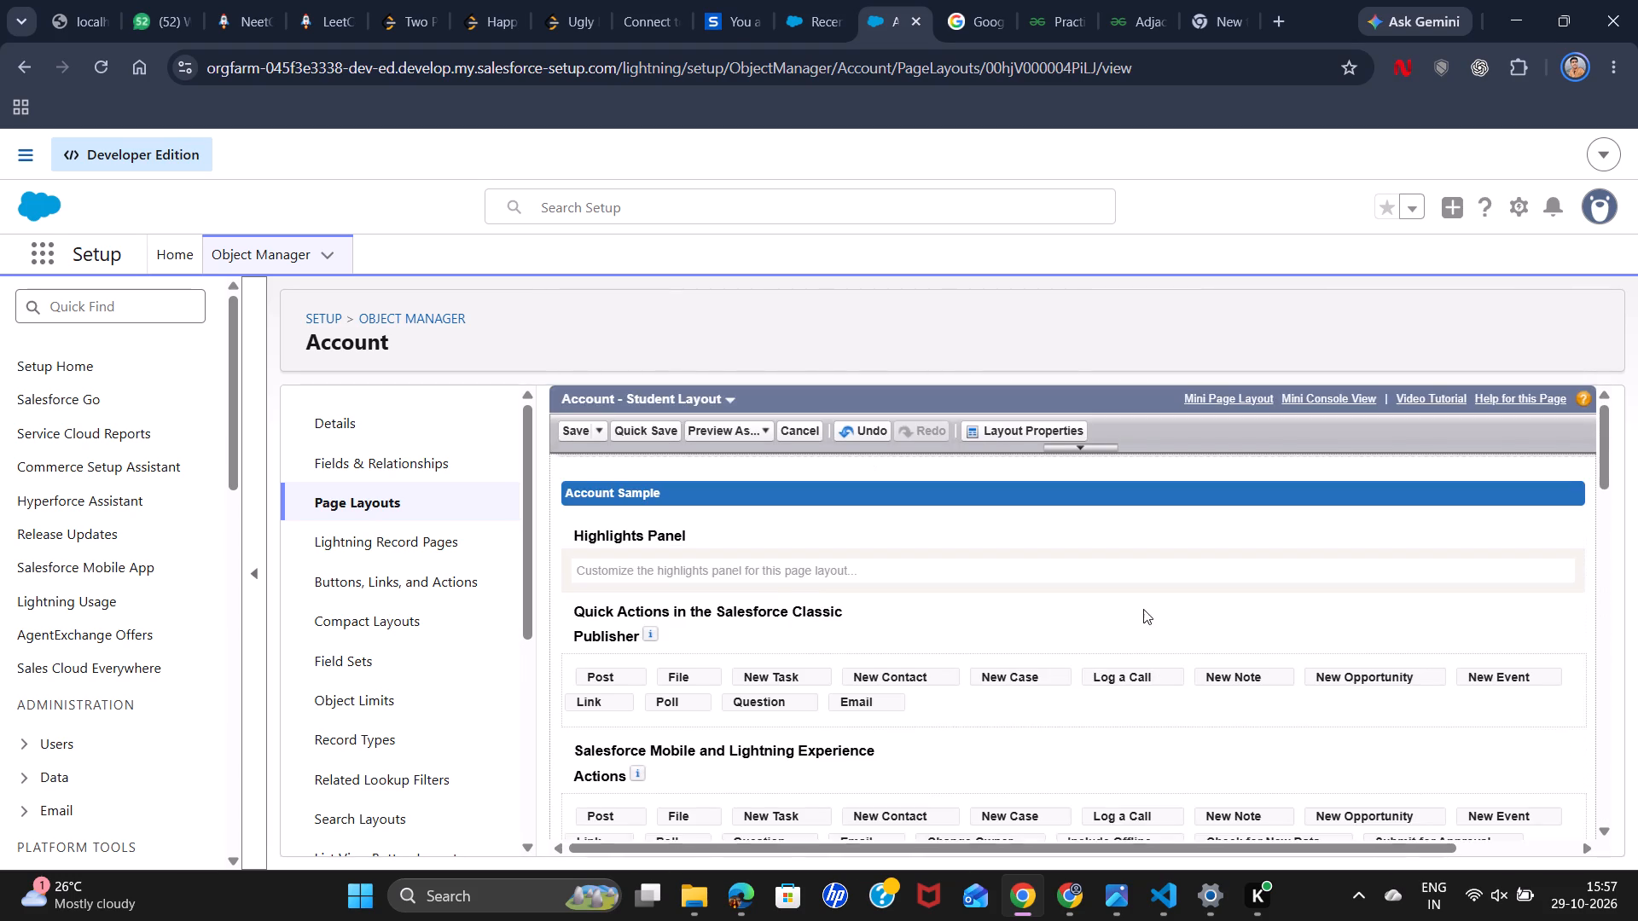
{"action": "scroll", "coordinate": [1143, 609], "scroll_direction": "up", "scroll_amount": 1}
{"action": "scroll", "coordinate": [894, 628], "scroll_direction": "down", "scroll_amount": 6}
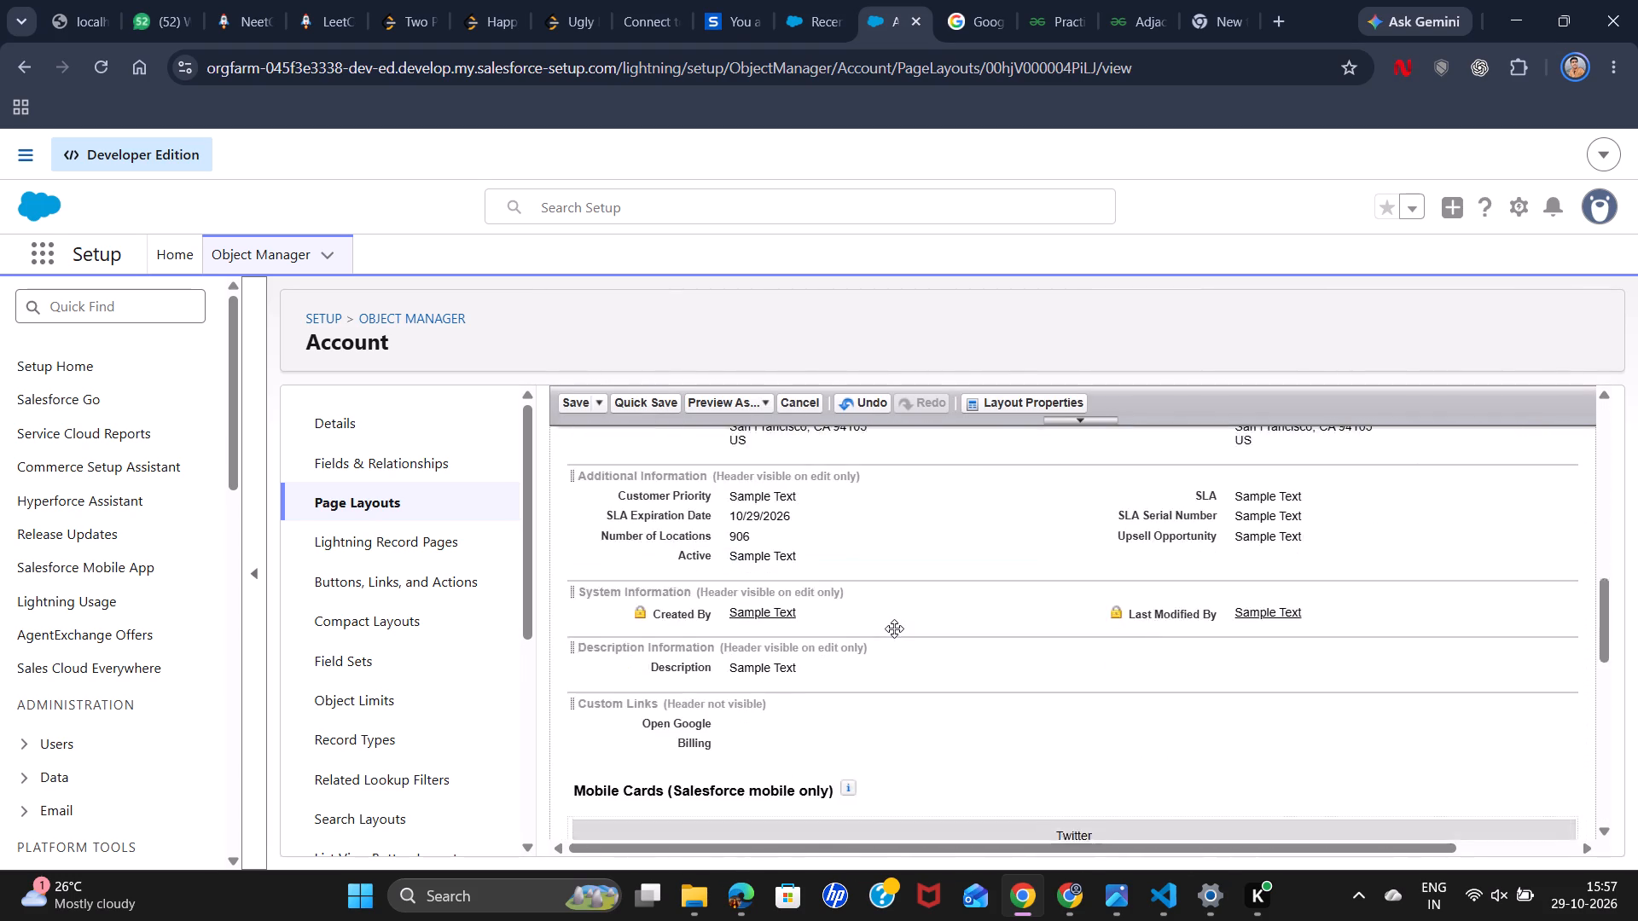
{"action": "scroll", "coordinate": [894, 628], "scroll_direction": "down", "scroll_amount": 11}
{"action": "scroll", "coordinate": [894, 628], "scroll_direction": "up", "scroll_amount": 3}
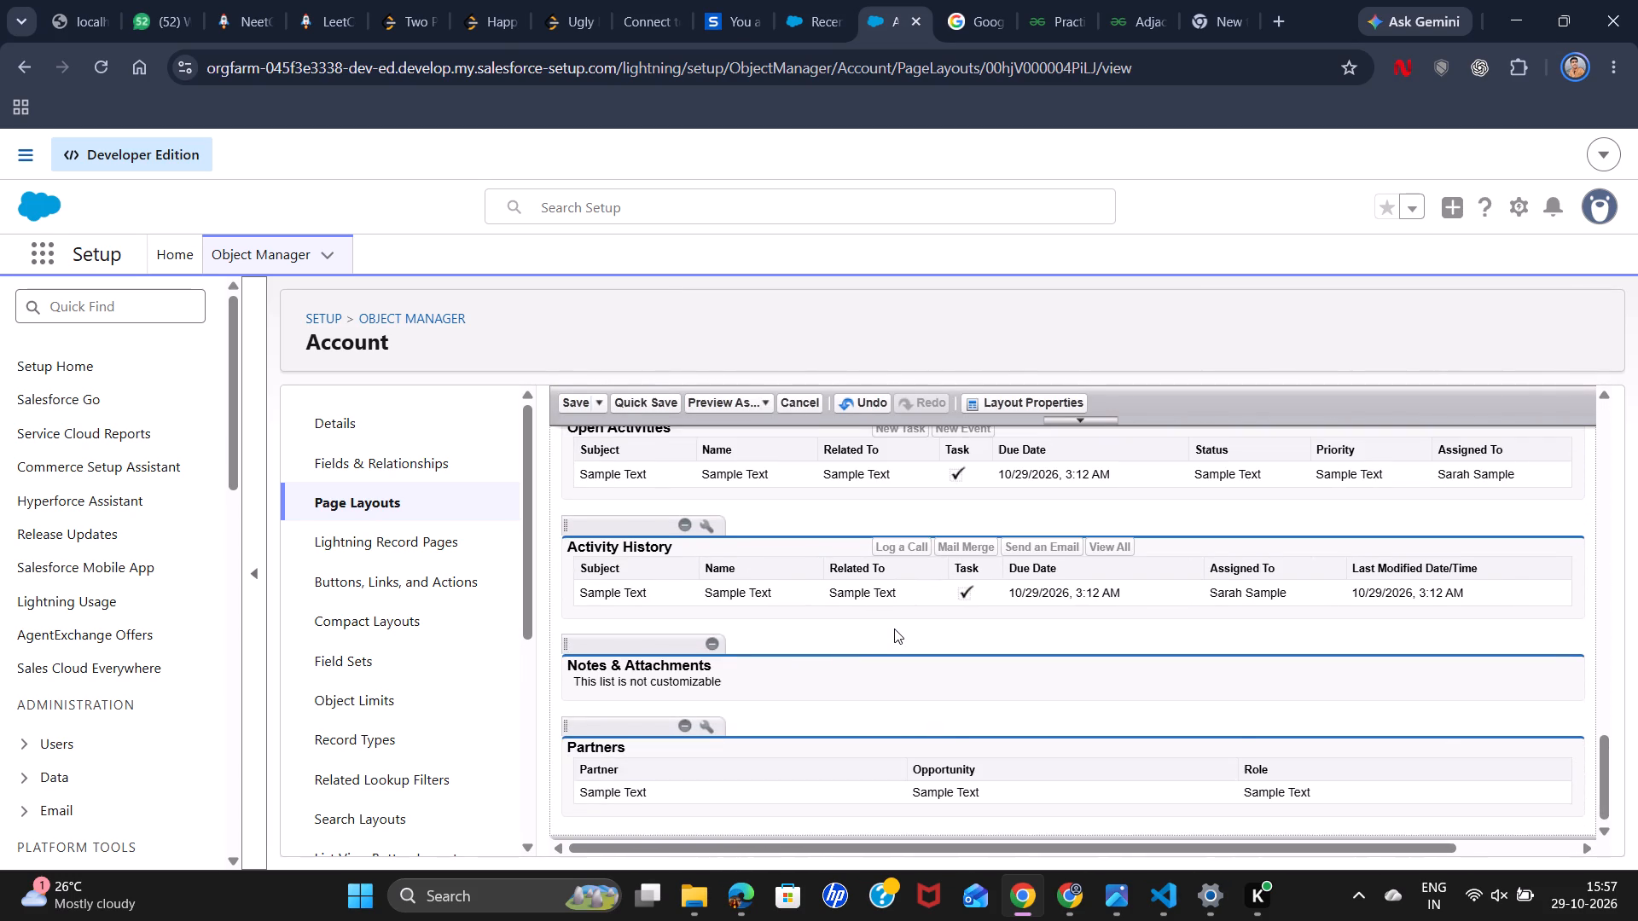
{"action": "scroll", "coordinate": [894, 628], "scroll_direction": "up", "scroll_amount": 10}
{"action": "scroll", "coordinate": [894, 628], "scroll_direction": "down", "scroll_amount": 4}
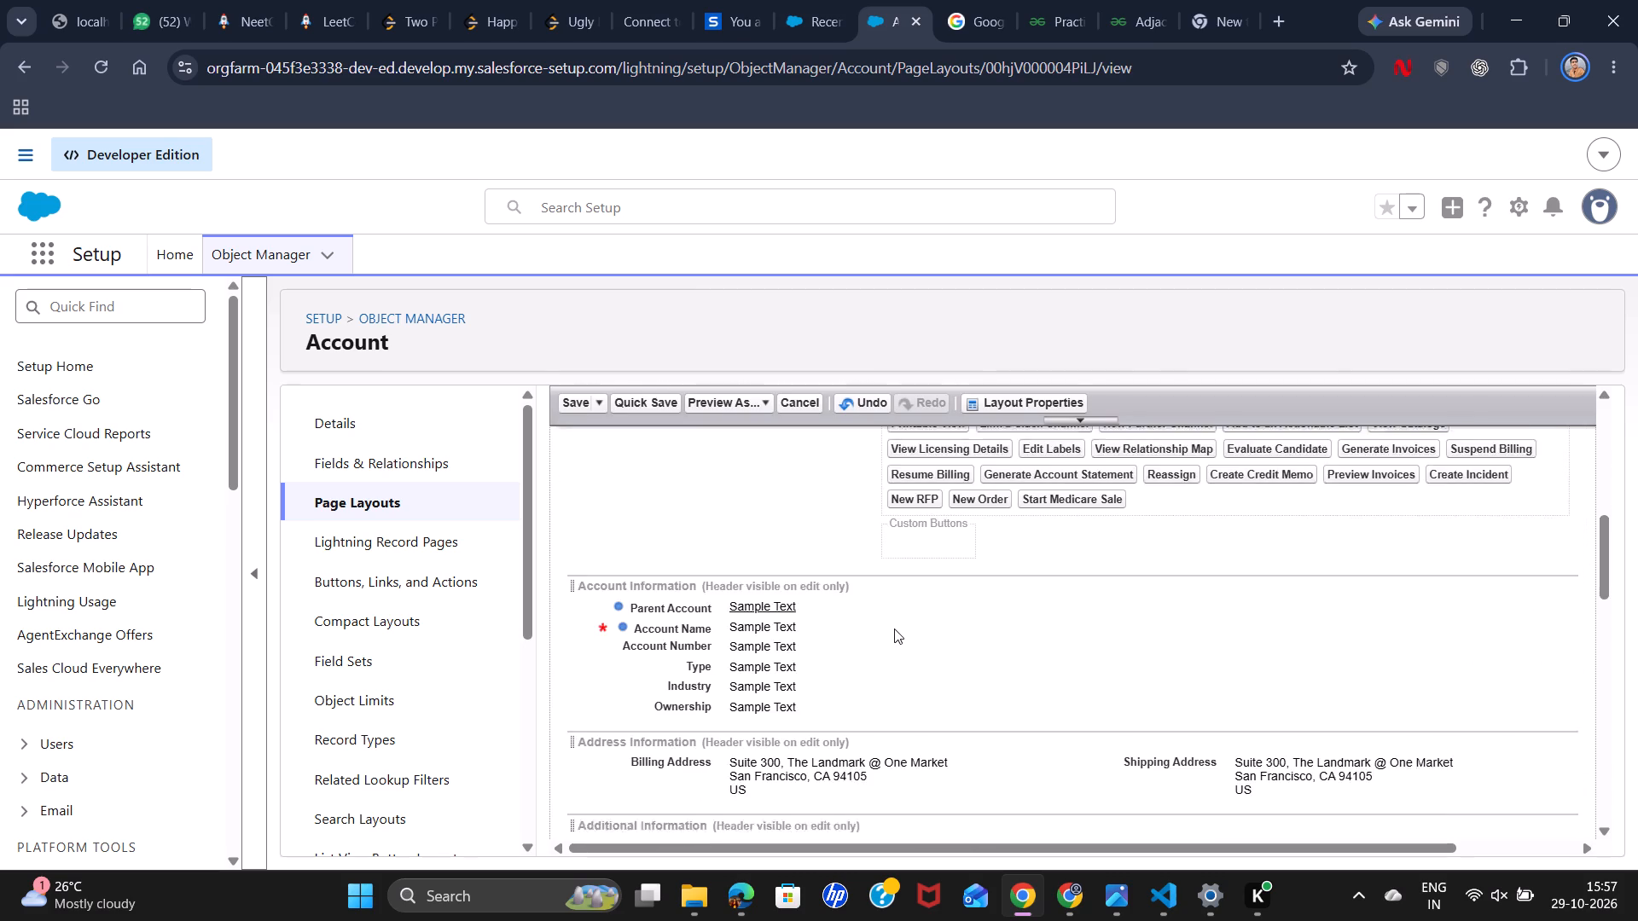
{"action": "scroll", "coordinate": [894, 628], "scroll_direction": "up", "scroll_amount": 5}
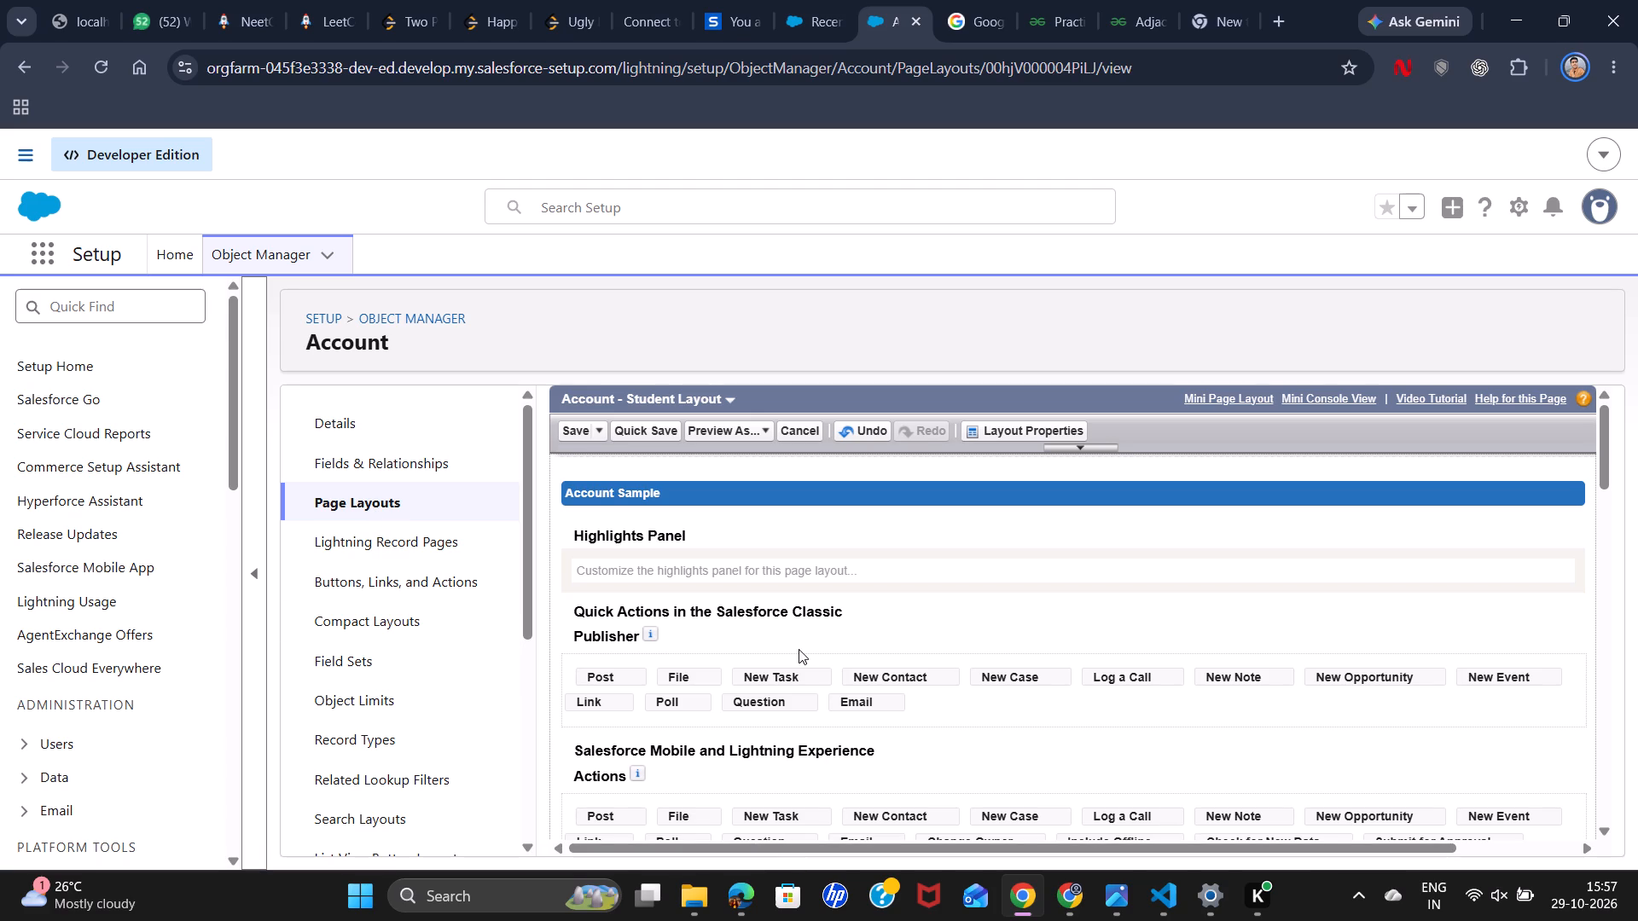
{"action": "scroll", "coordinate": [799, 649], "scroll_direction": "down", "scroll_amount": 11}
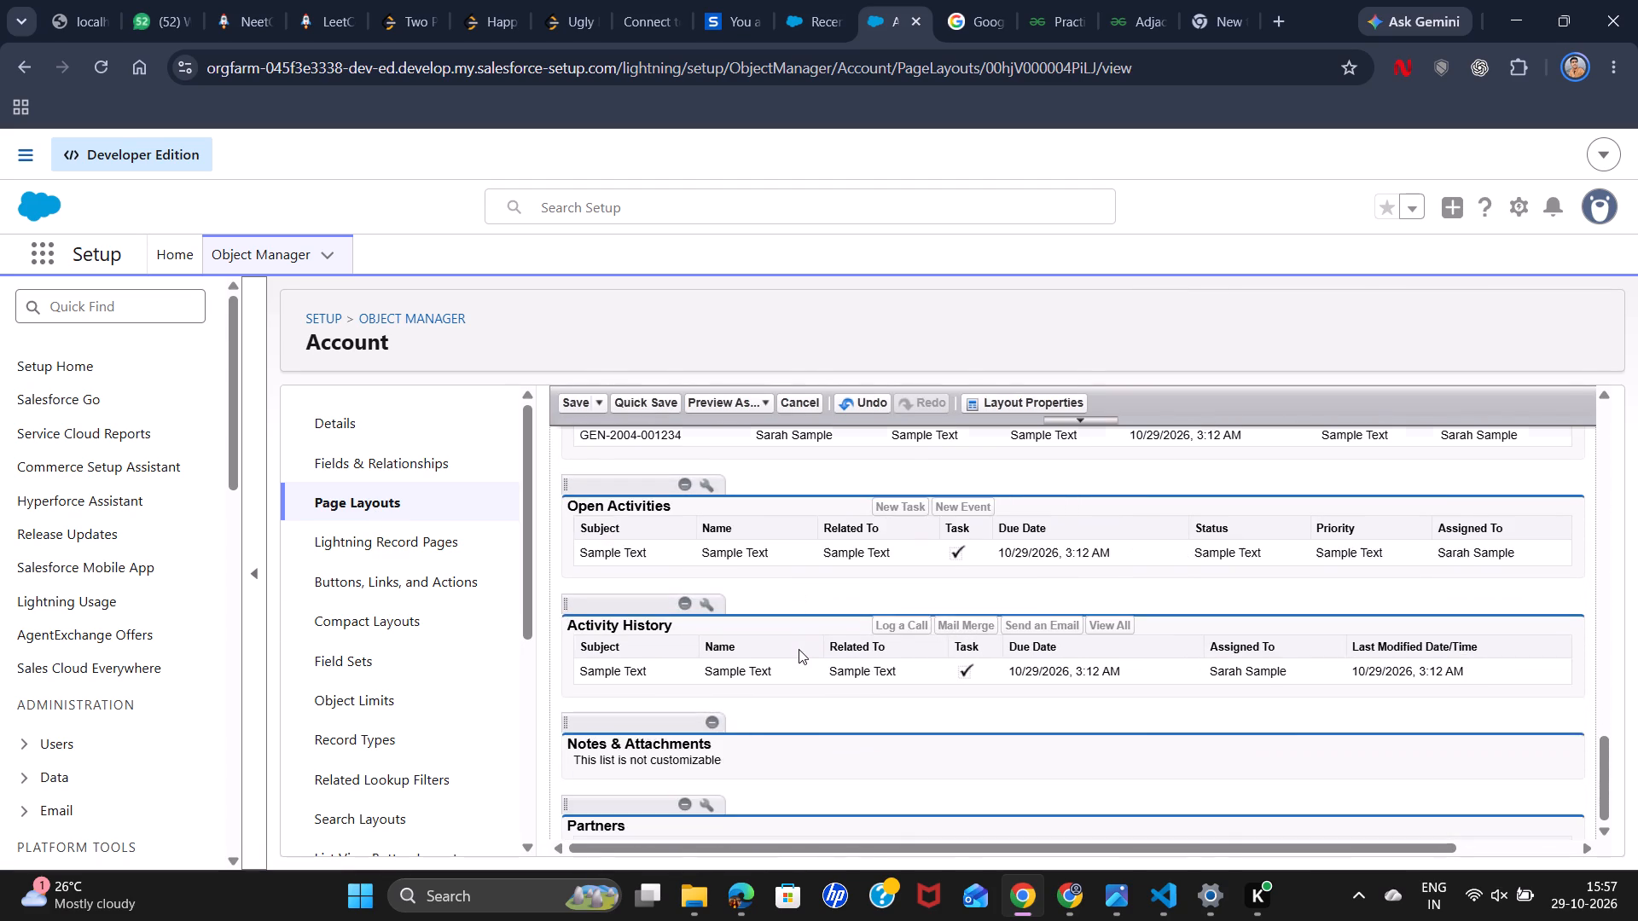
{"action": "scroll", "coordinate": [799, 649], "scroll_direction": "down", "scroll_amount": 3}
{"action": "scroll", "coordinate": [799, 649], "scroll_direction": "up", "scroll_amount": 19}
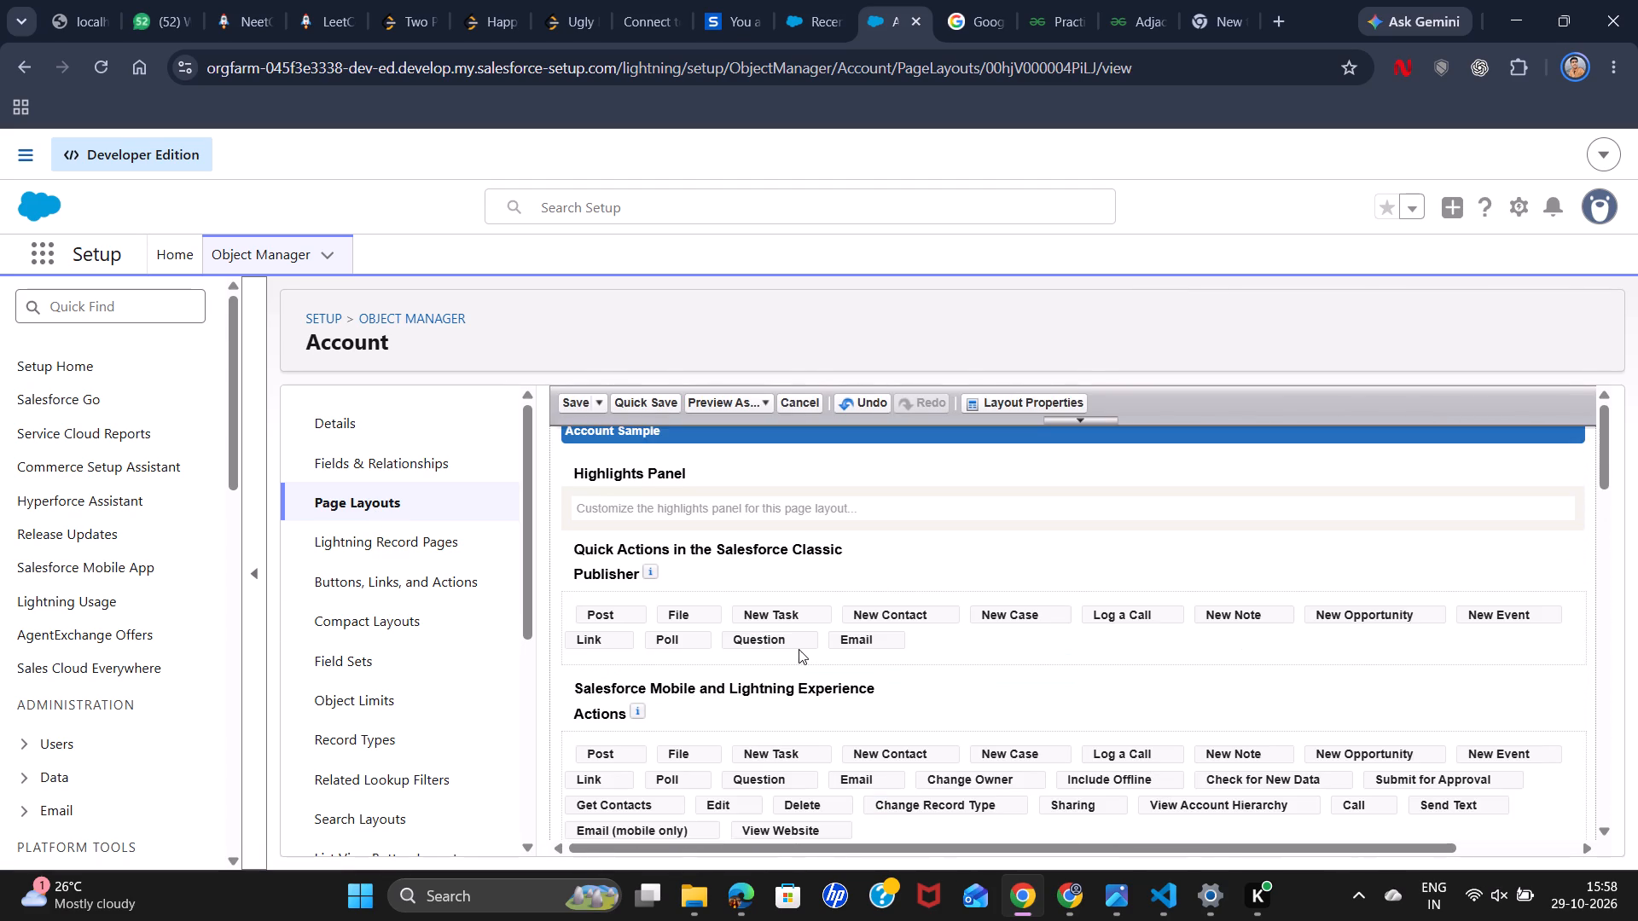
{"action": "scroll", "coordinate": [799, 649], "scroll_direction": "up", "scroll_amount": 6}
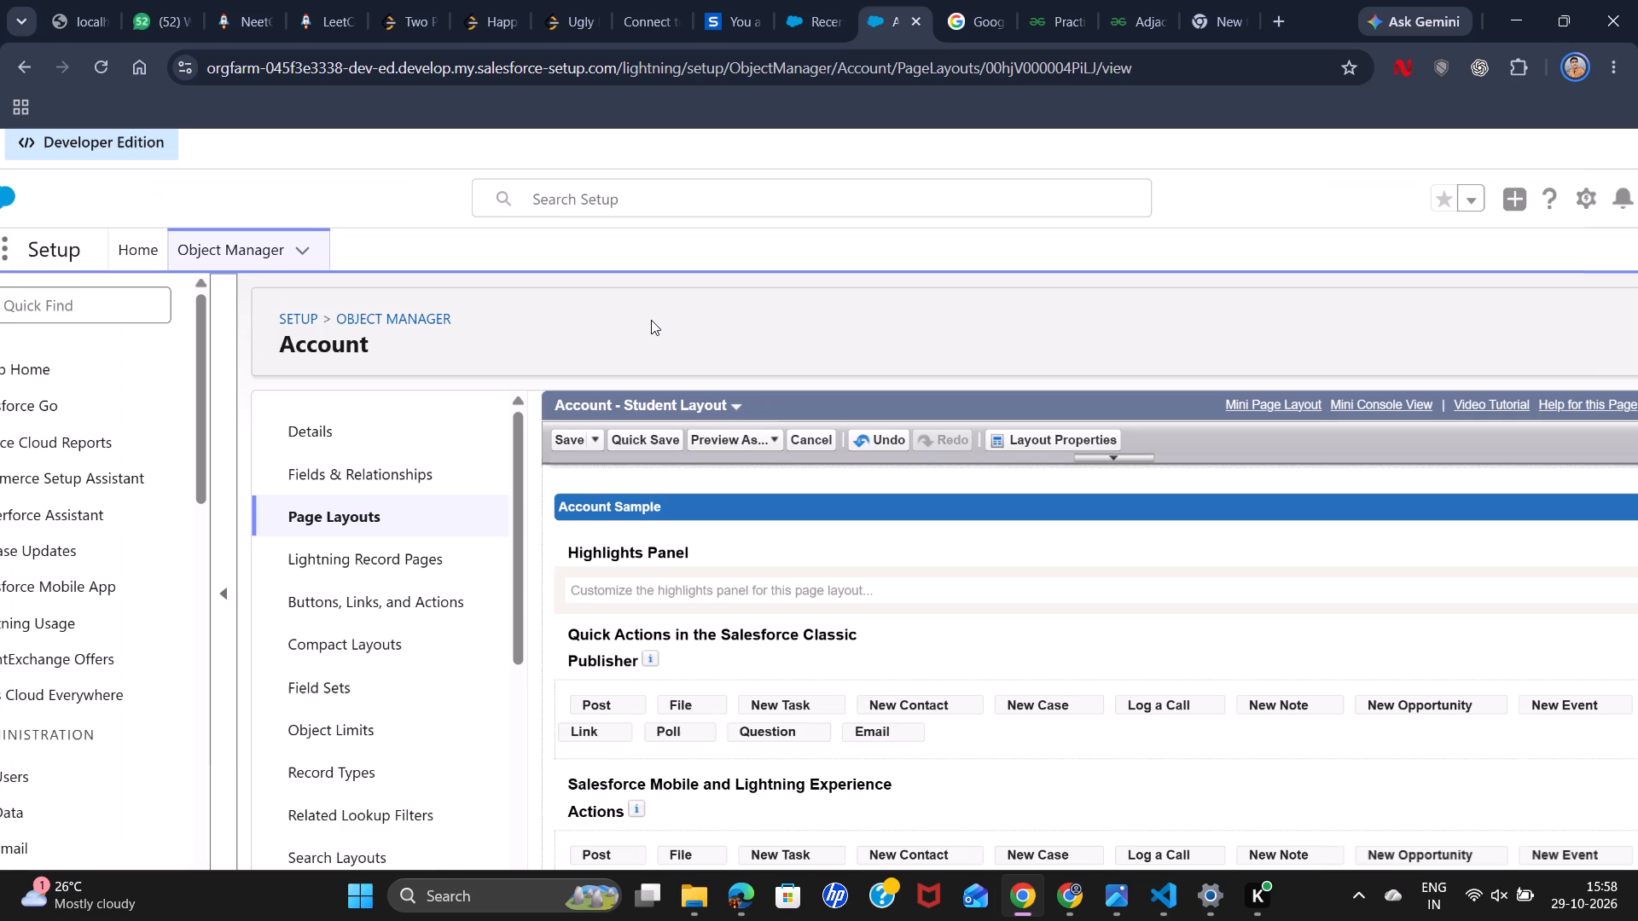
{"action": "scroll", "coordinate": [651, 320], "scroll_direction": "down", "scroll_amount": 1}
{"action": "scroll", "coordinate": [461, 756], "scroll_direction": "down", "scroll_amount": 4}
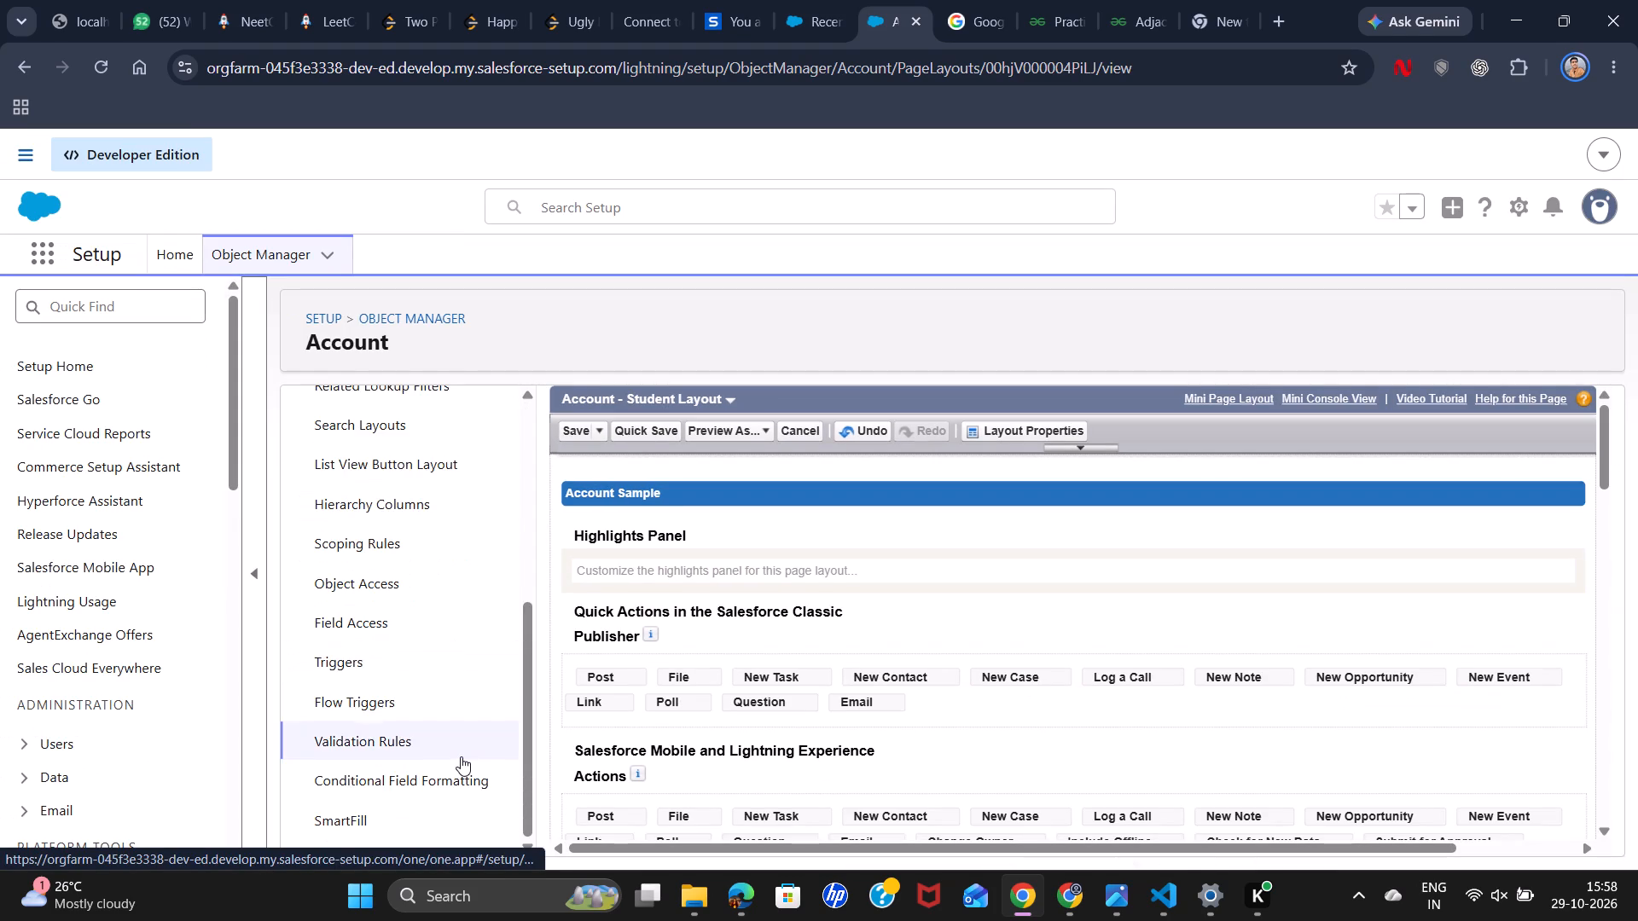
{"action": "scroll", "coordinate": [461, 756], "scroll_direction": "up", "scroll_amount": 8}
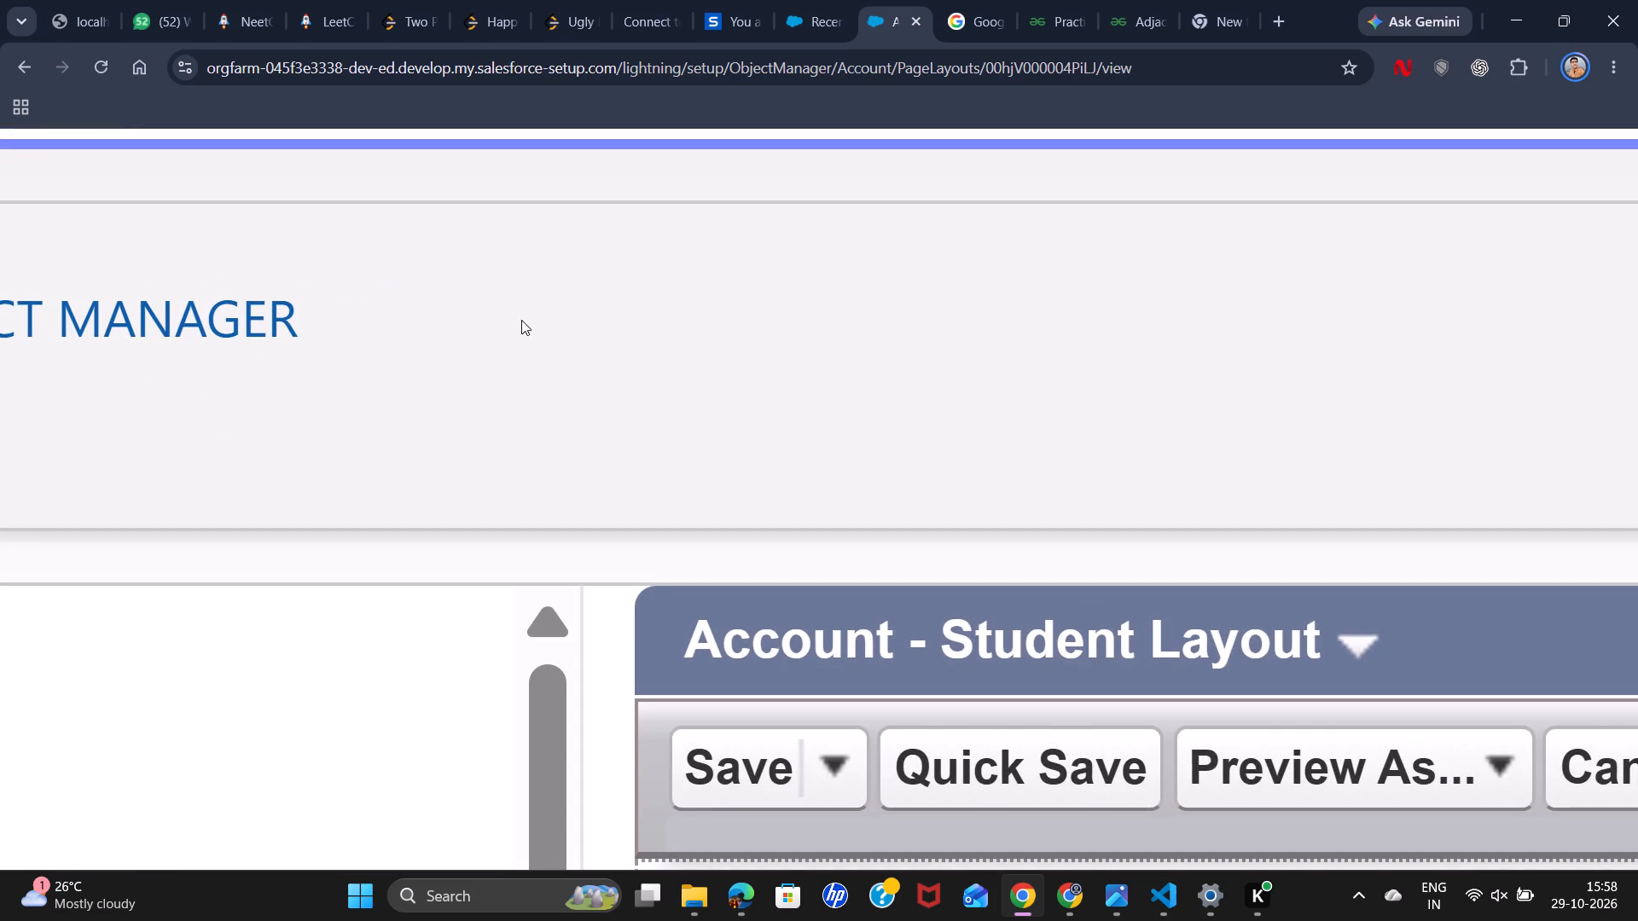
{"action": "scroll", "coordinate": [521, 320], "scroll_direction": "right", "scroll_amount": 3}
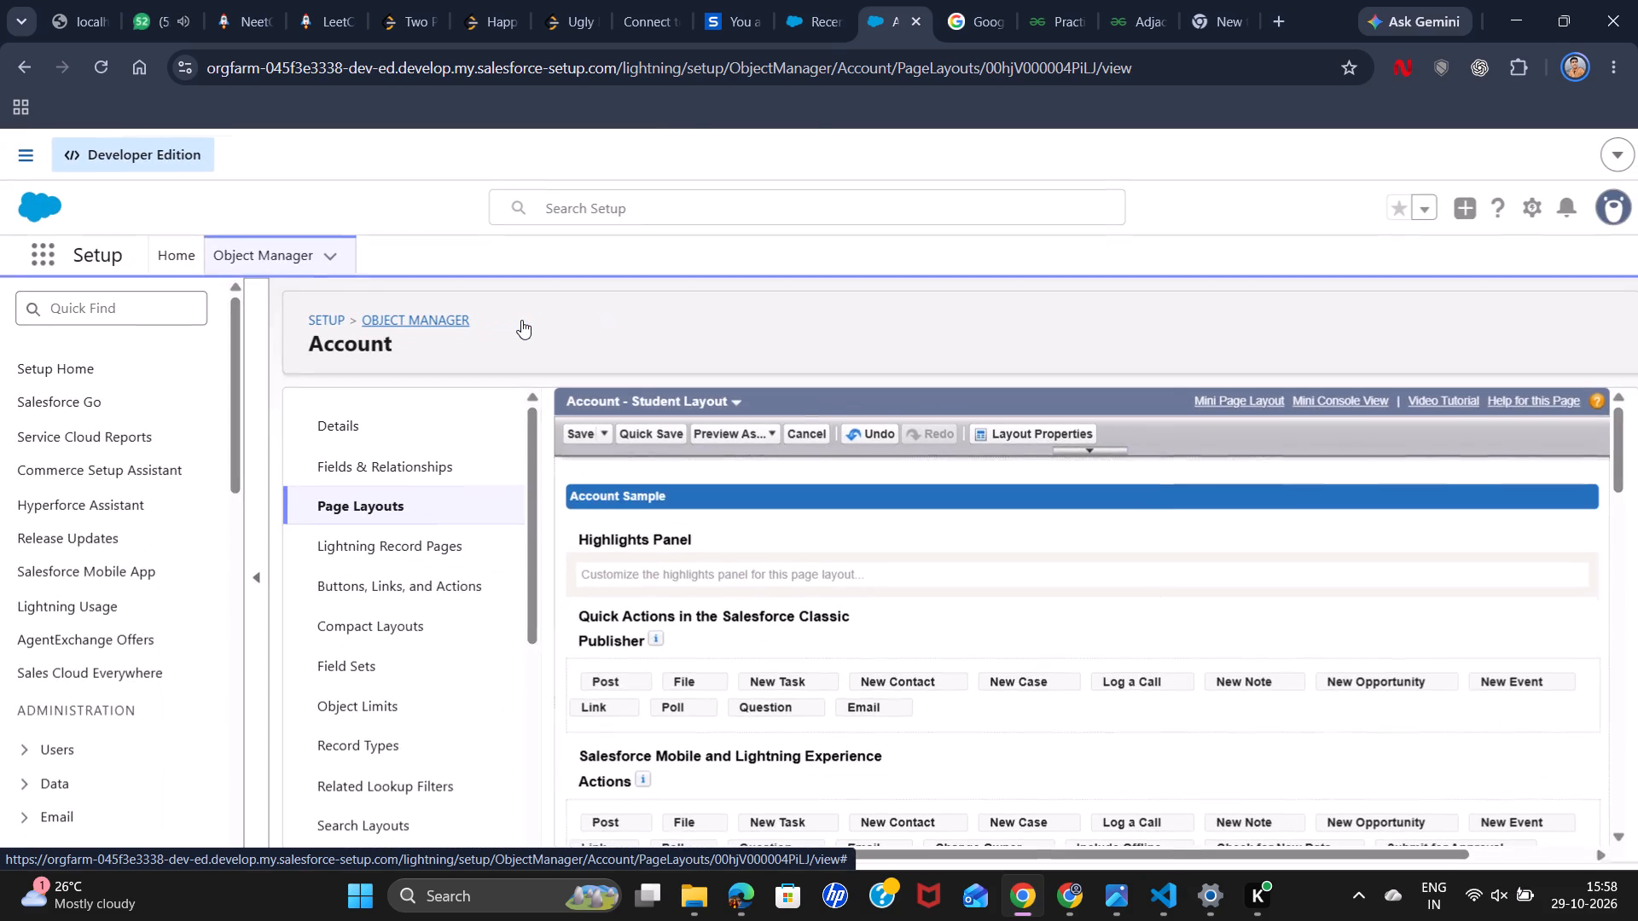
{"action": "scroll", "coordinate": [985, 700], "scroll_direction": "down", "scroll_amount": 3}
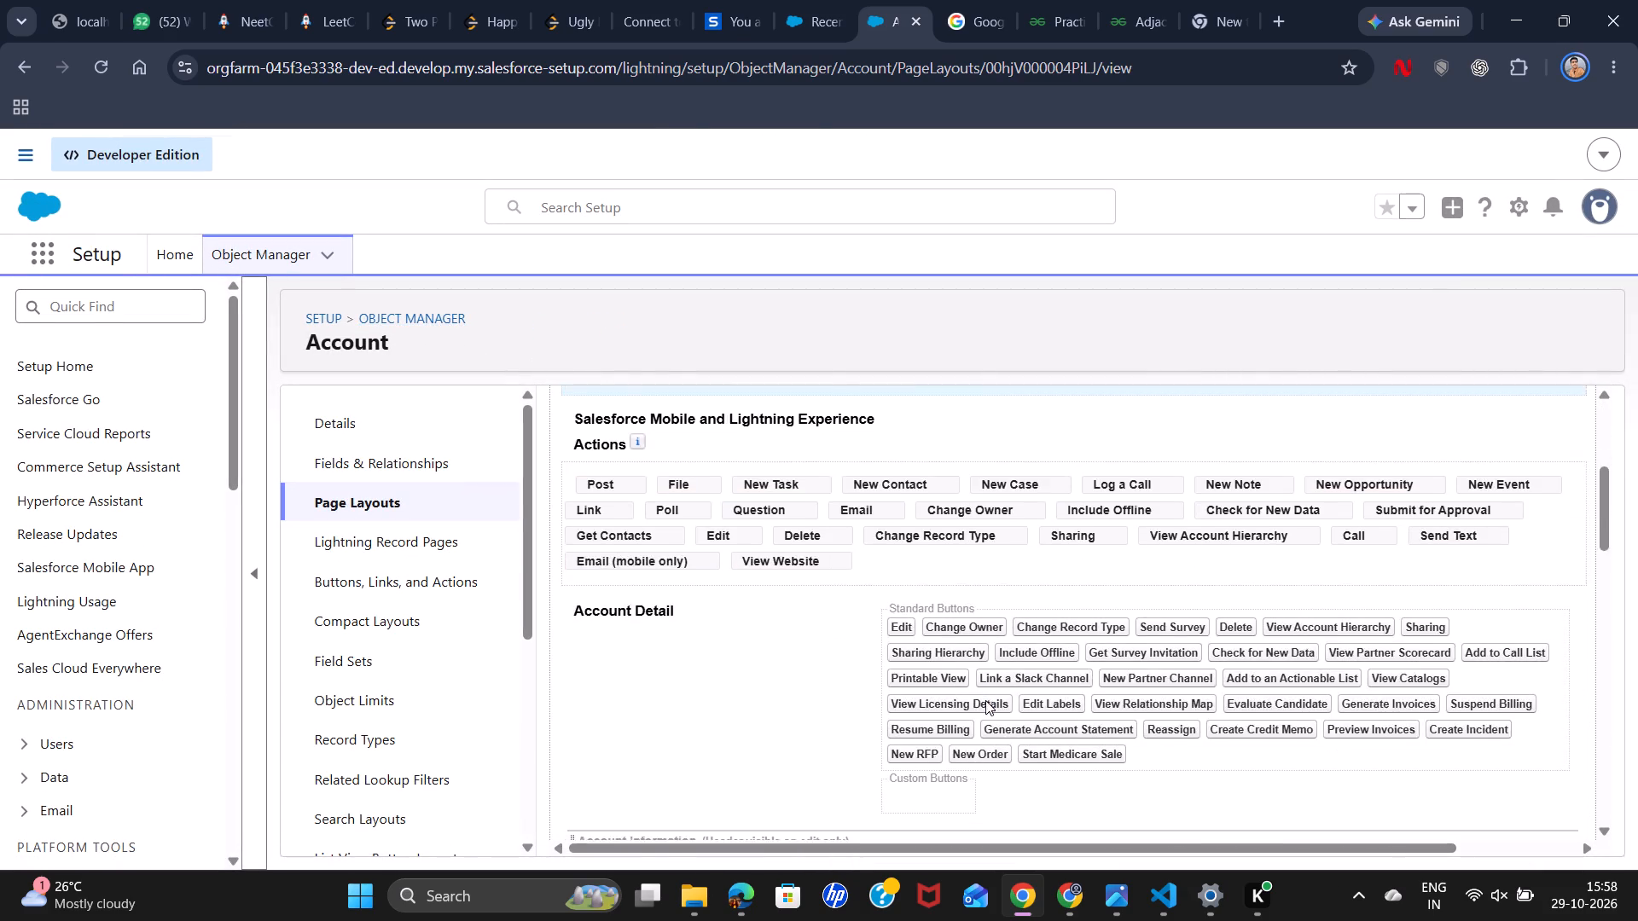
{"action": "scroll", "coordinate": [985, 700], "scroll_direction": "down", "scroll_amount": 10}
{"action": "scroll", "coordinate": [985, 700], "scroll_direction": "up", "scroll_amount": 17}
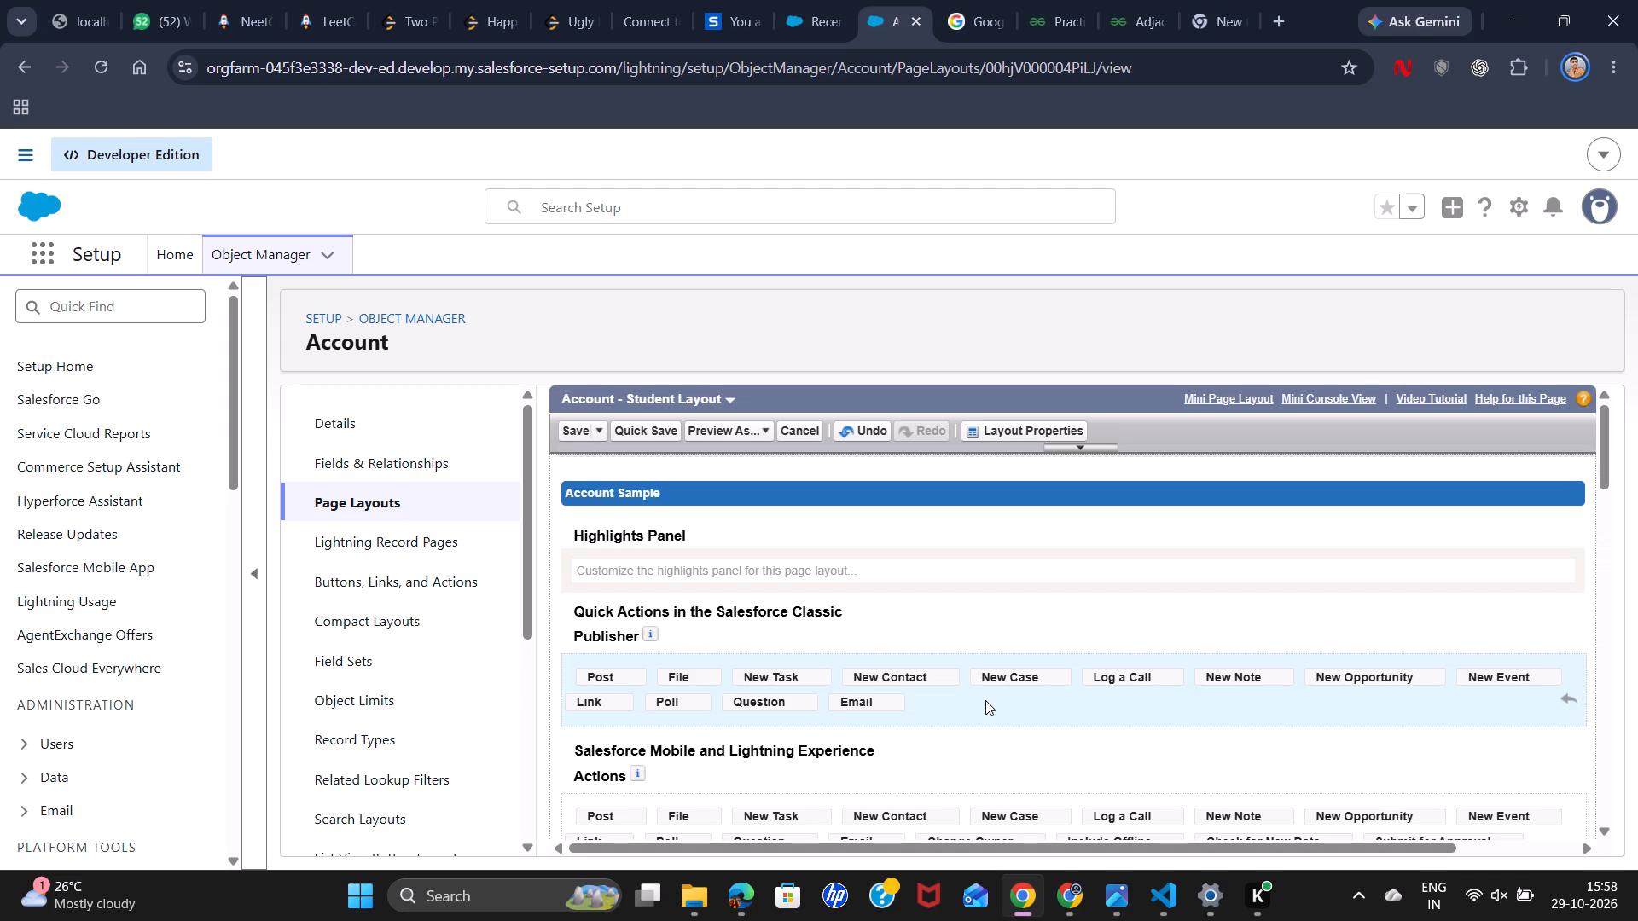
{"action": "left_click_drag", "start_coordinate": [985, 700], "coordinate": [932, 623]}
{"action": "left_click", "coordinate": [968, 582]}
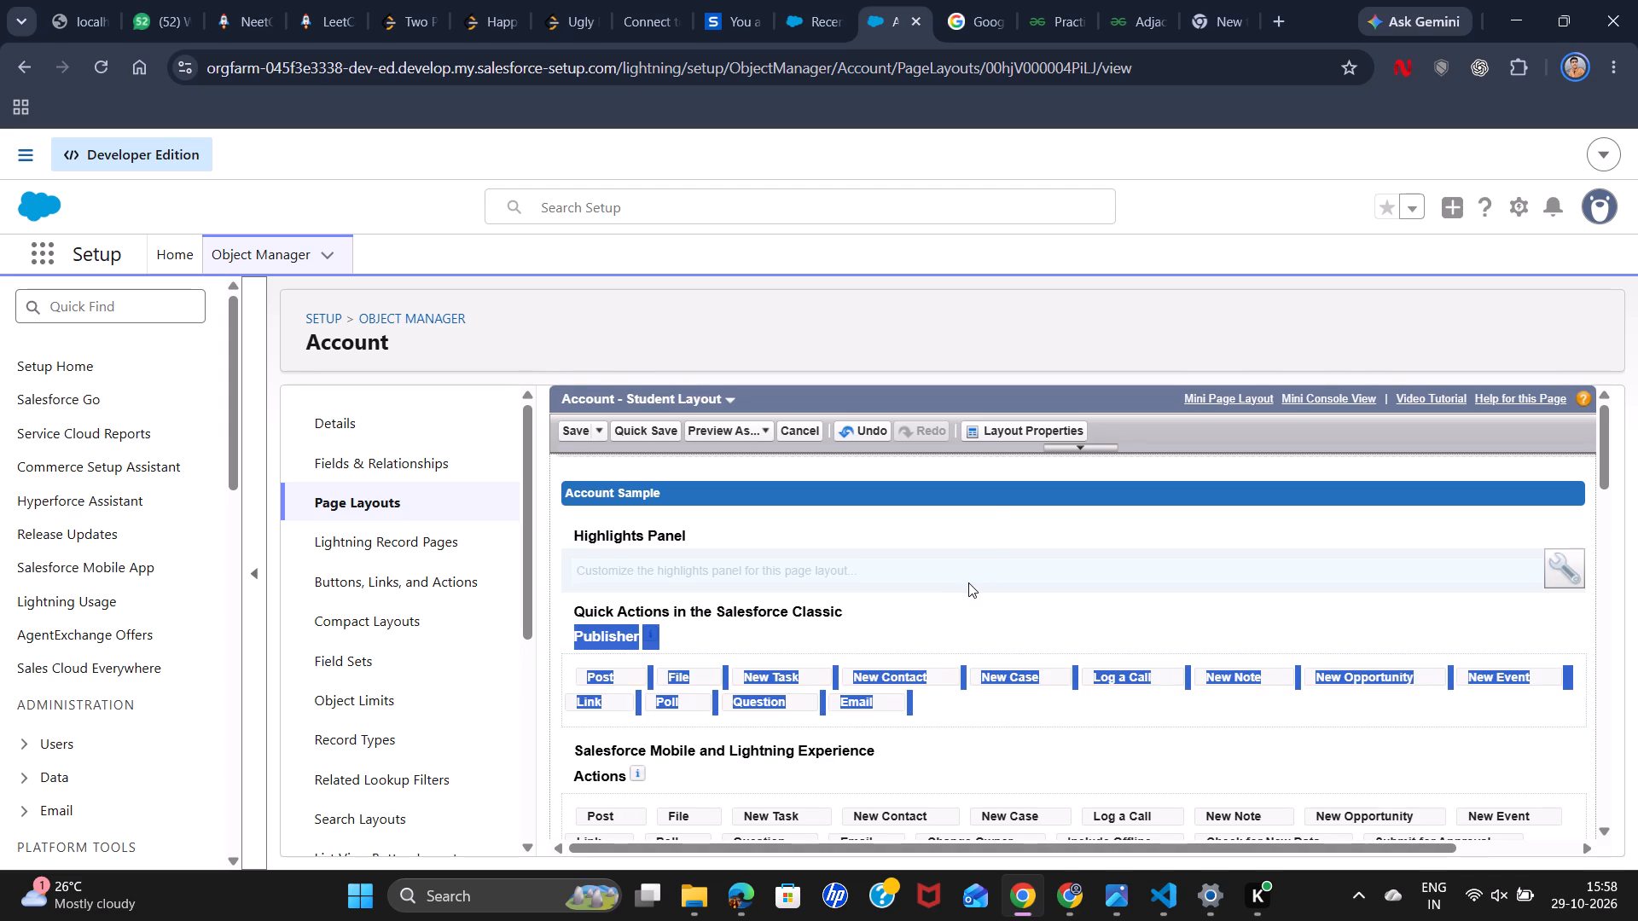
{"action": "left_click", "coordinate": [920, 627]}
Examine the layout's account detail buttons, information sections, custom links, mobile cards and related lists down to Partners.
{"action": "scroll", "coordinate": [921, 694], "scroll_direction": "down", "scroll_amount": 2}
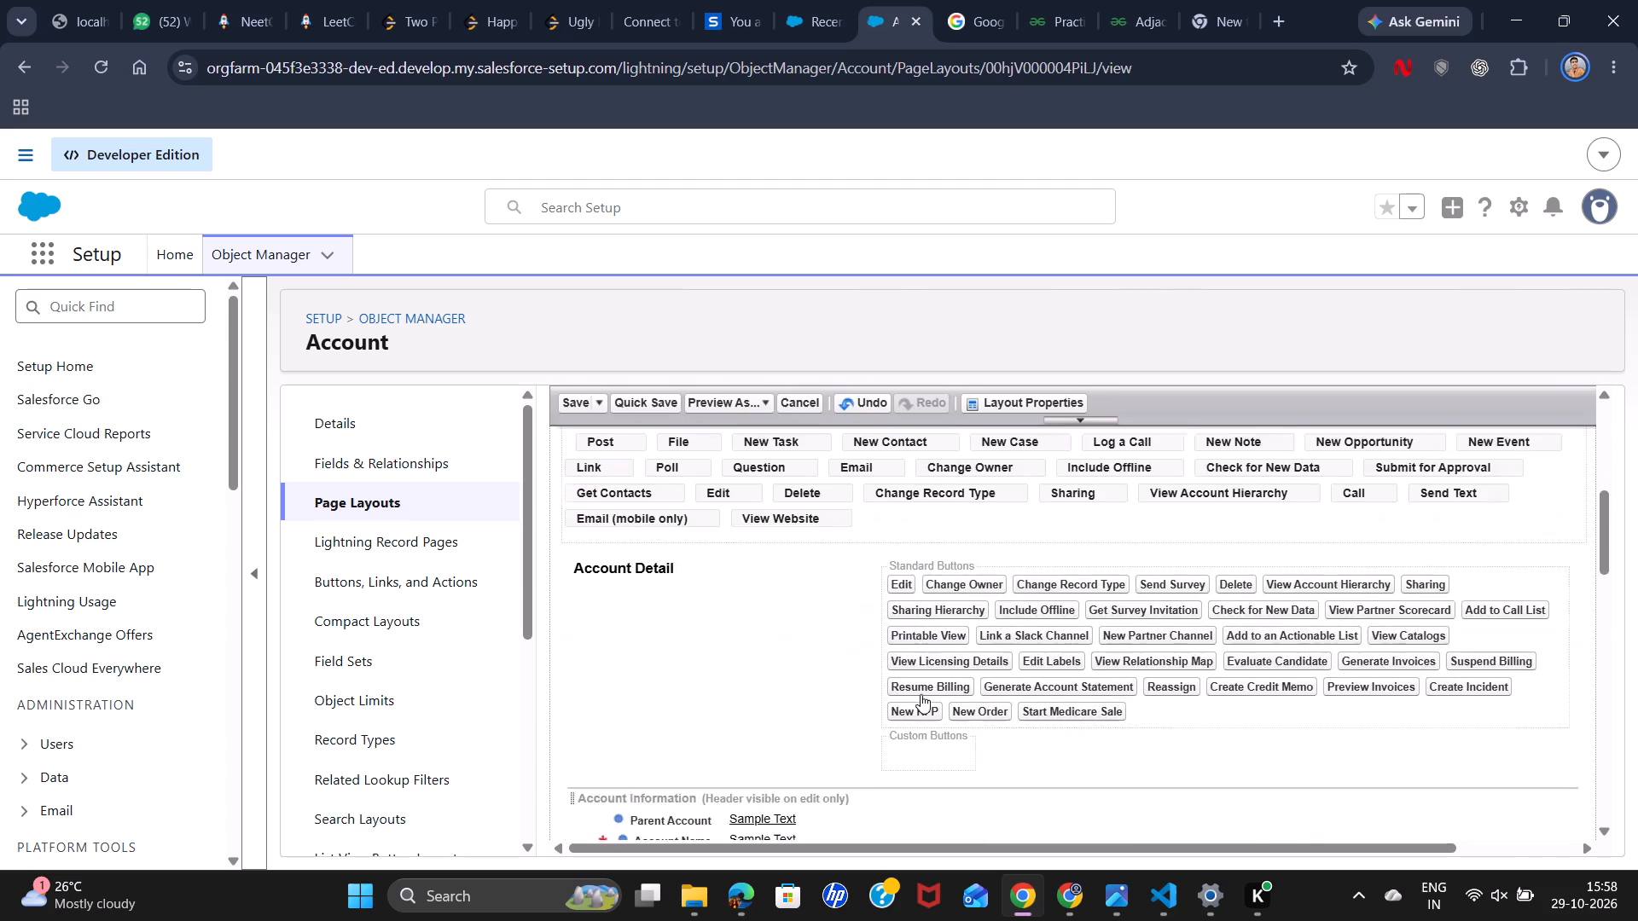
{"action": "scroll", "coordinate": [921, 694], "scroll_direction": "down", "scroll_amount": 4}
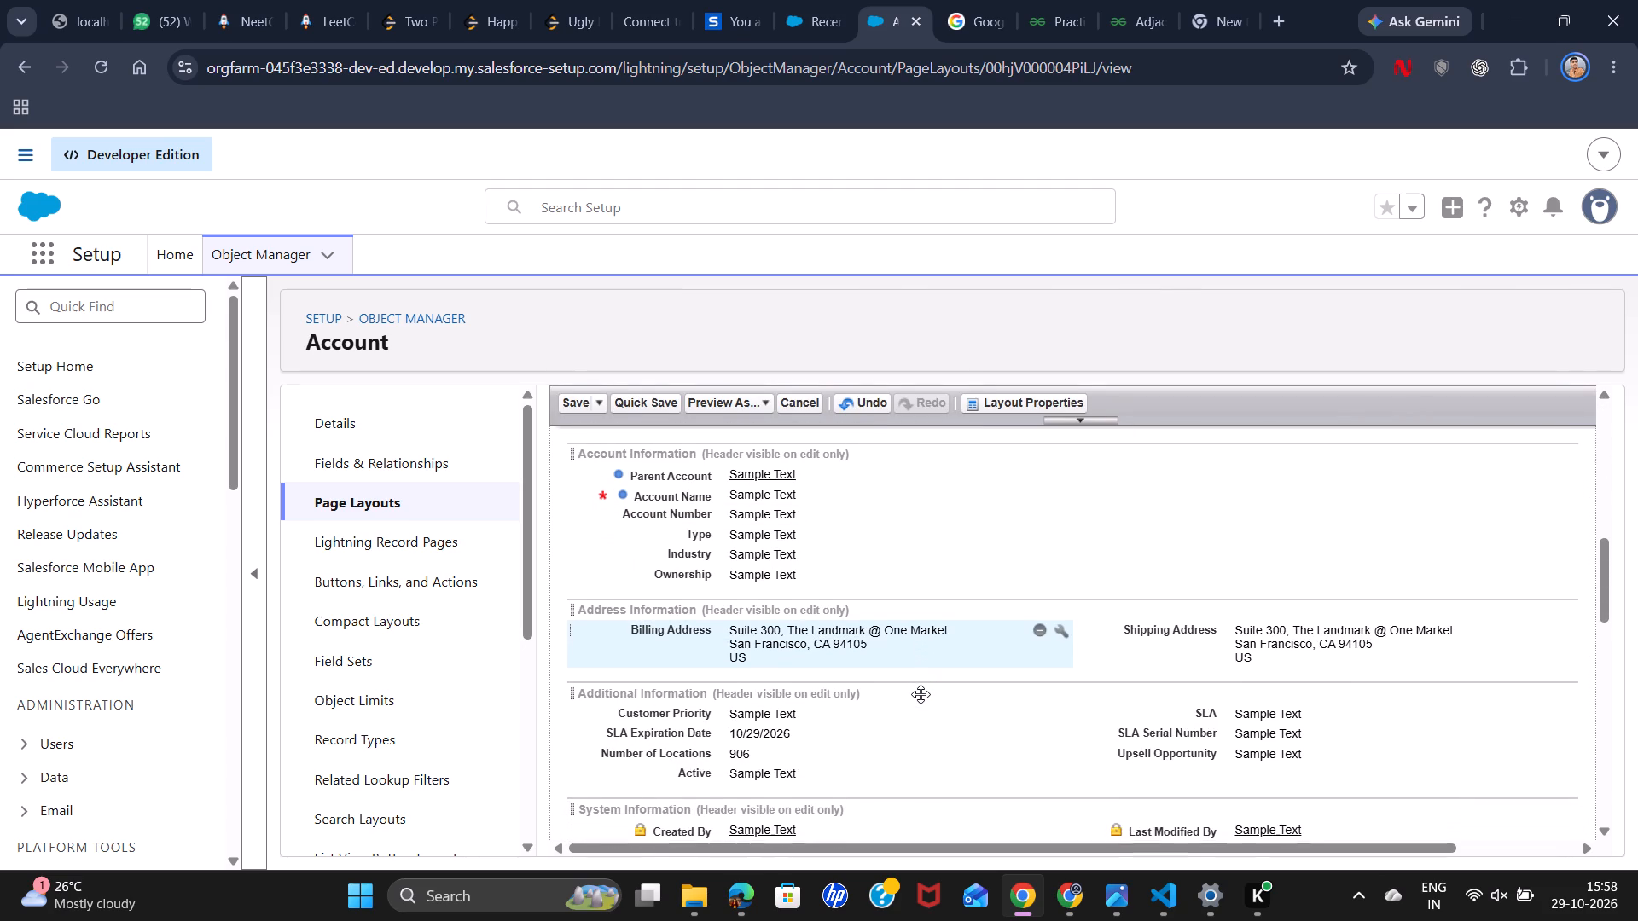
{"action": "scroll", "coordinate": [921, 694], "scroll_direction": "down", "scroll_amount": 2}
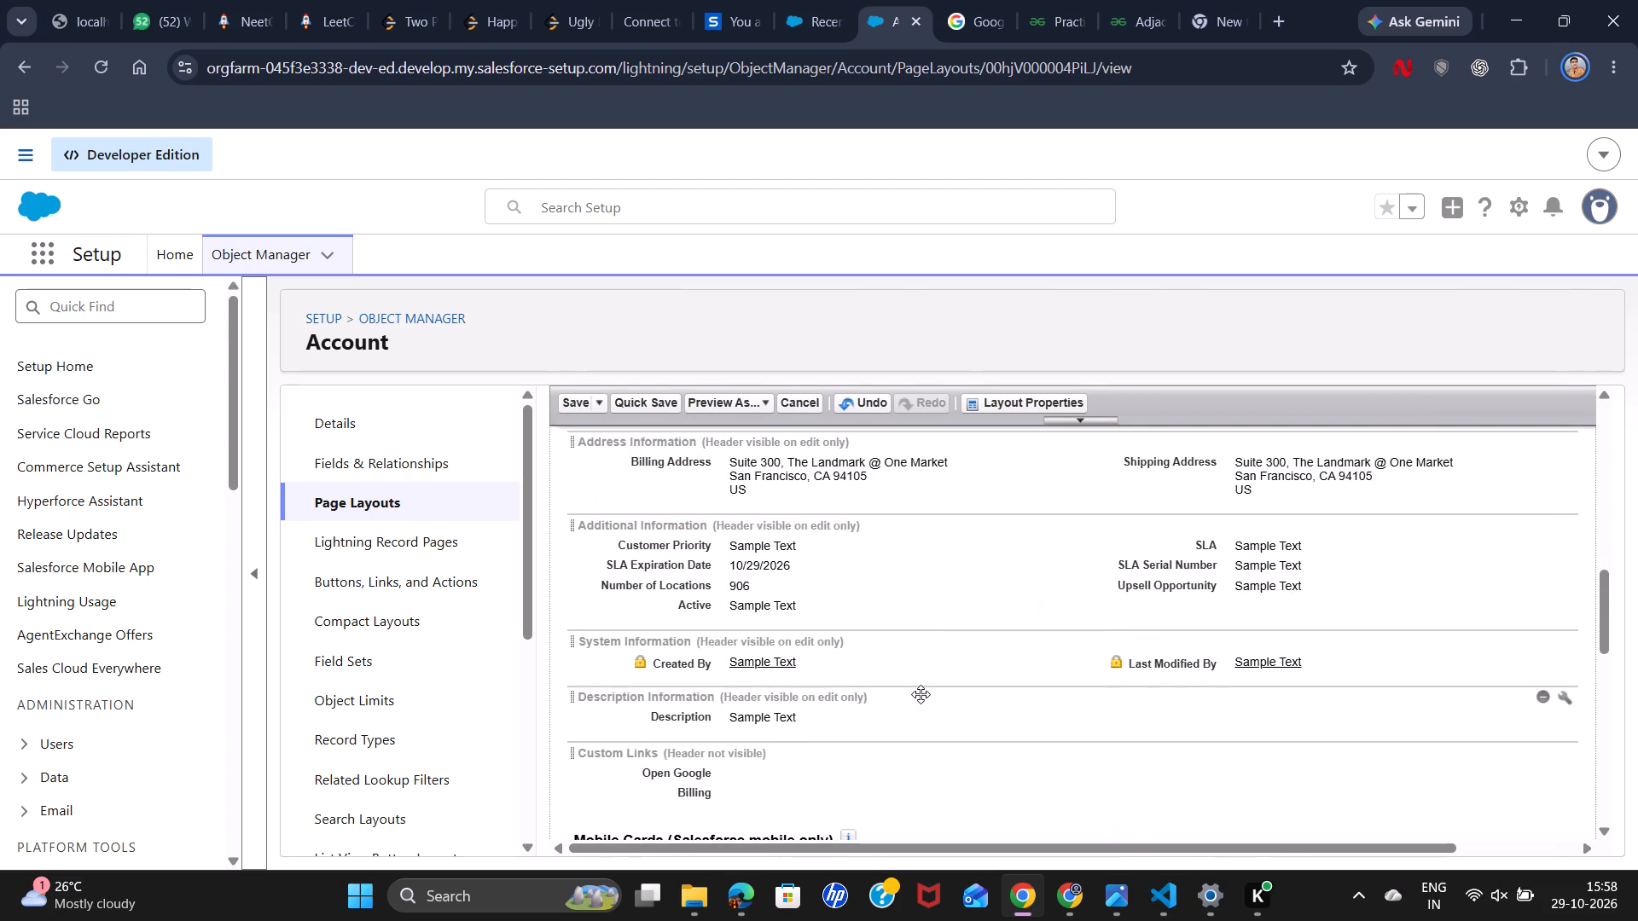
{"action": "scroll", "coordinate": [921, 694], "scroll_direction": "down", "scroll_amount": 3}
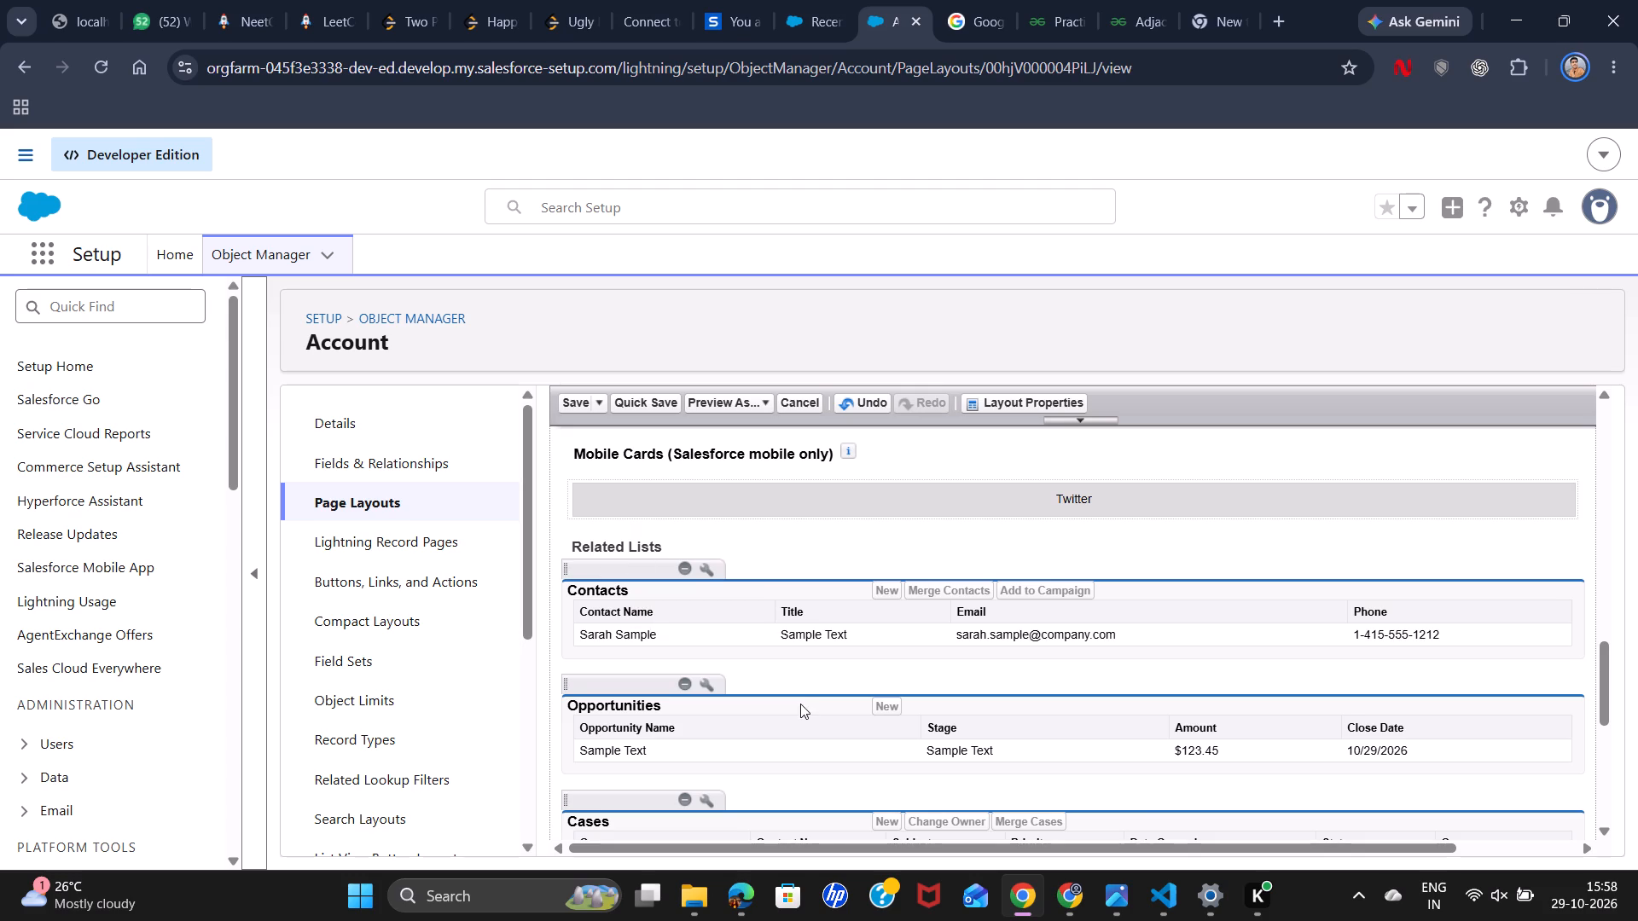
{"action": "scroll", "coordinate": [800, 704], "scroll_direction": "down", "scroll_amount": 2}
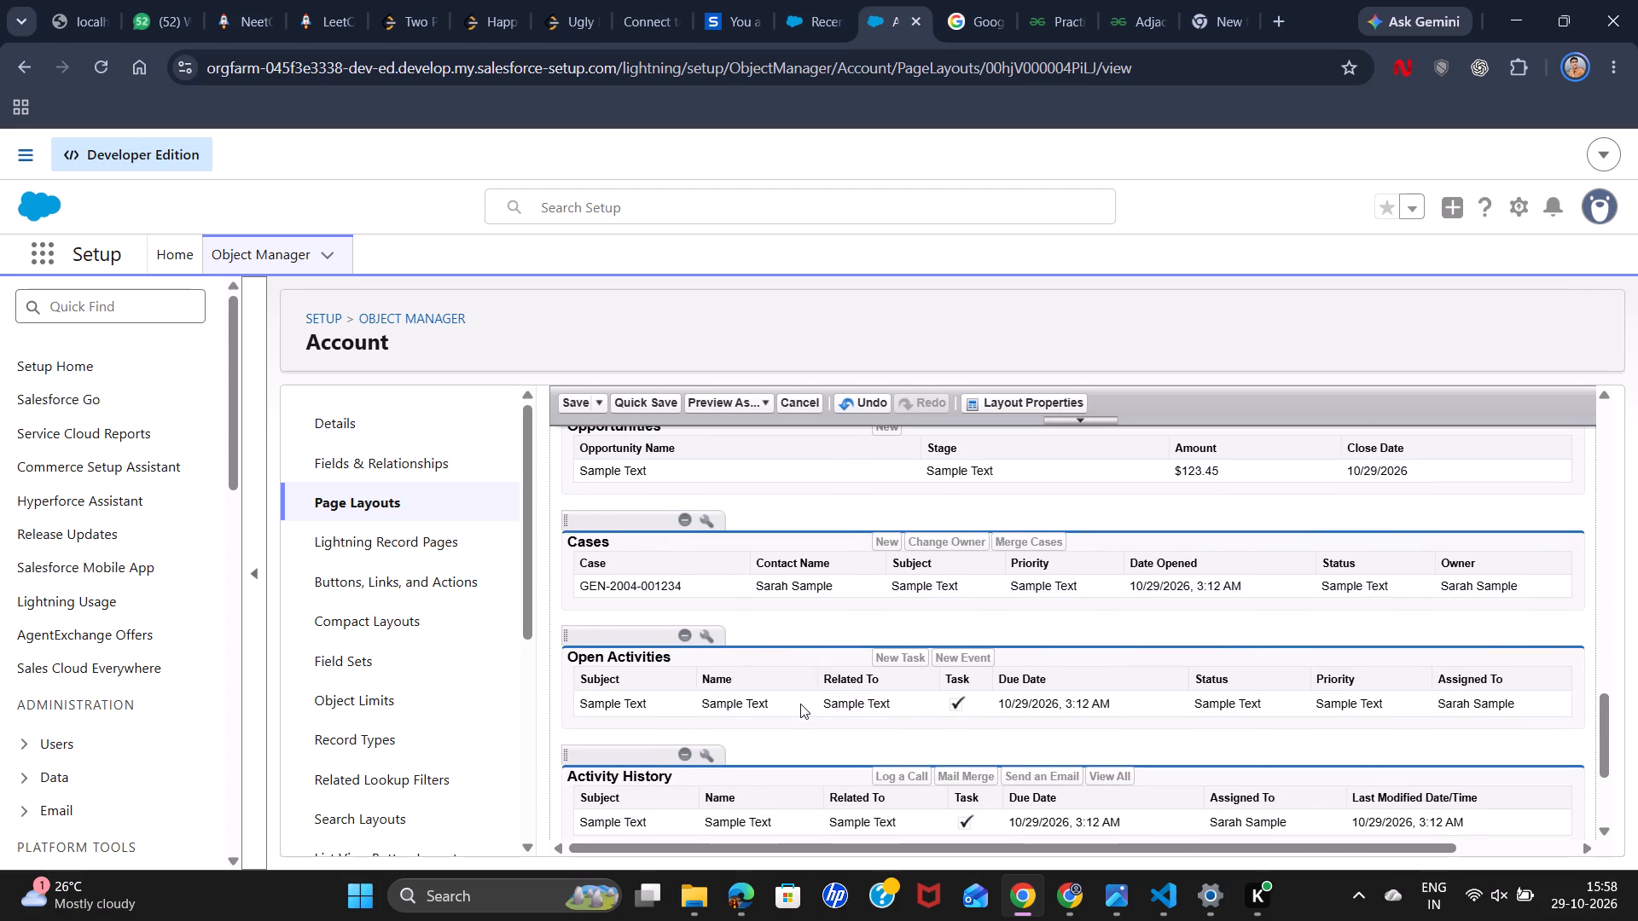
{"action": "scroll", "coordinate": [800, 704], "scroll_direction": "down", "scroll_amount": 5}
{"action": "scroll", "coordinate": [800, 704], "scroll_direction": "up", "scroll_amount": 2}
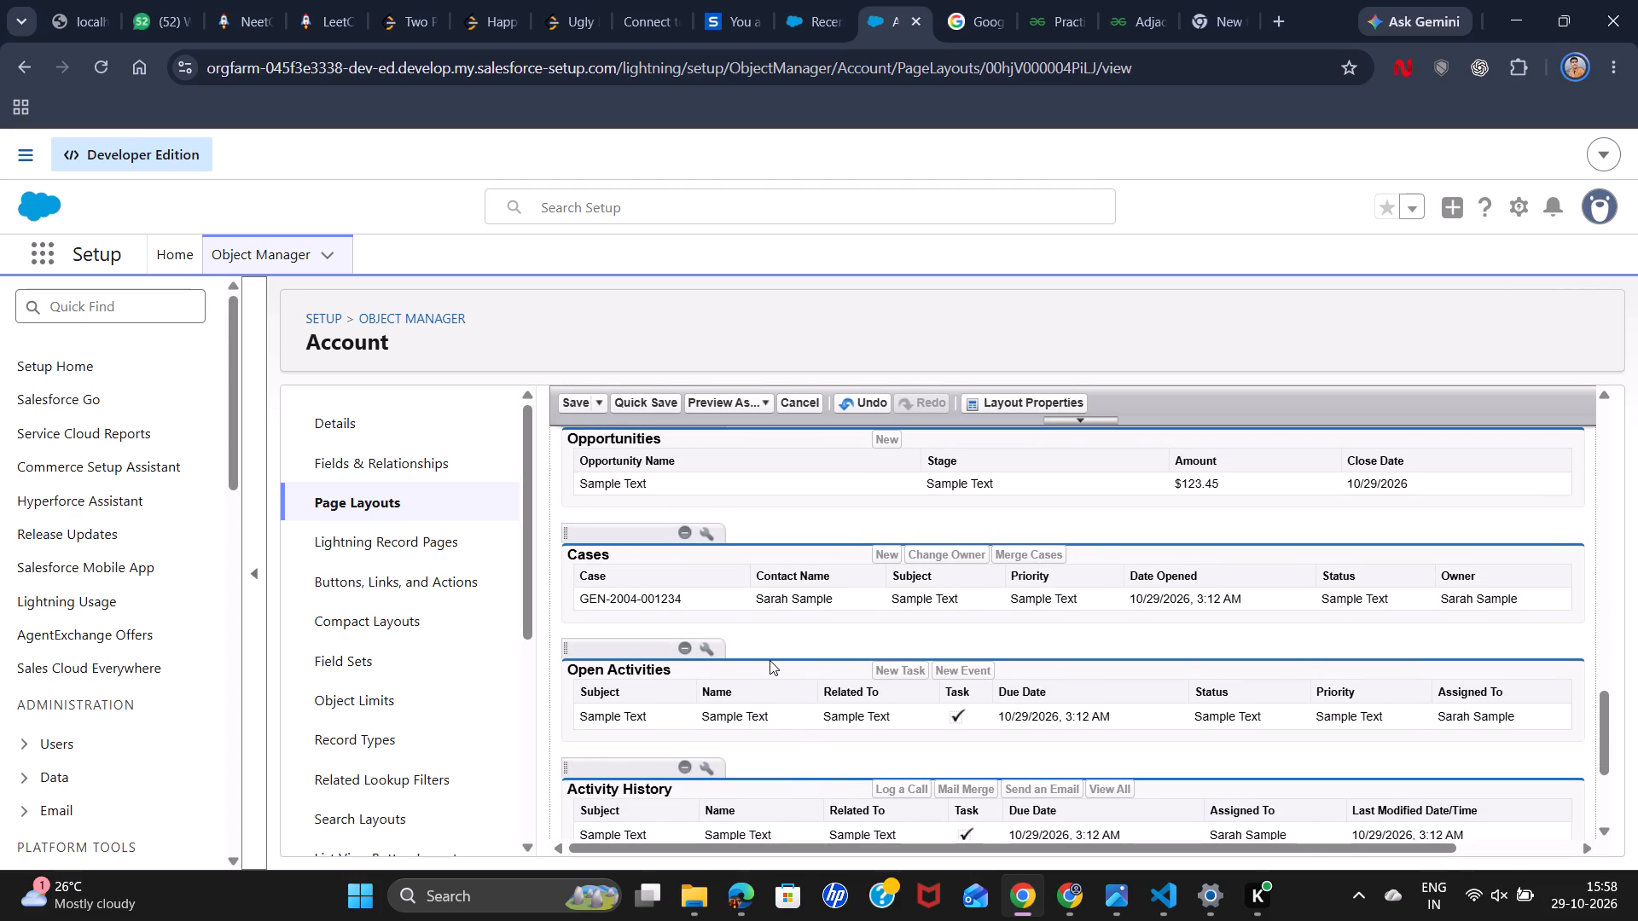
{"action": "scroll", "coordinate": [855, 750], "scroll_direction": "down", "scroll_amount": 2}
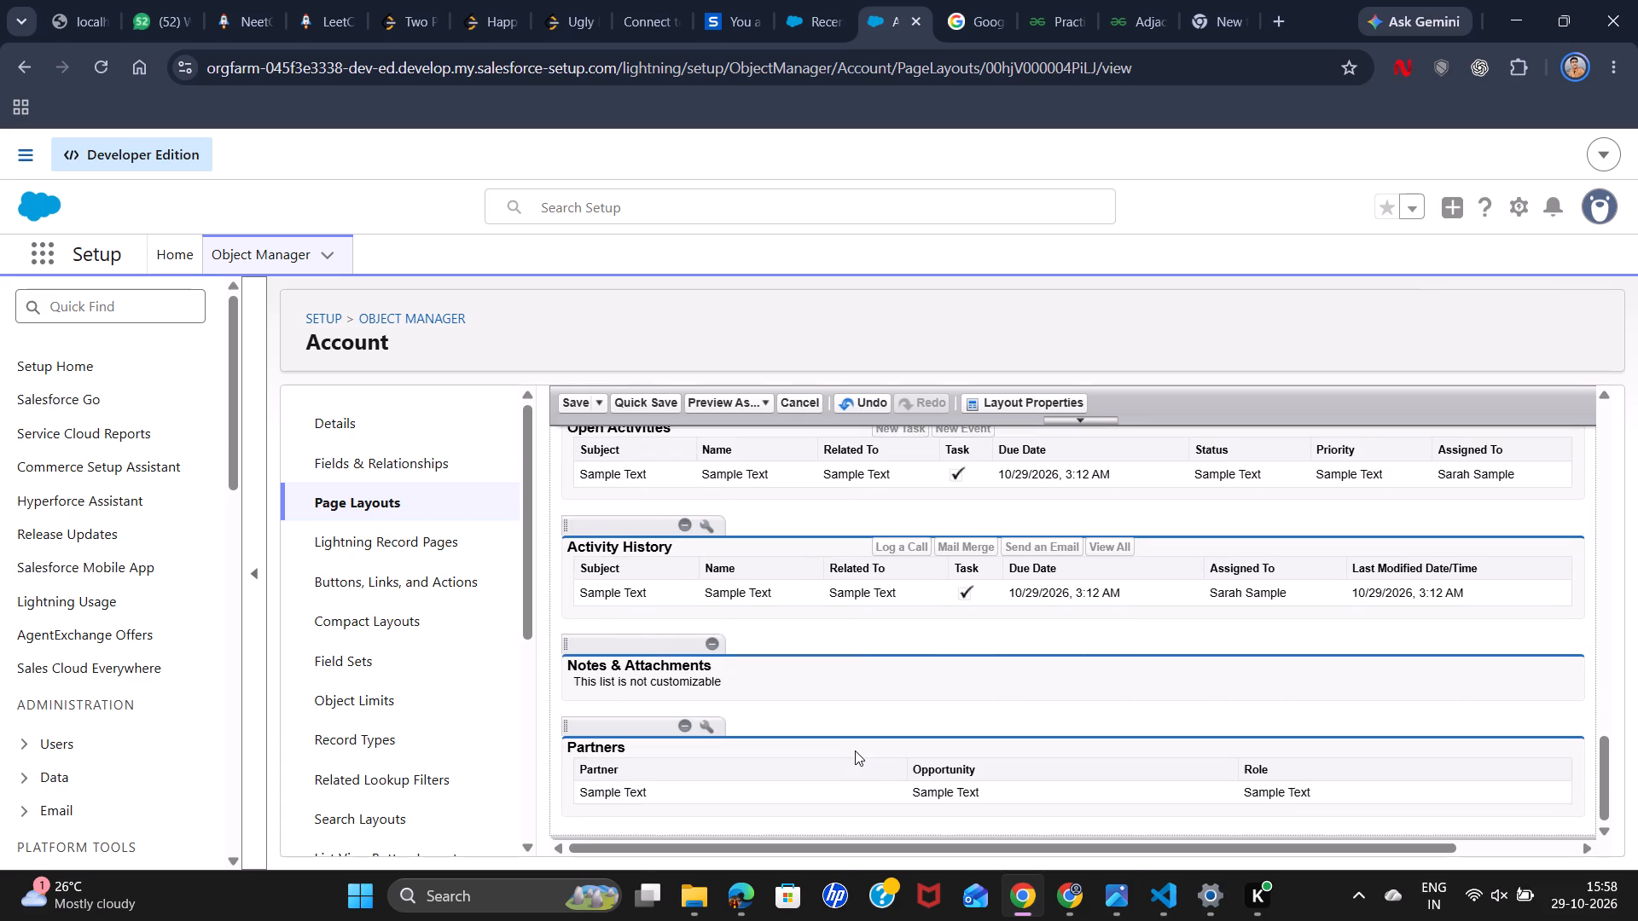
{"action": "scroll", "coordinate": [855, 750], "scroll_direction": "down", "scroll_amount": 2}
Recheck the layout from its quick actions through the Account, Address and Additional Information sections to the related lists.
{"action": "scroll", "coordinate": [855, 750], "scroll_direction": "up", "scroll_amount": 9}
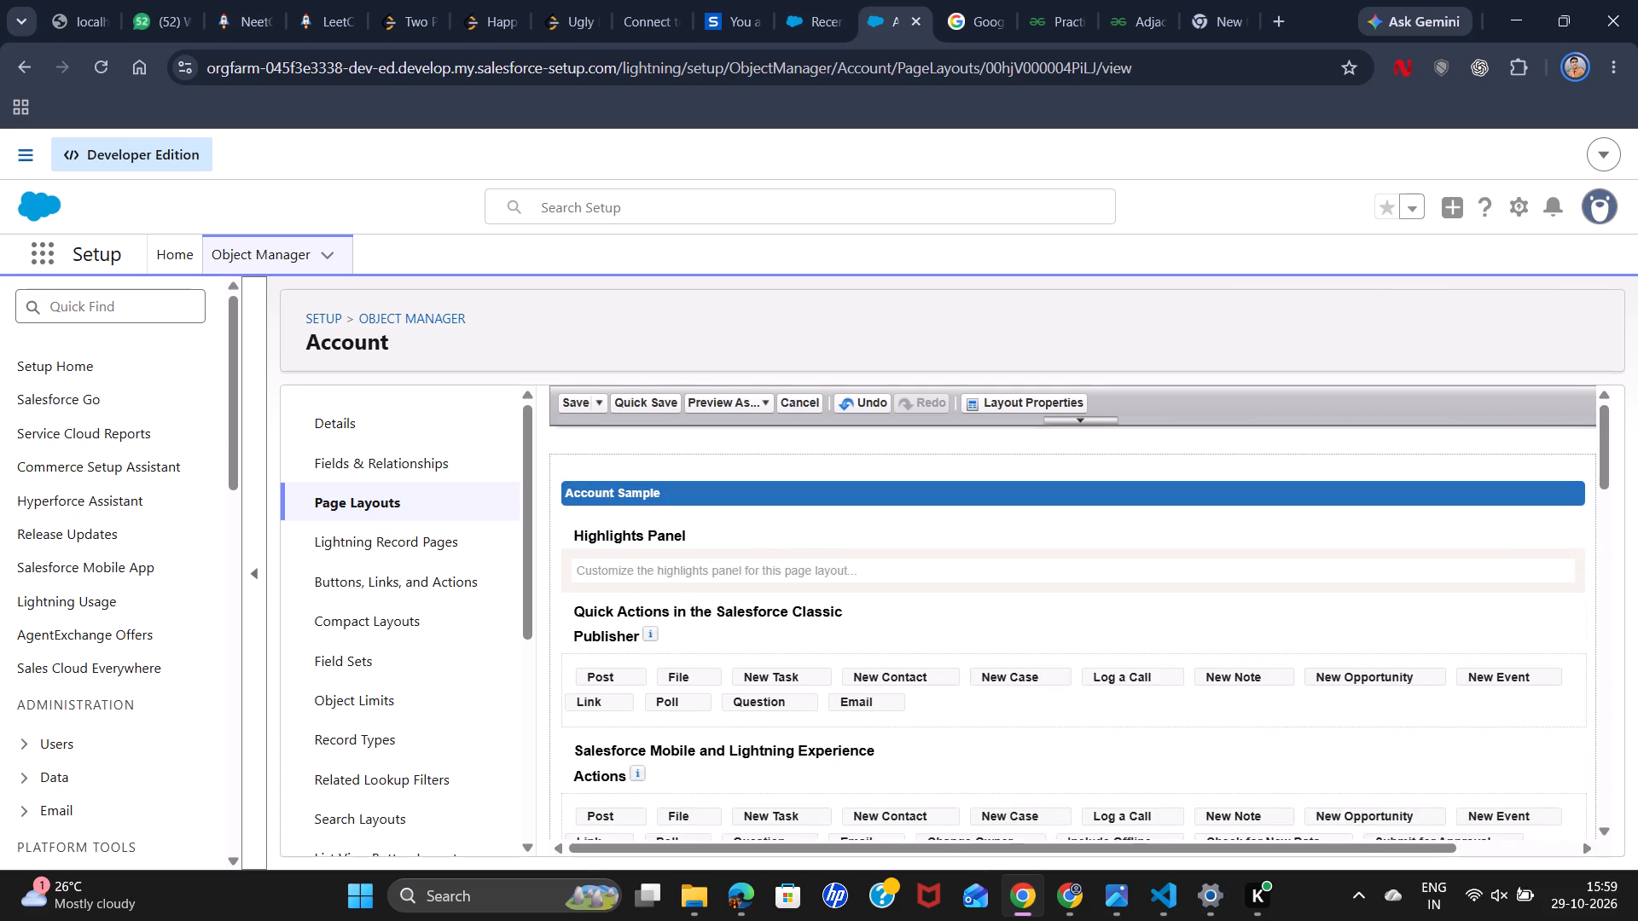
{"action": "scroll", "coordinate": [855, 750], "scroll_direction": "down", "scroll_amount": 2}
{"action": "scroll", "coordinate": [855, 750], "scroll_direction": "up", "scroll_amount": 3}
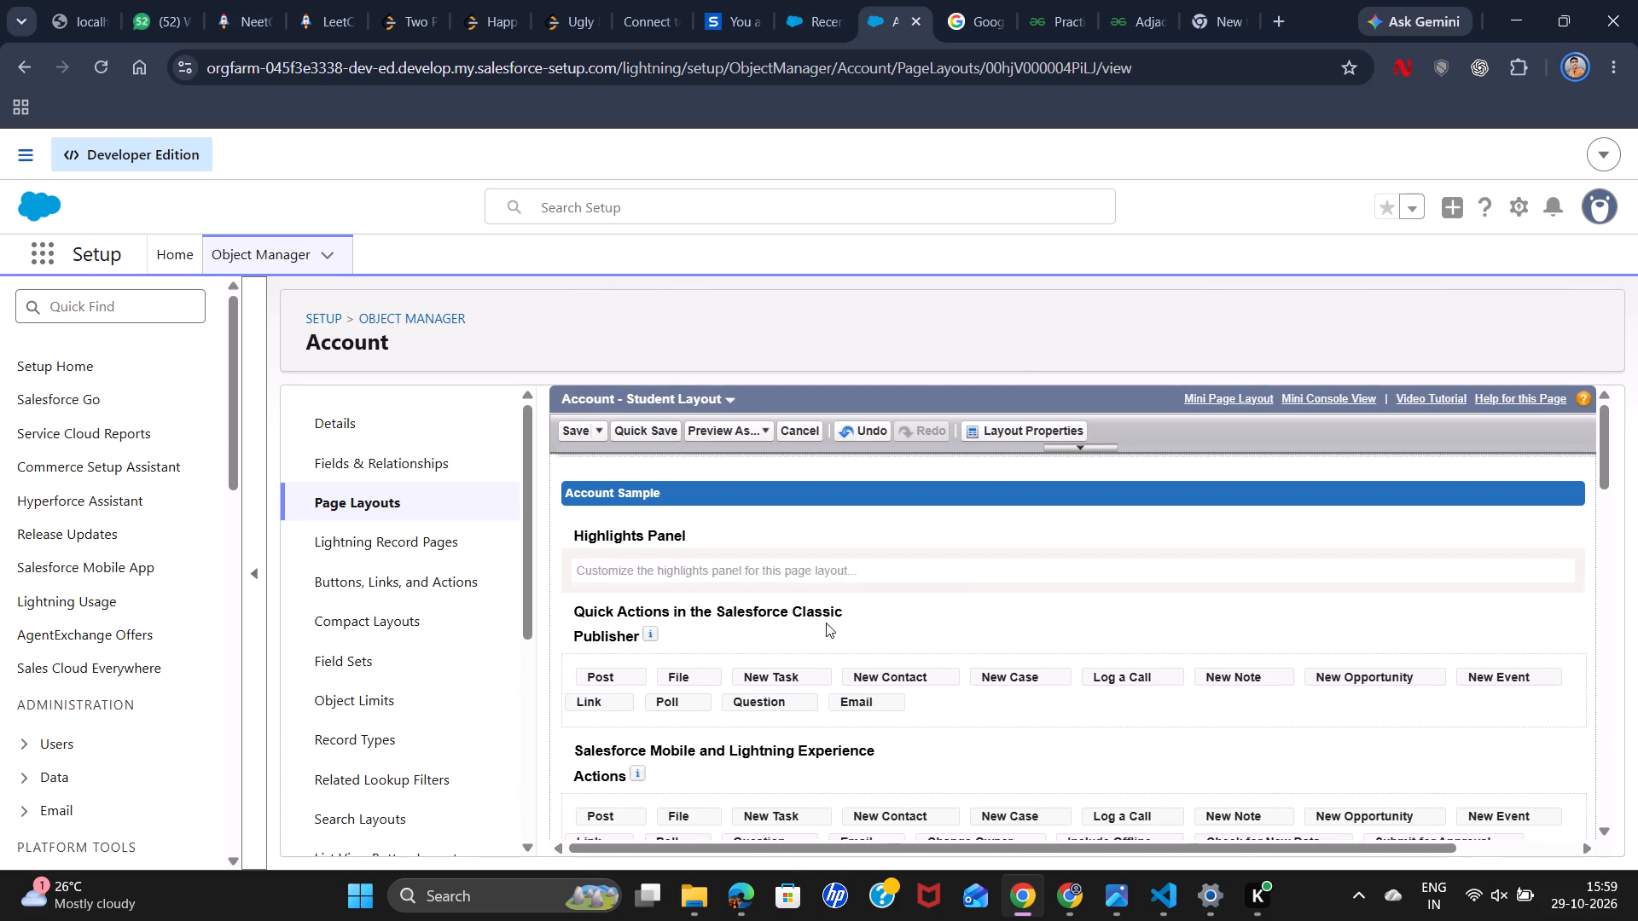
{"action": "scroll", "coordinate": [826, 623], "scroll_direction": "down", "scroll_amount": 4}
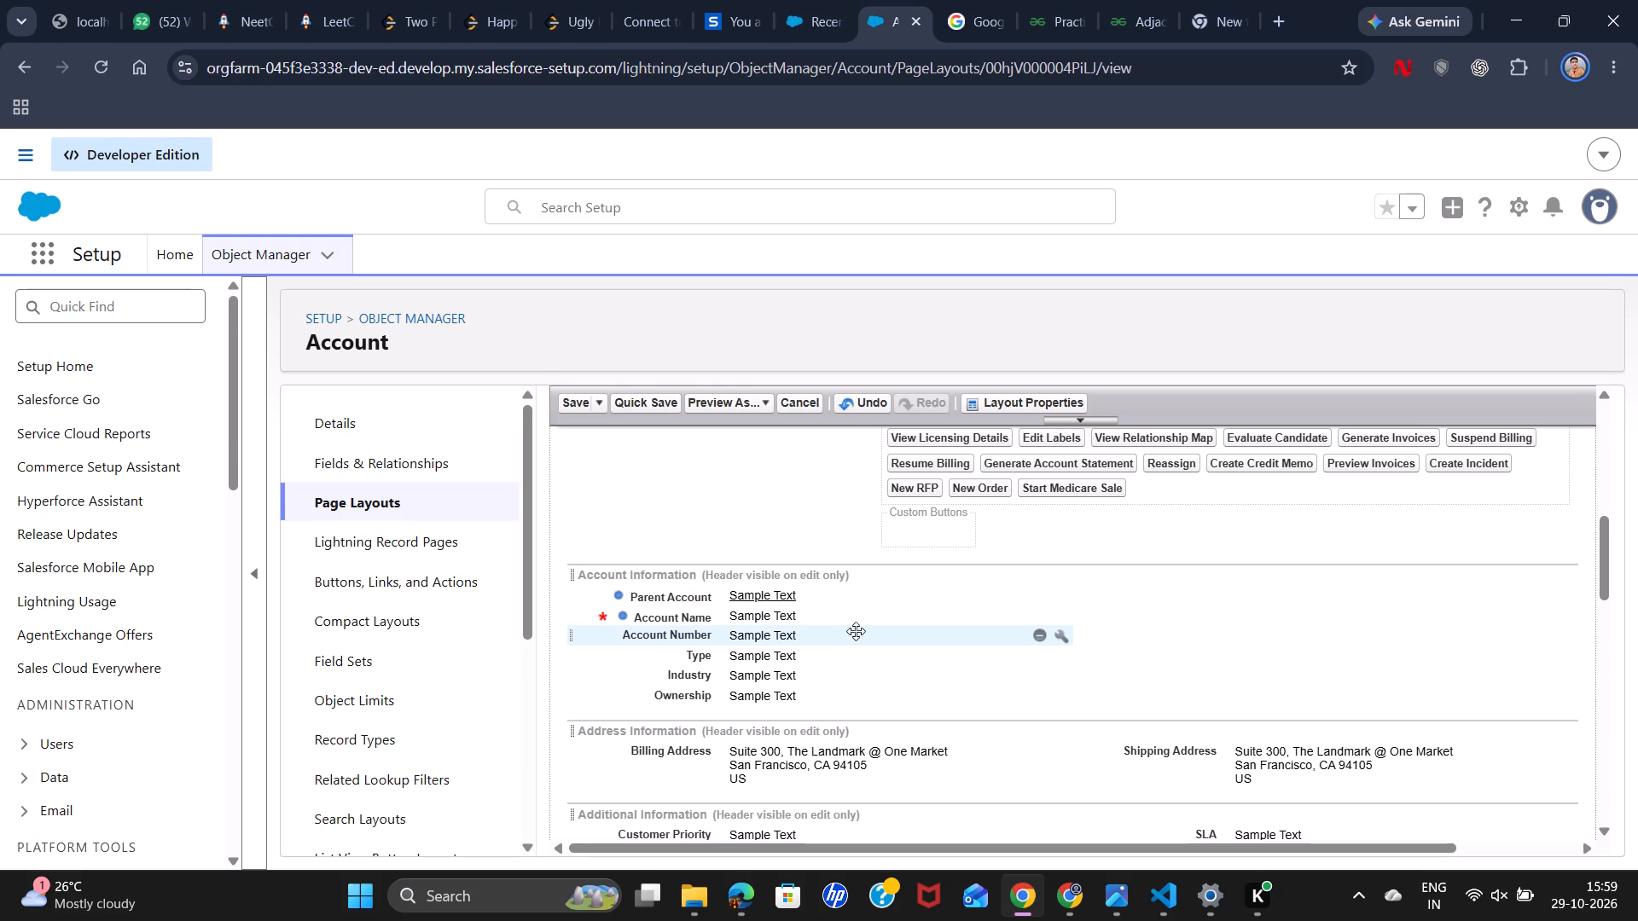
{"action": "scroll", "coordinate": [896, 749], "scroll_direction": "down", "scroll_amount": 2}
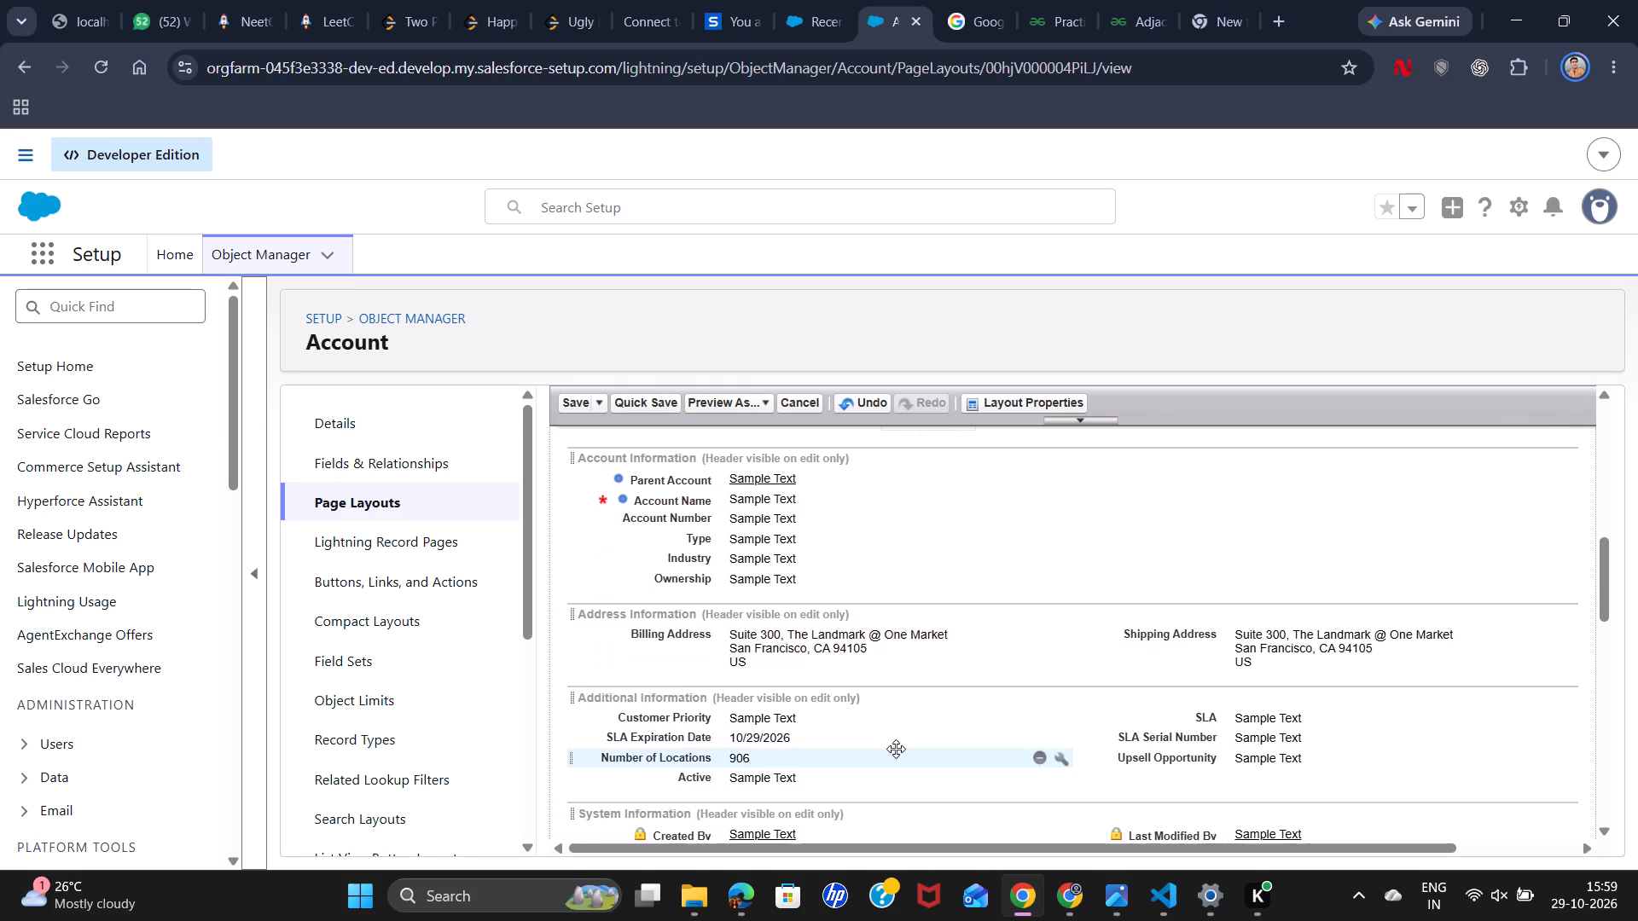
{"action": "scroll", "coordinate": [896, 749], "scroll_direction": "down", "scroll_amount": 5}
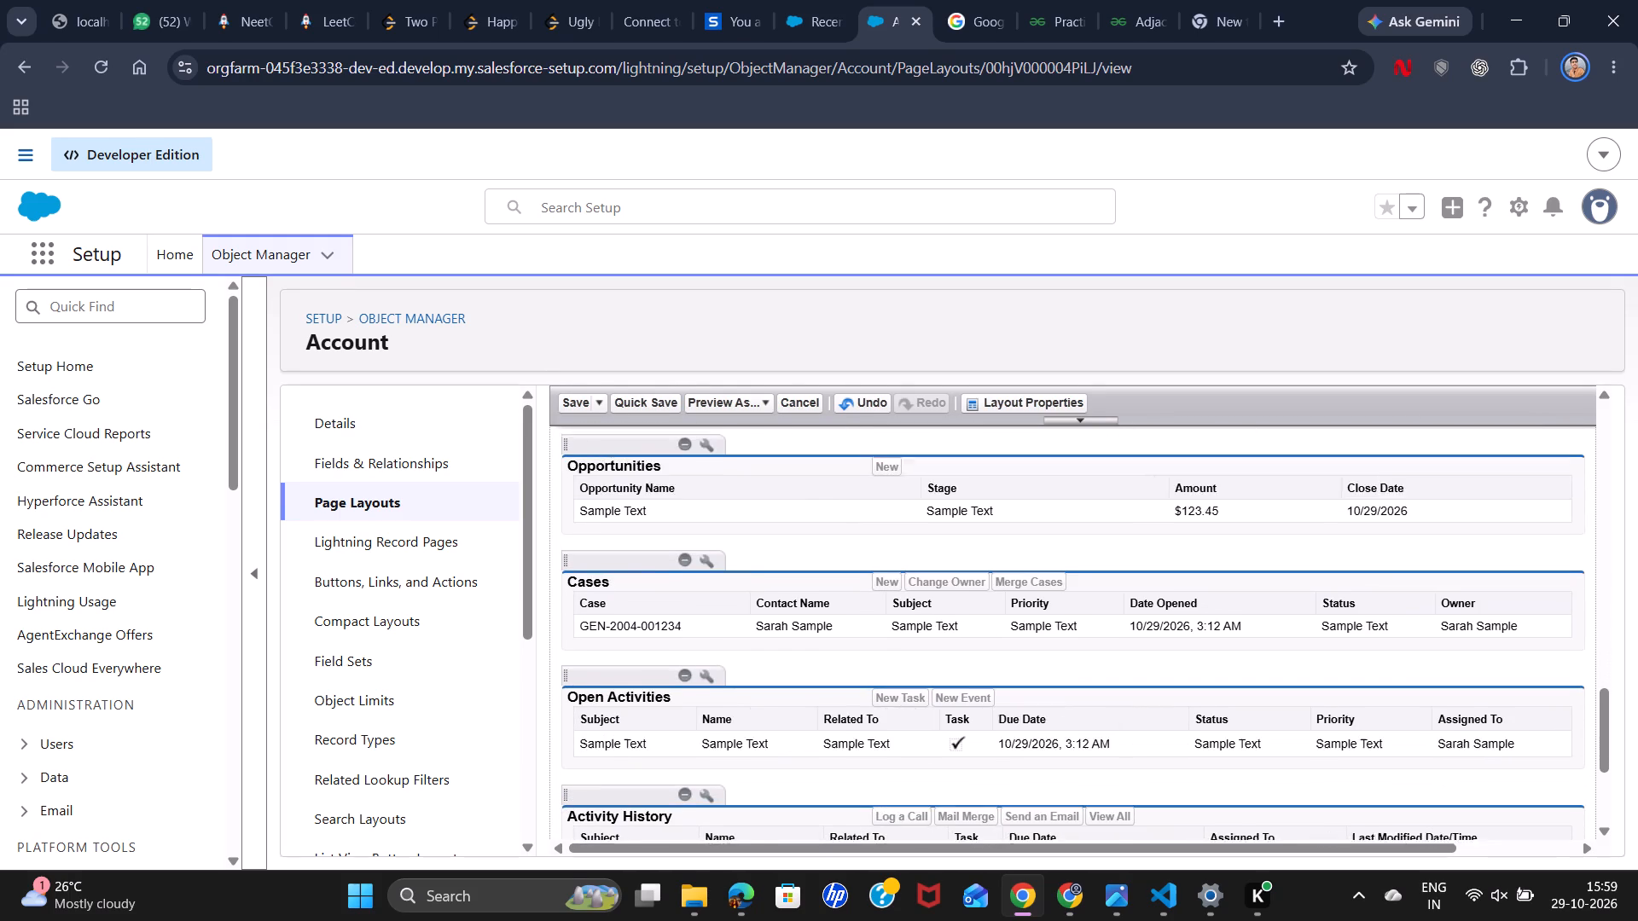
Examine the layout's related lists down to Partners, along with the mobile cards, custom links and information sections above them.
{"action": "scroll", "coordinate": [896, 749], "scroll_direction": "down", "scroll_amount": 2}
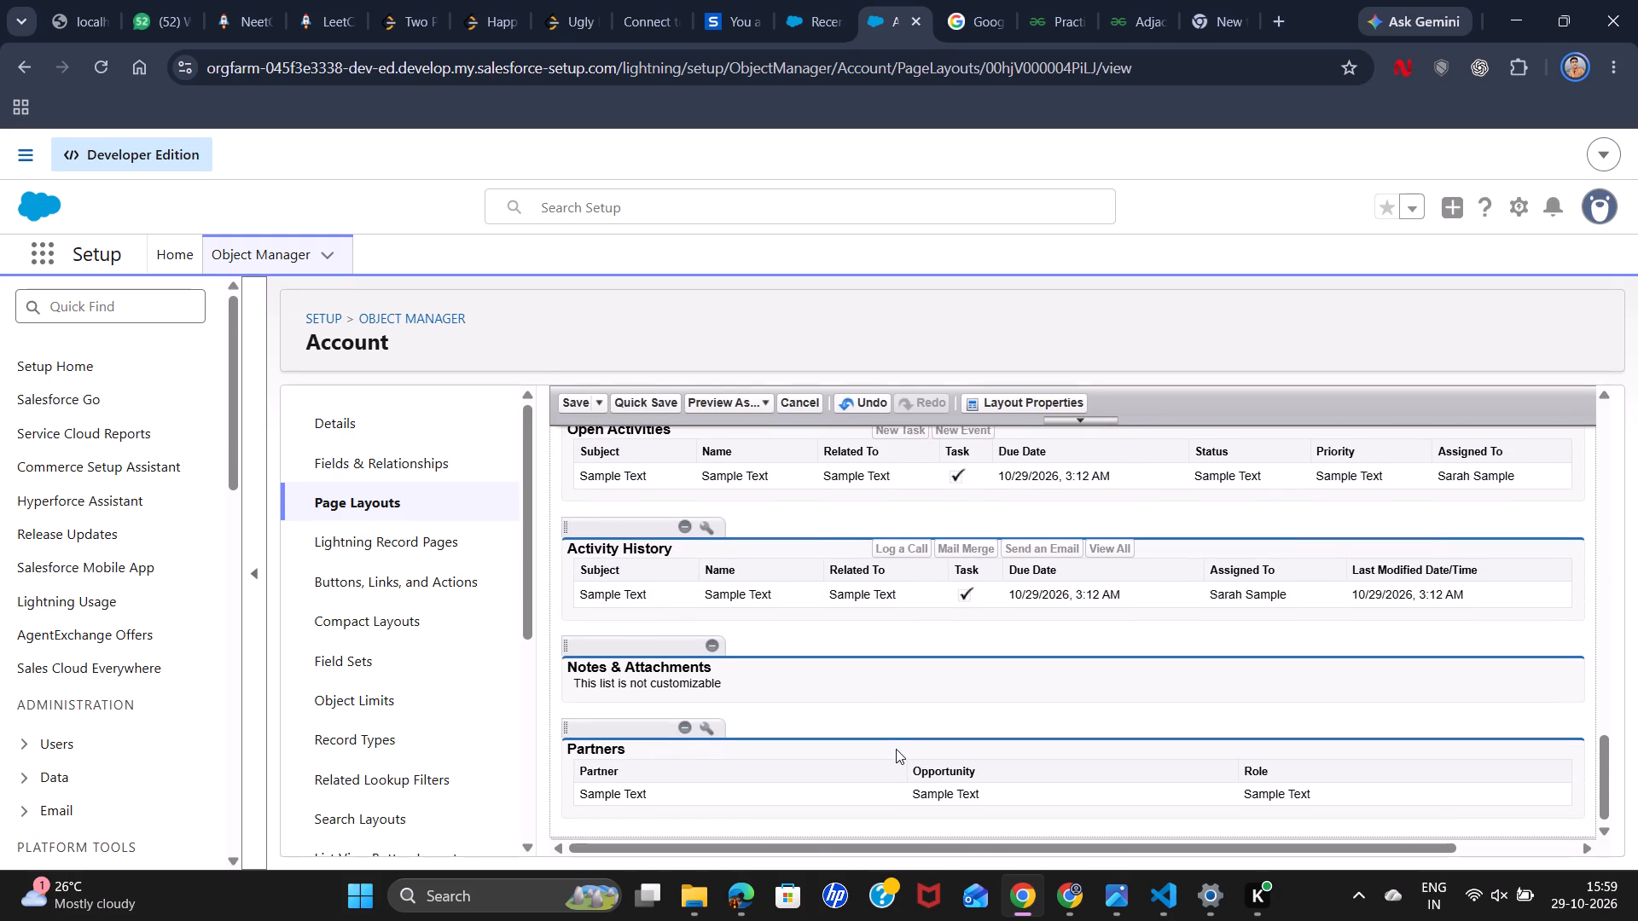
{"action": "scroll", "coordinate": [896, 749], "scroll_direction": "down", "scroll_amount": 2}
{"action": "scroll", "coordinate": [943, 686], "scroll_direction": "up", "scroll_amount": 9}
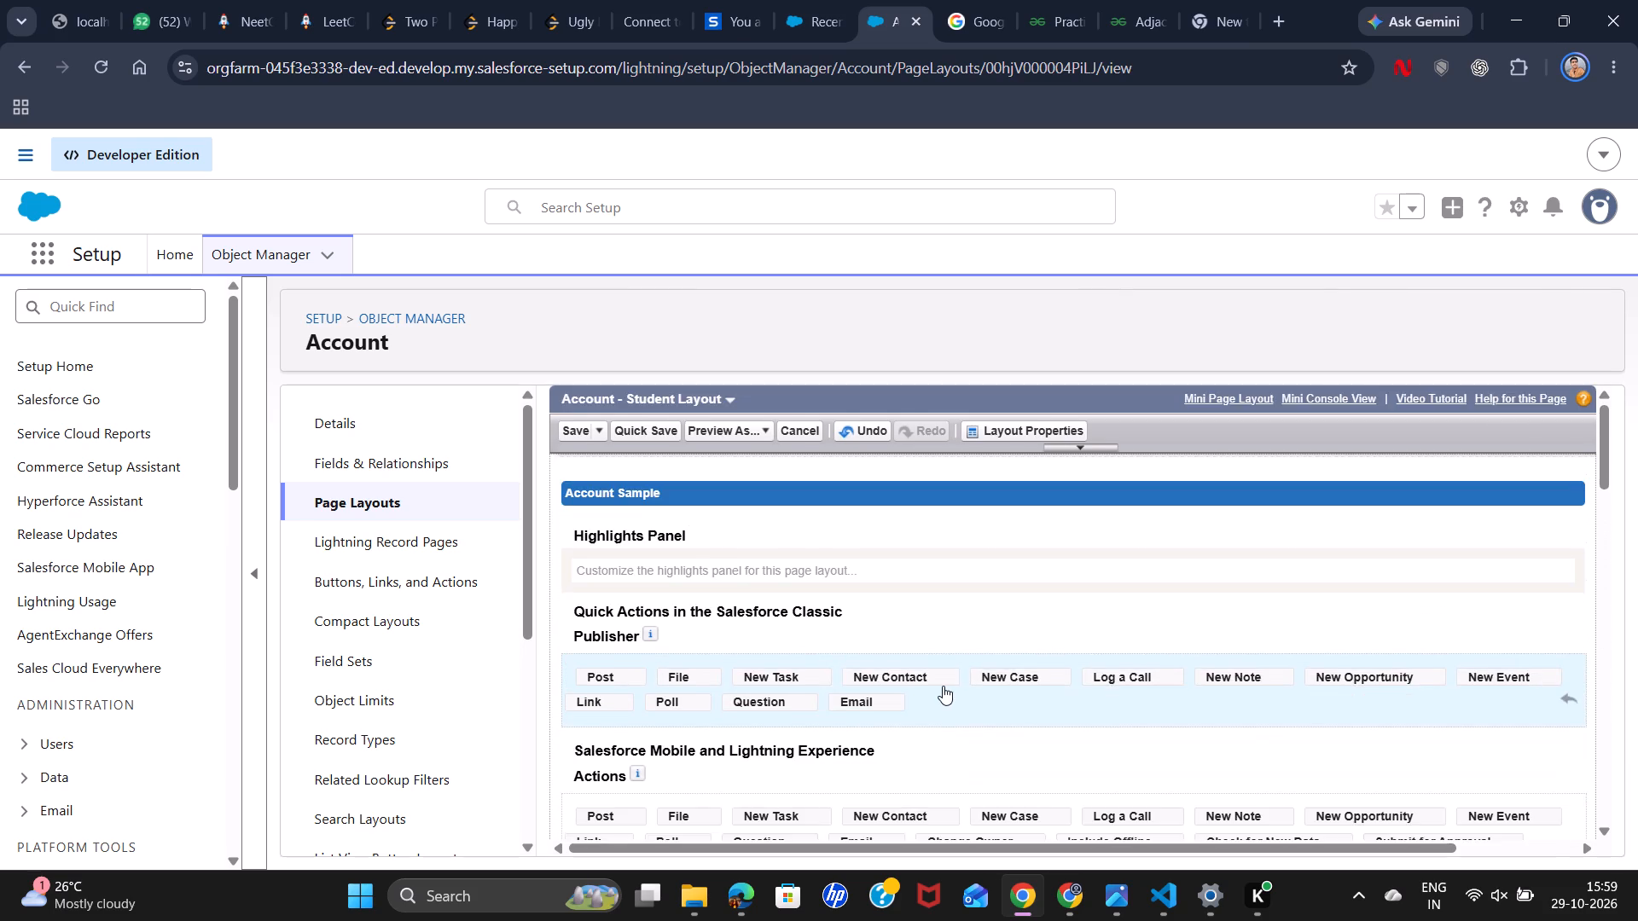
{"action": "scroll", "coordinate": [943, 686], "scroll_direction": "down", "scroll_amount": 9}
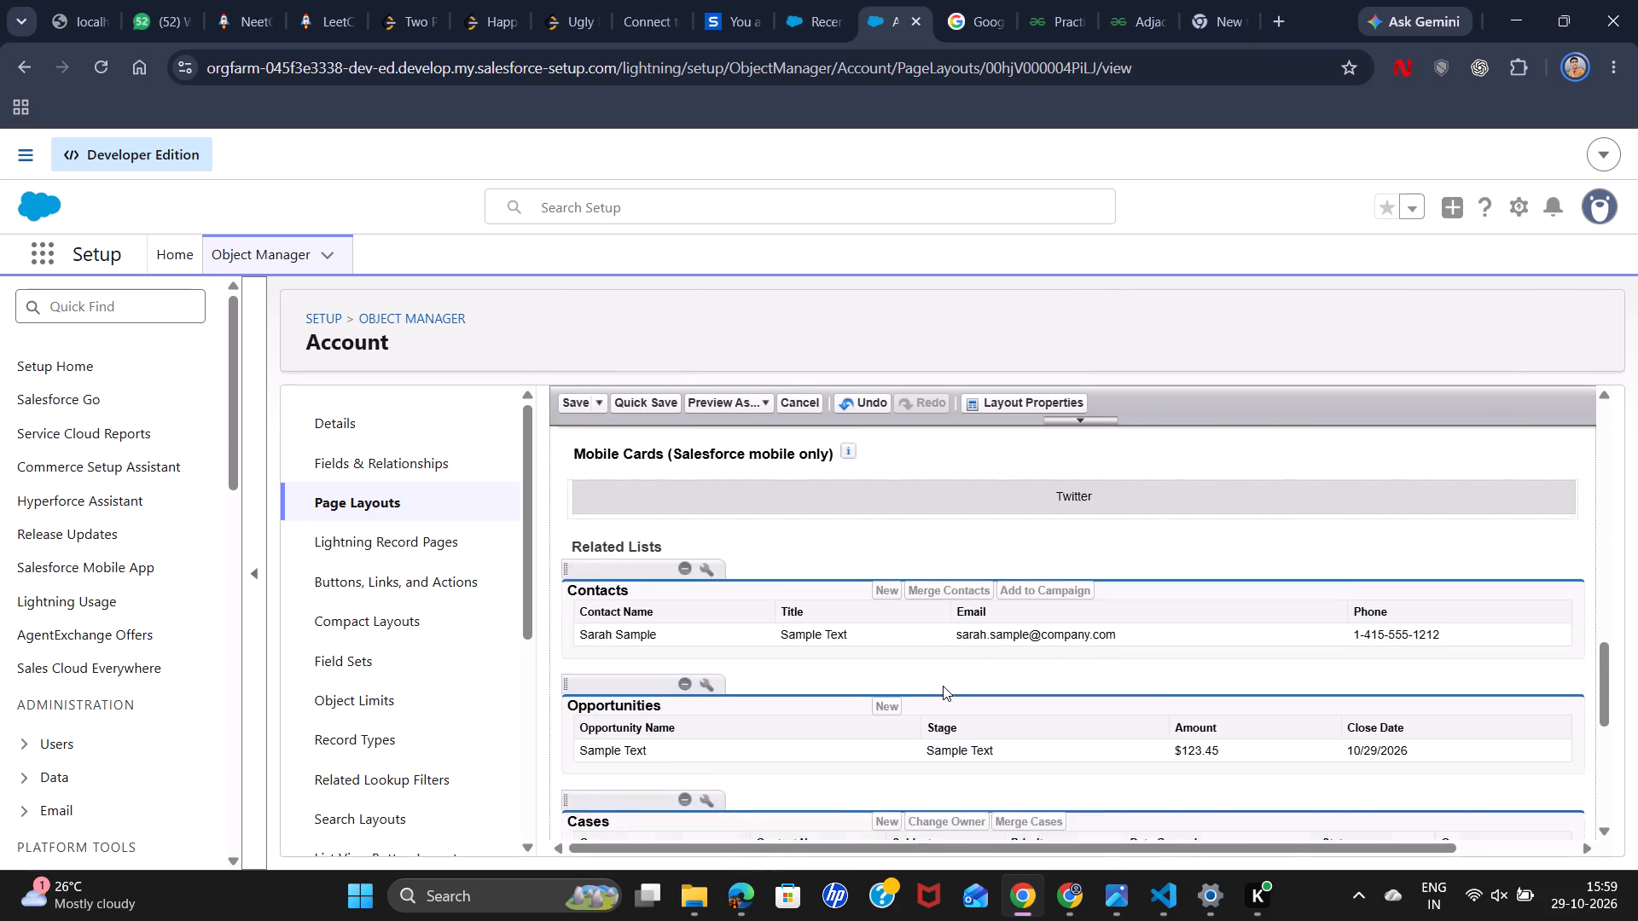
{"action": "scroll", "coordinate": [943, 686], "scroll_direction": "down", "scroll_amount": 5}
{"action": "scroll", "coordinate": [943, 686], "scroll_direction": "up", "scroll_amount": 7}
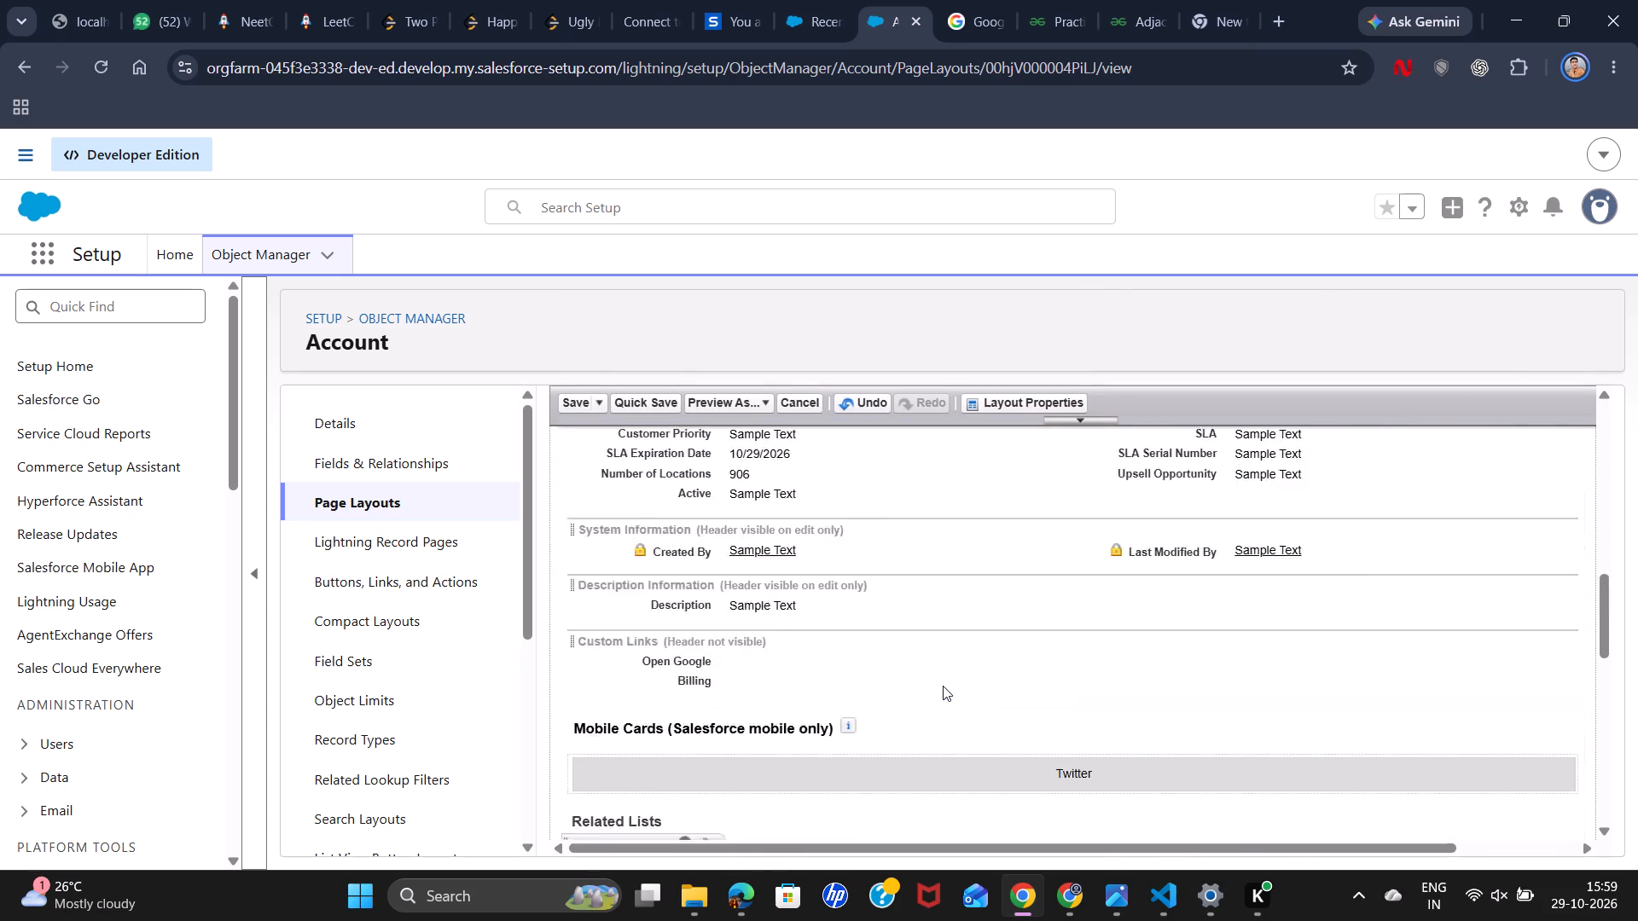
{"action": "scroll", "coordinate": [943, 686], "scroll_direction": "up", "scroll_amount": 4}
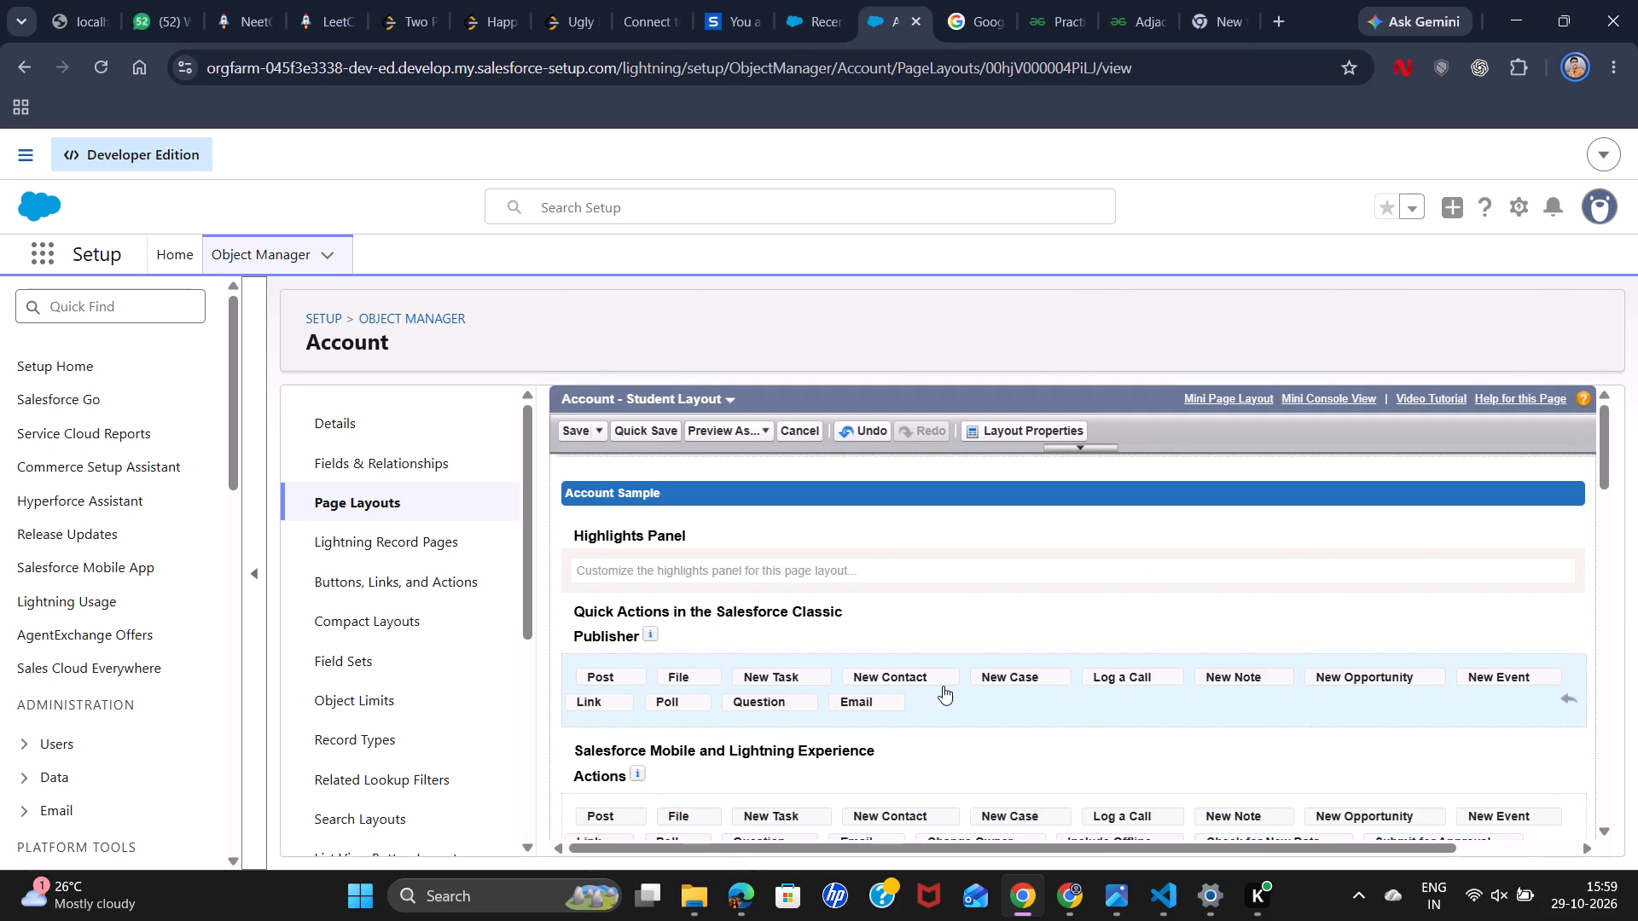
Look over the layout's highlights panel, quick actions, mobile and Lightning actions, and account detail buttons.
{"action": "scroll", "coordinate": [781, 633], "scroll_direction": "up", "scroll_amount": 6}
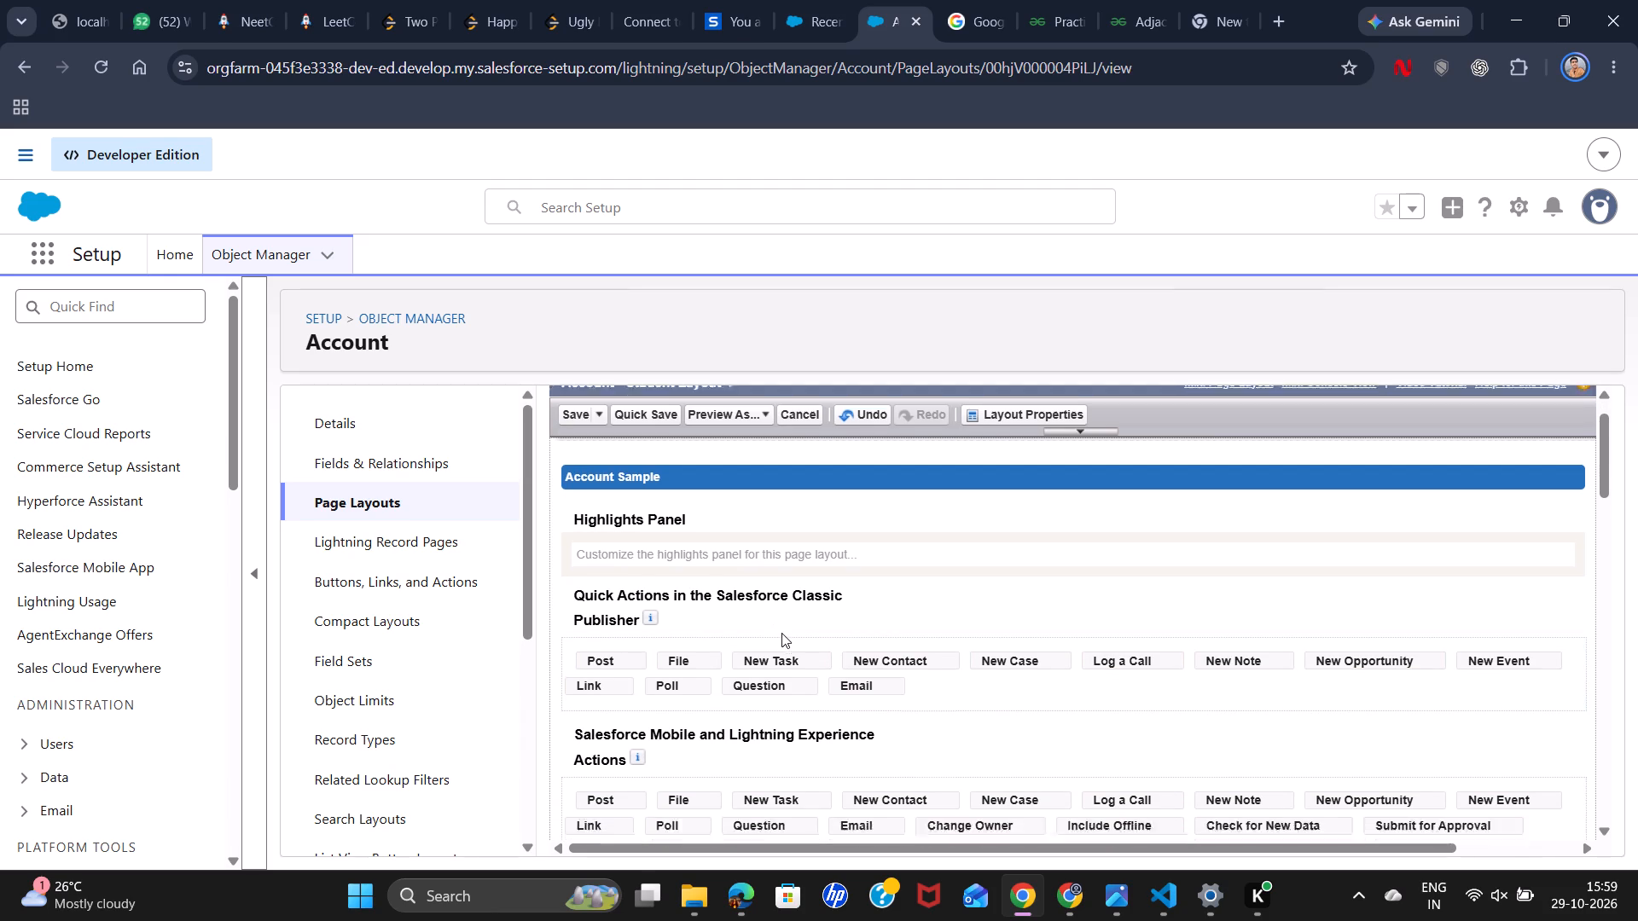
{"action": "scroll", "coordinate": [781, 633], "scroll_direction": "up", "scroll_amount": 2}
{"action": "scroll", "coordinate": [744, 567], "scroll_direction": "up", "scroll_amount": 1}
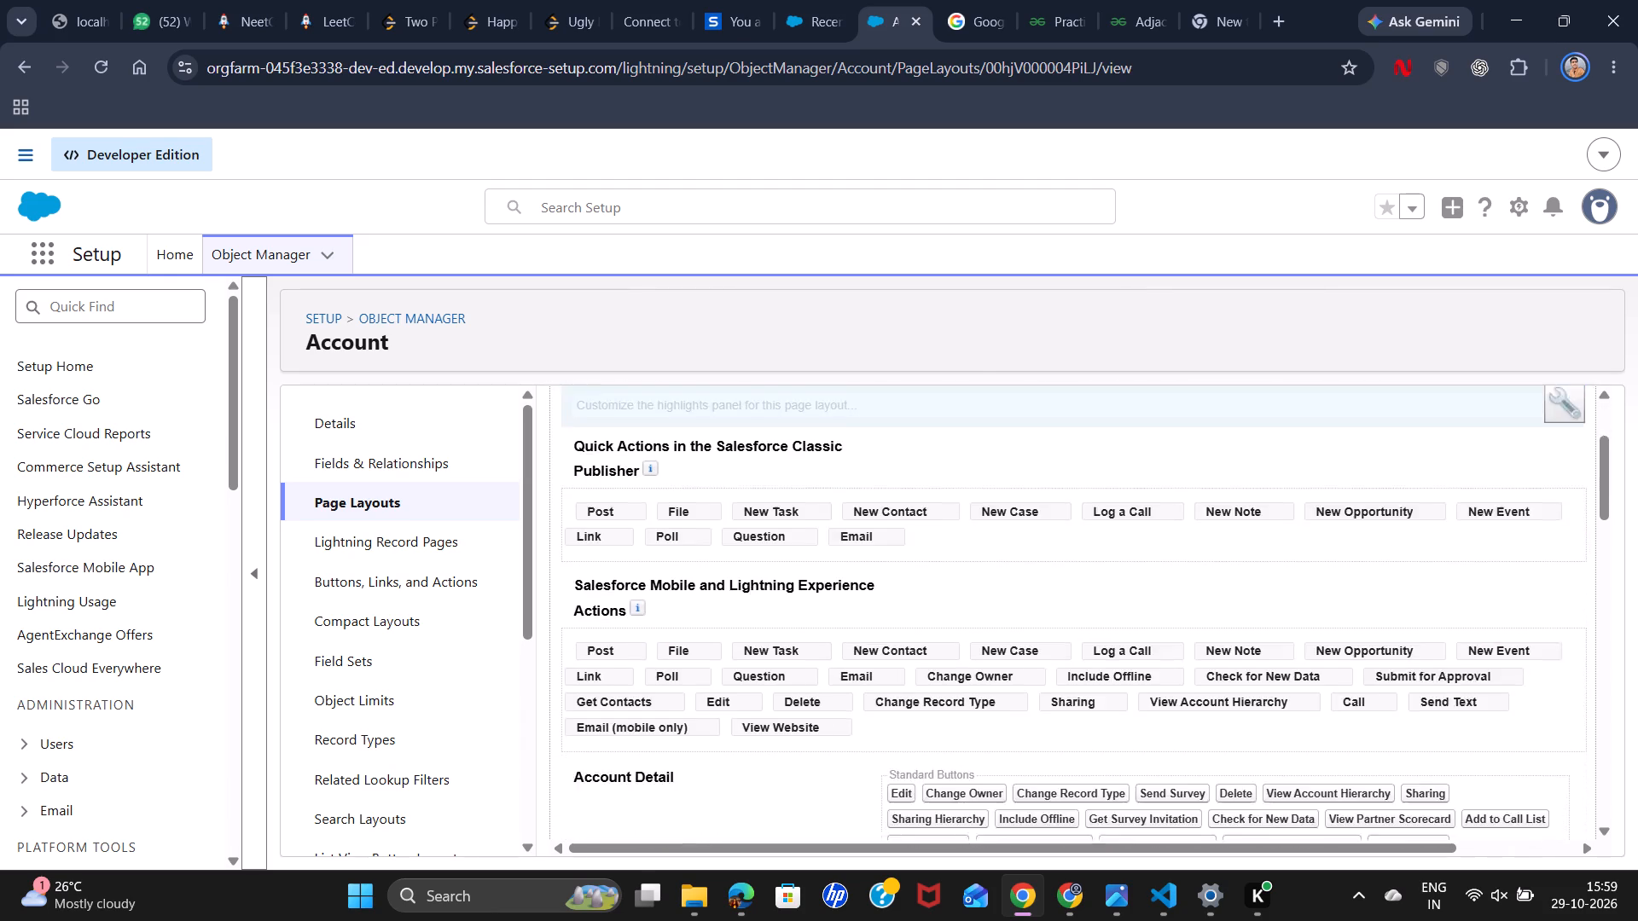
{"action": "scroll", "coordinate": [744, 567], "scroll_direction": "up", "scroll_amount": 1}
{"action": "scroll", "coordinate": [744, 567], "scroll_direction": "down", "scroll_amount": 4}
{"action": "scroll", "coordinate": [744, 567], "scroll_direction": "up", "scroll_amount": 3}
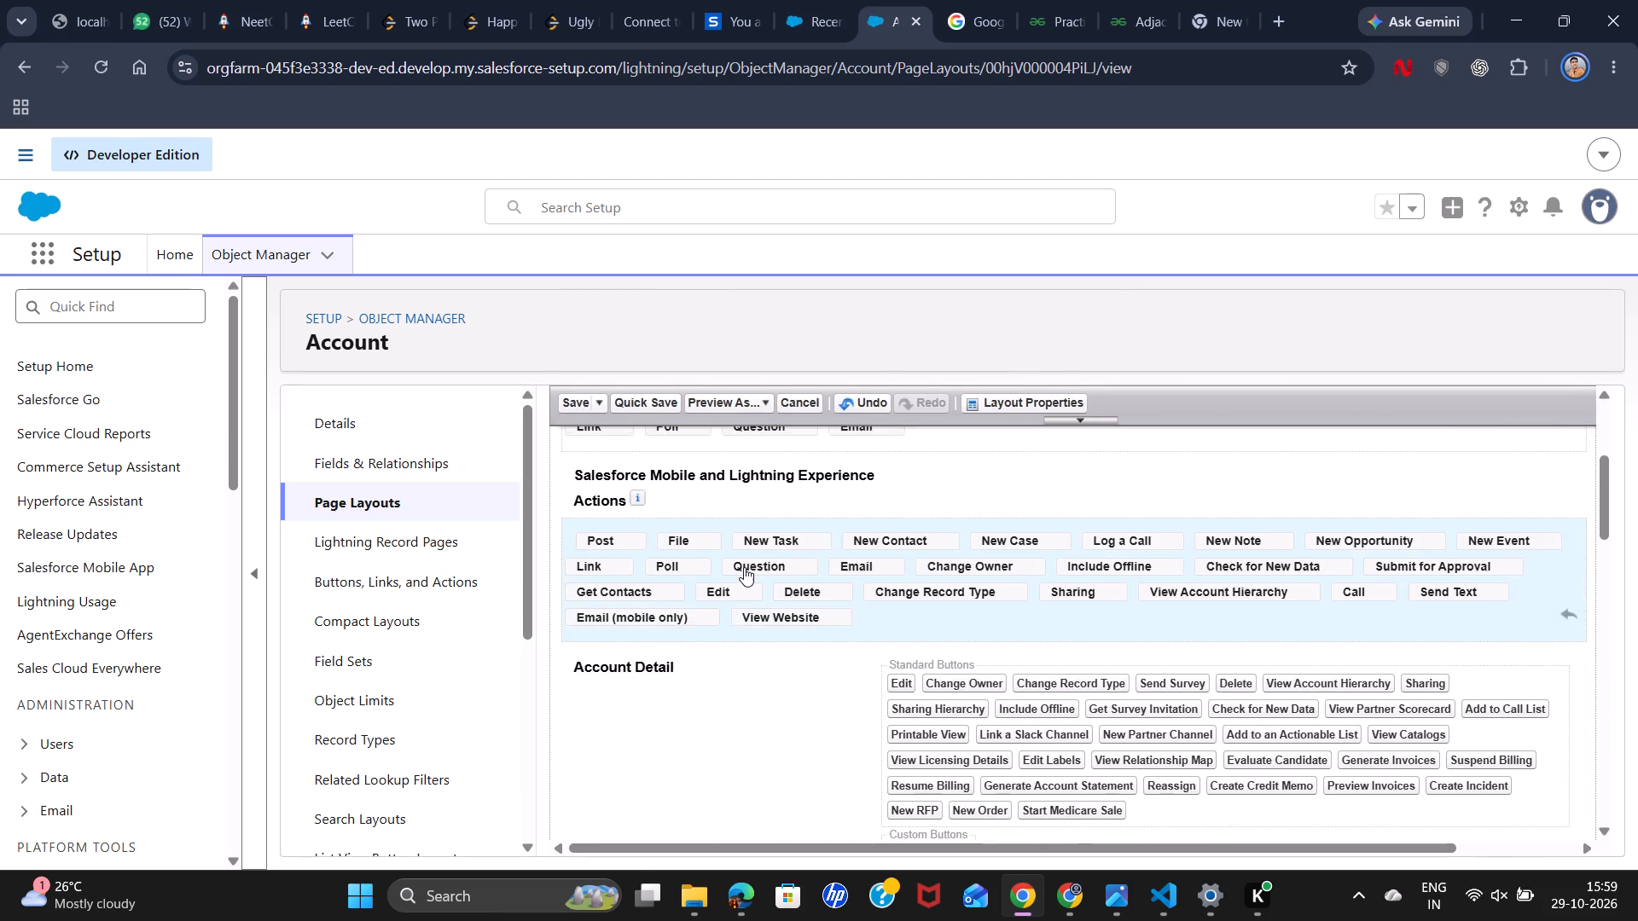
{"action": "scroll", "coordinate": [744, 567], "scroll_direction": "up", "scroll_amount": 5}
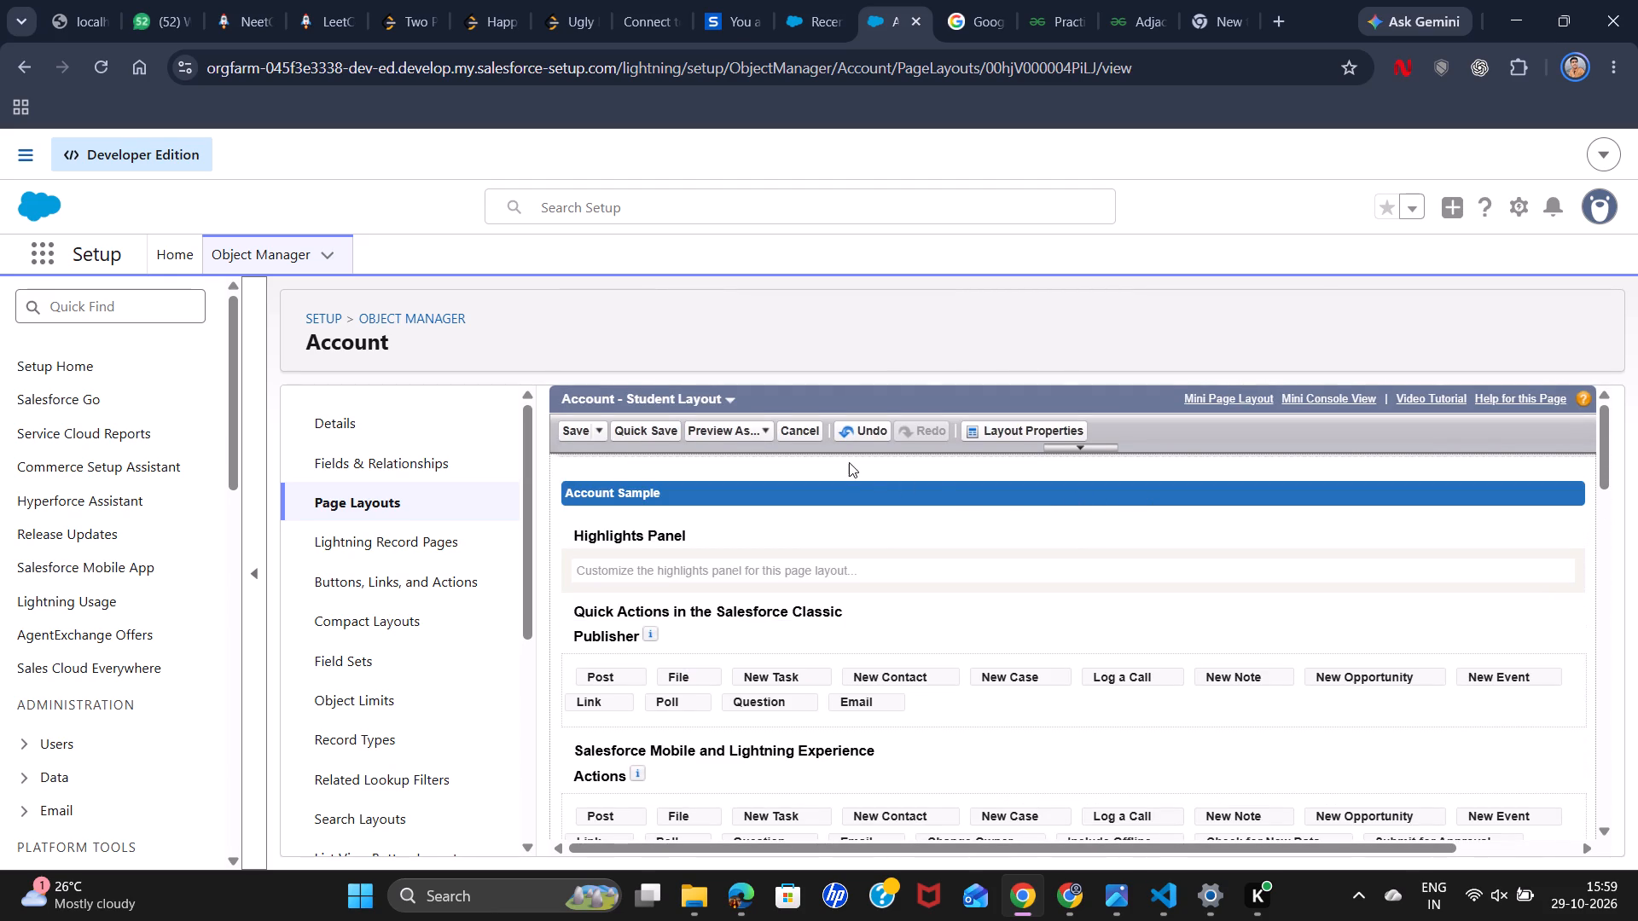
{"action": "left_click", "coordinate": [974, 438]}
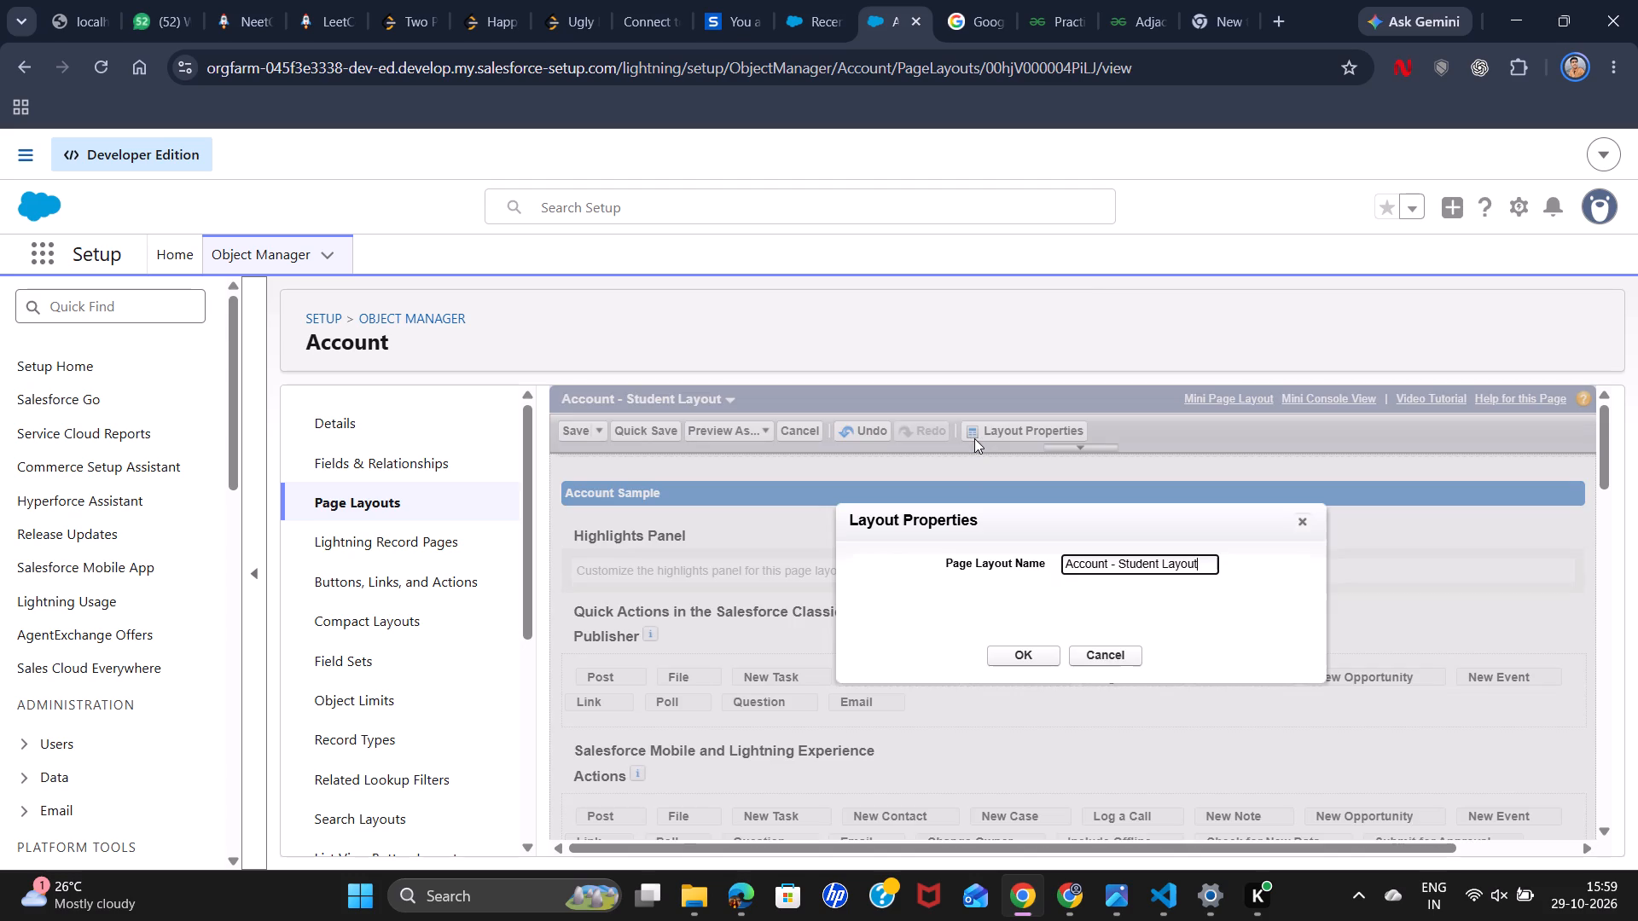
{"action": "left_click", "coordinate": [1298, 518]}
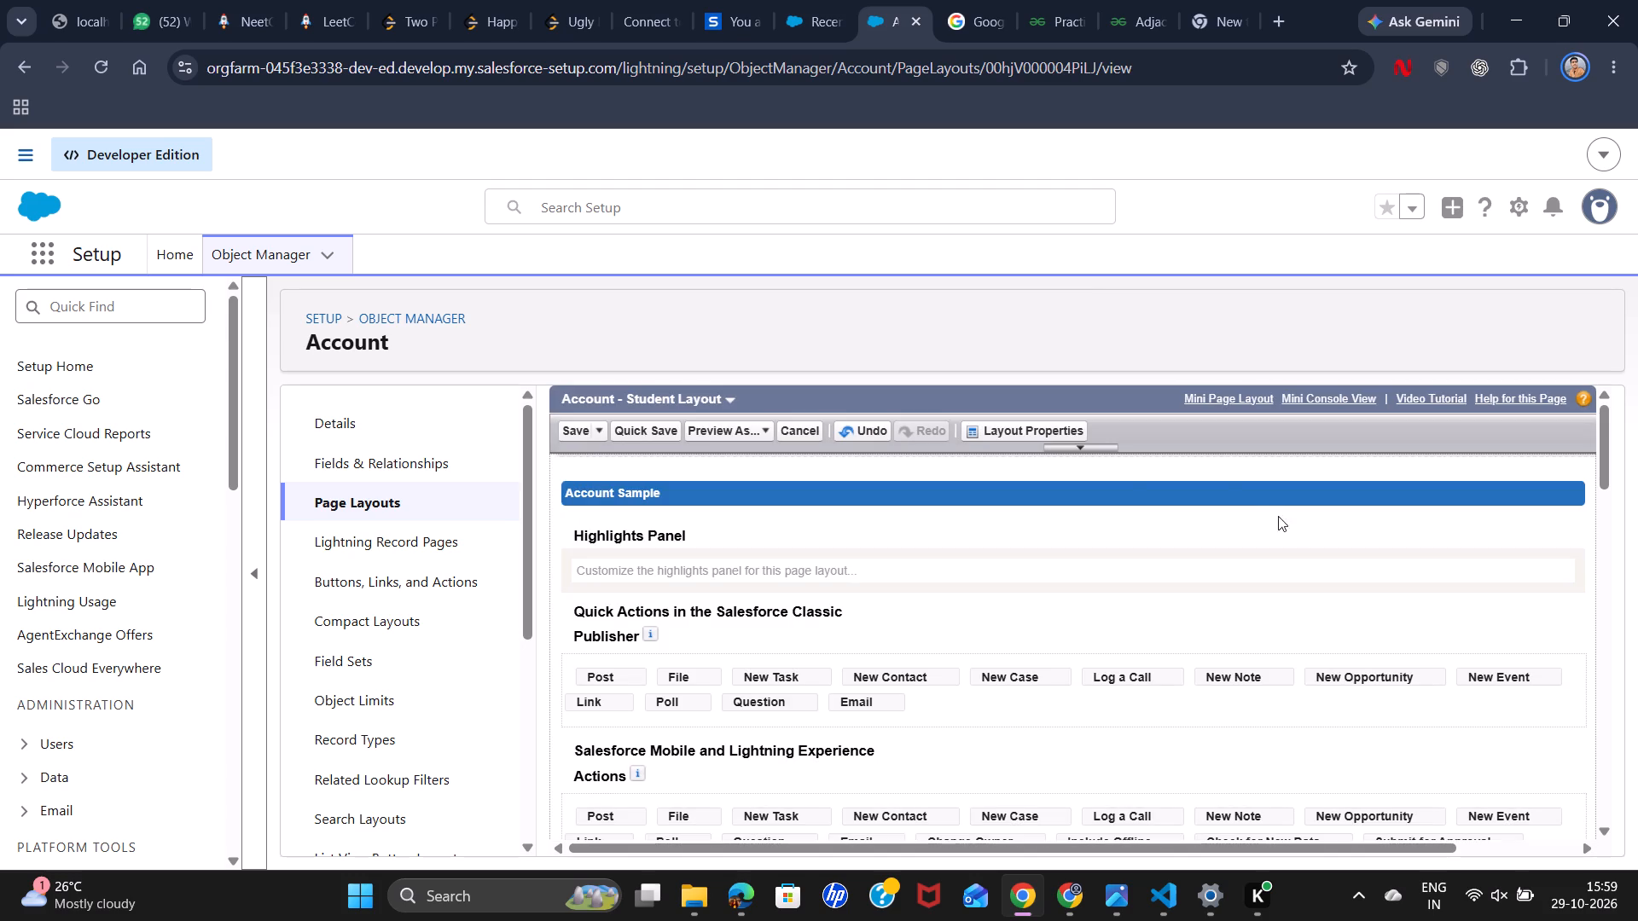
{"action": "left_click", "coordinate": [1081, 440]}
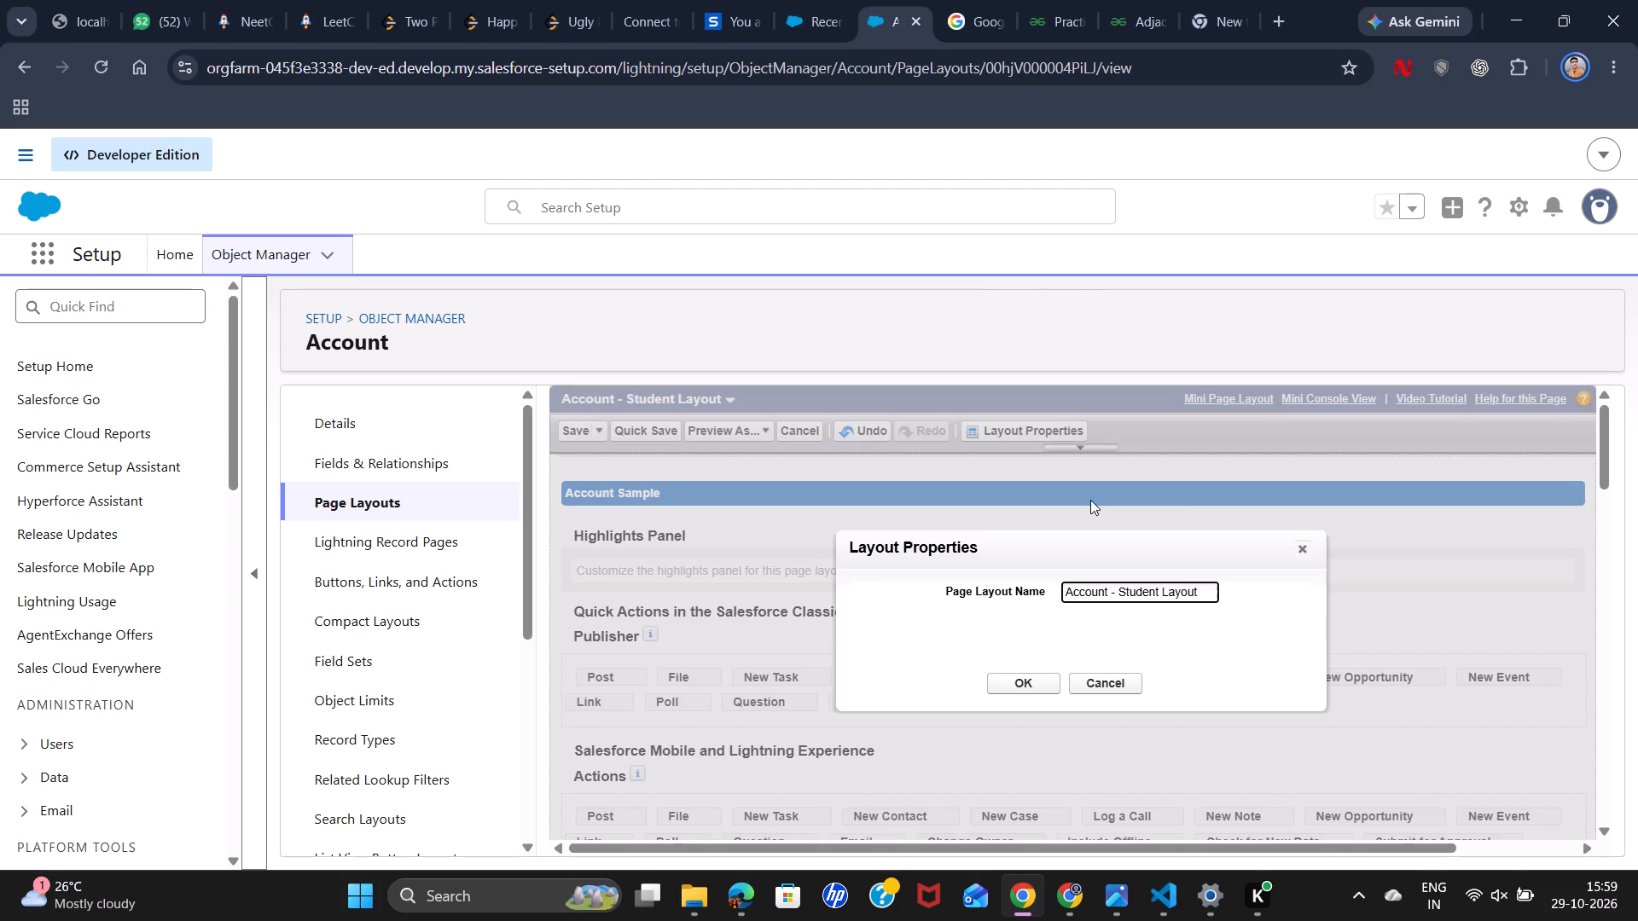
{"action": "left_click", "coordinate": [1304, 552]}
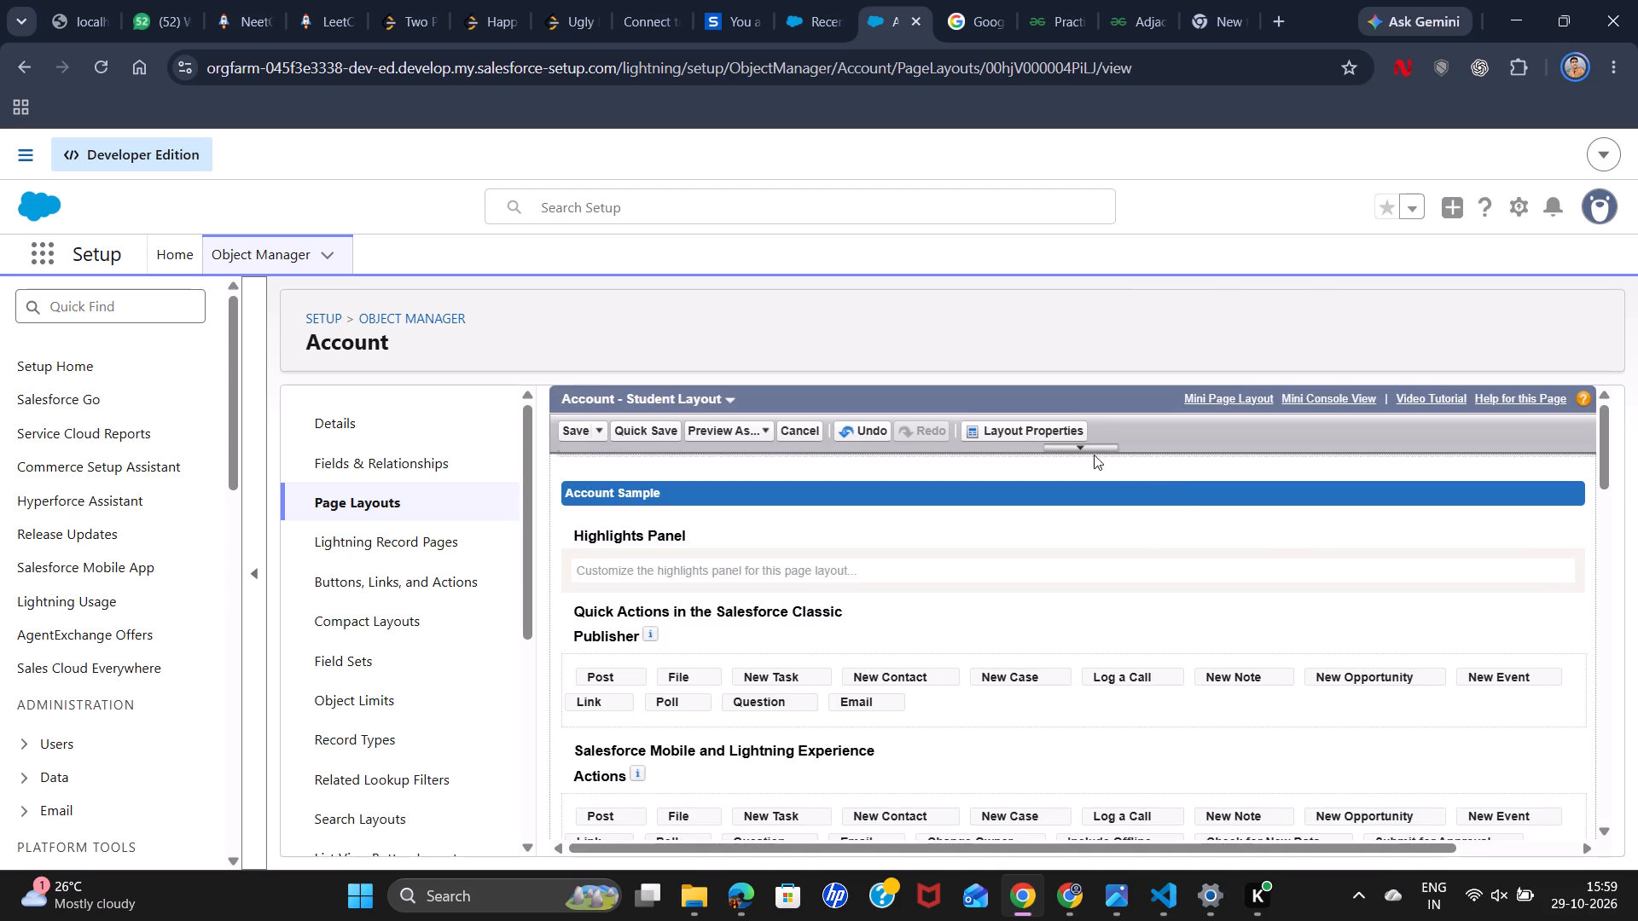
Expand the field palette above the Account - Student Layout editing area.
{"action": "left_click", "coordinate": [1078, 447]}
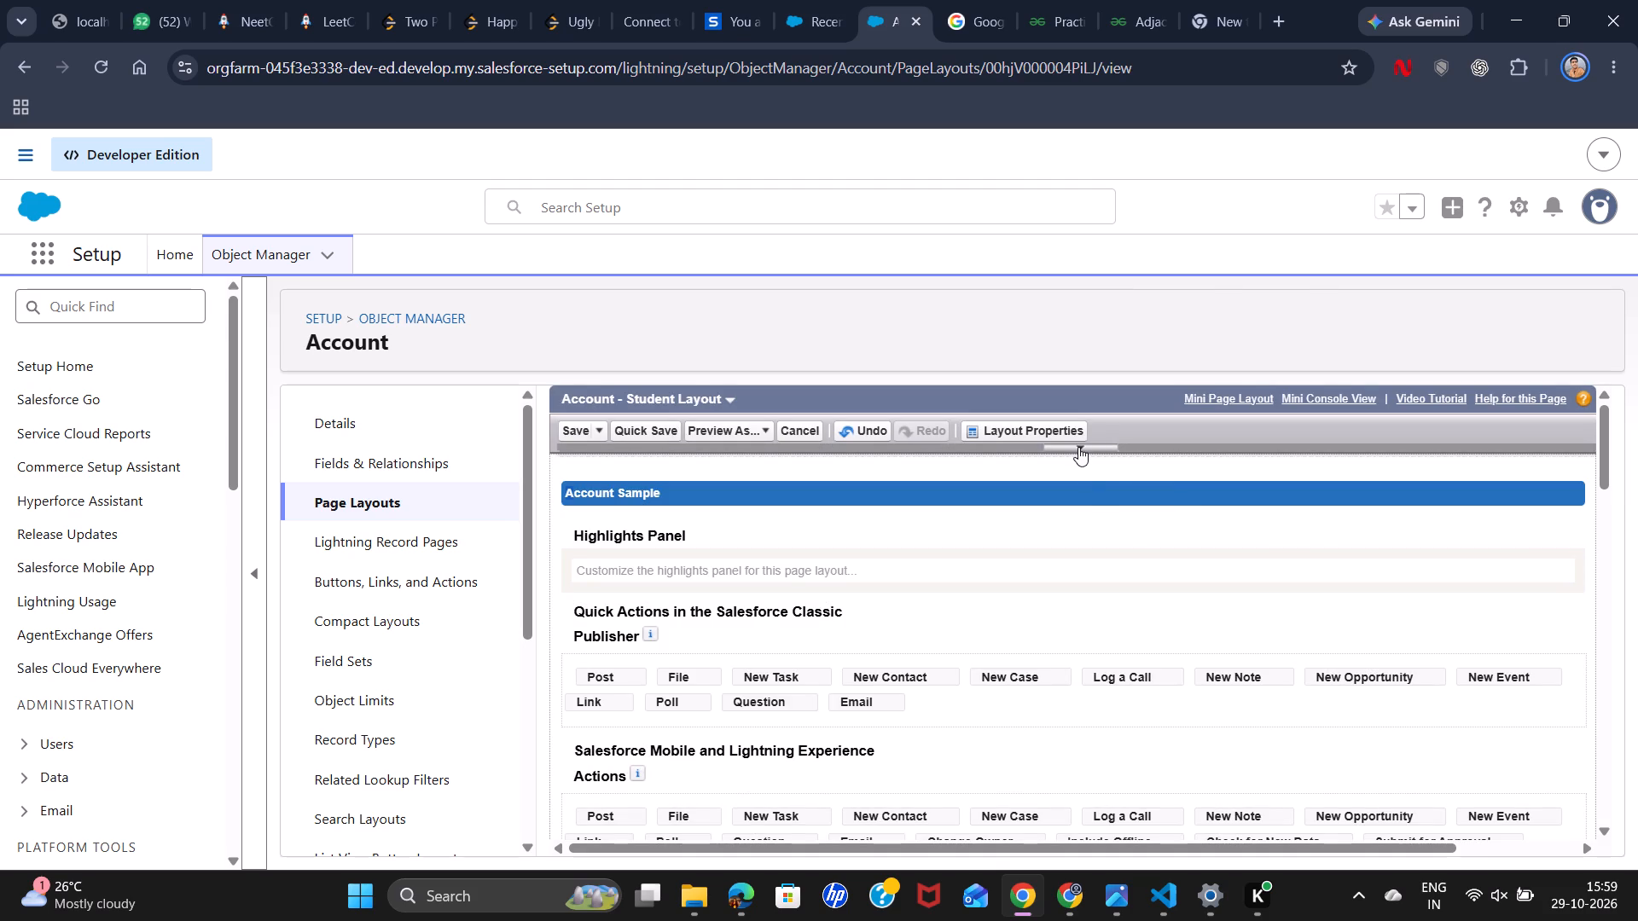
{"action": "left_click", "coordinate": [1079, 449]}
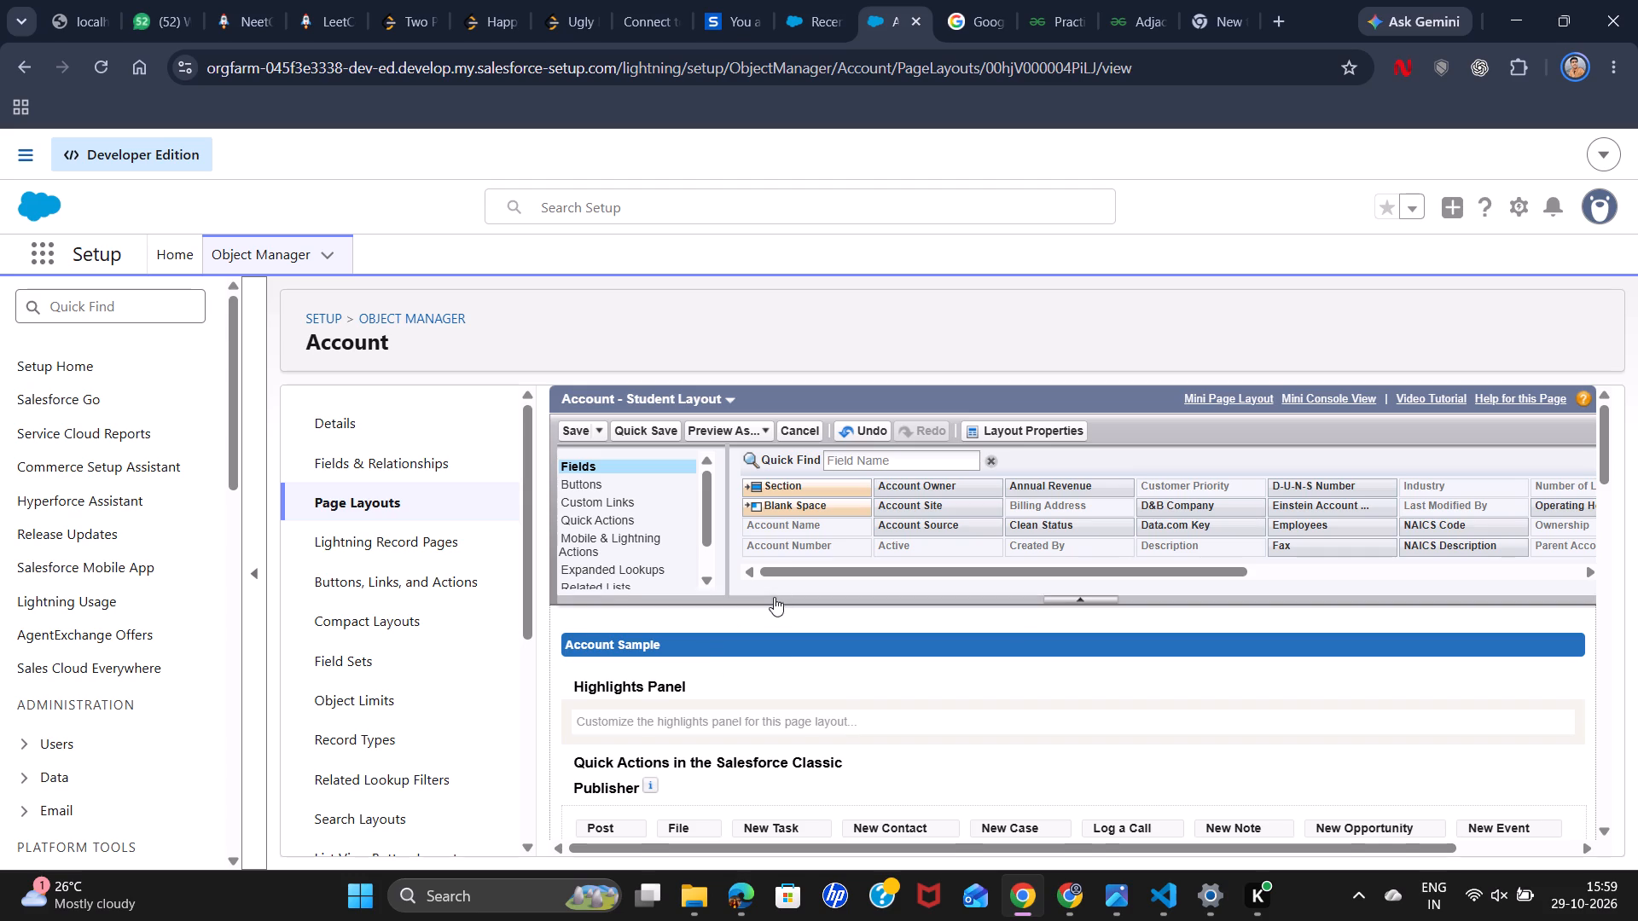
Add a two-column section named Account Information directly above the existing Account Information section of the layout.
{"action": "scroll", "coordinate": [789, 710], "scroll_direction": "down", "scroll_amount": 3}
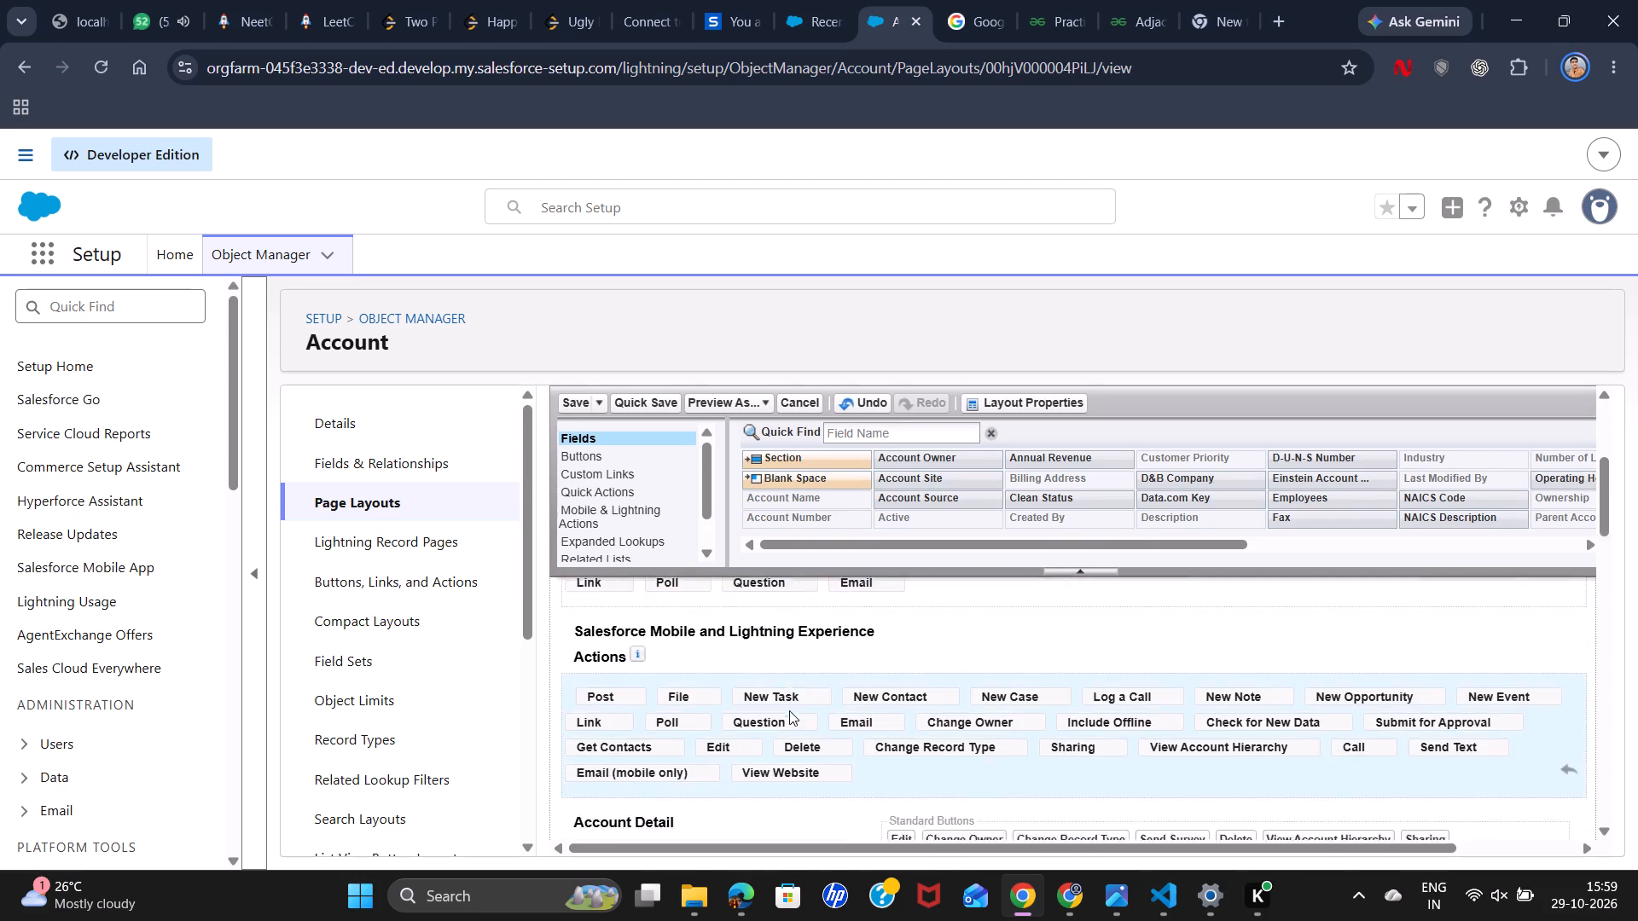
{"action": "scroll", "coordinate": [789, 710], "scroll_direction": "down", "scroll_amount": 3}
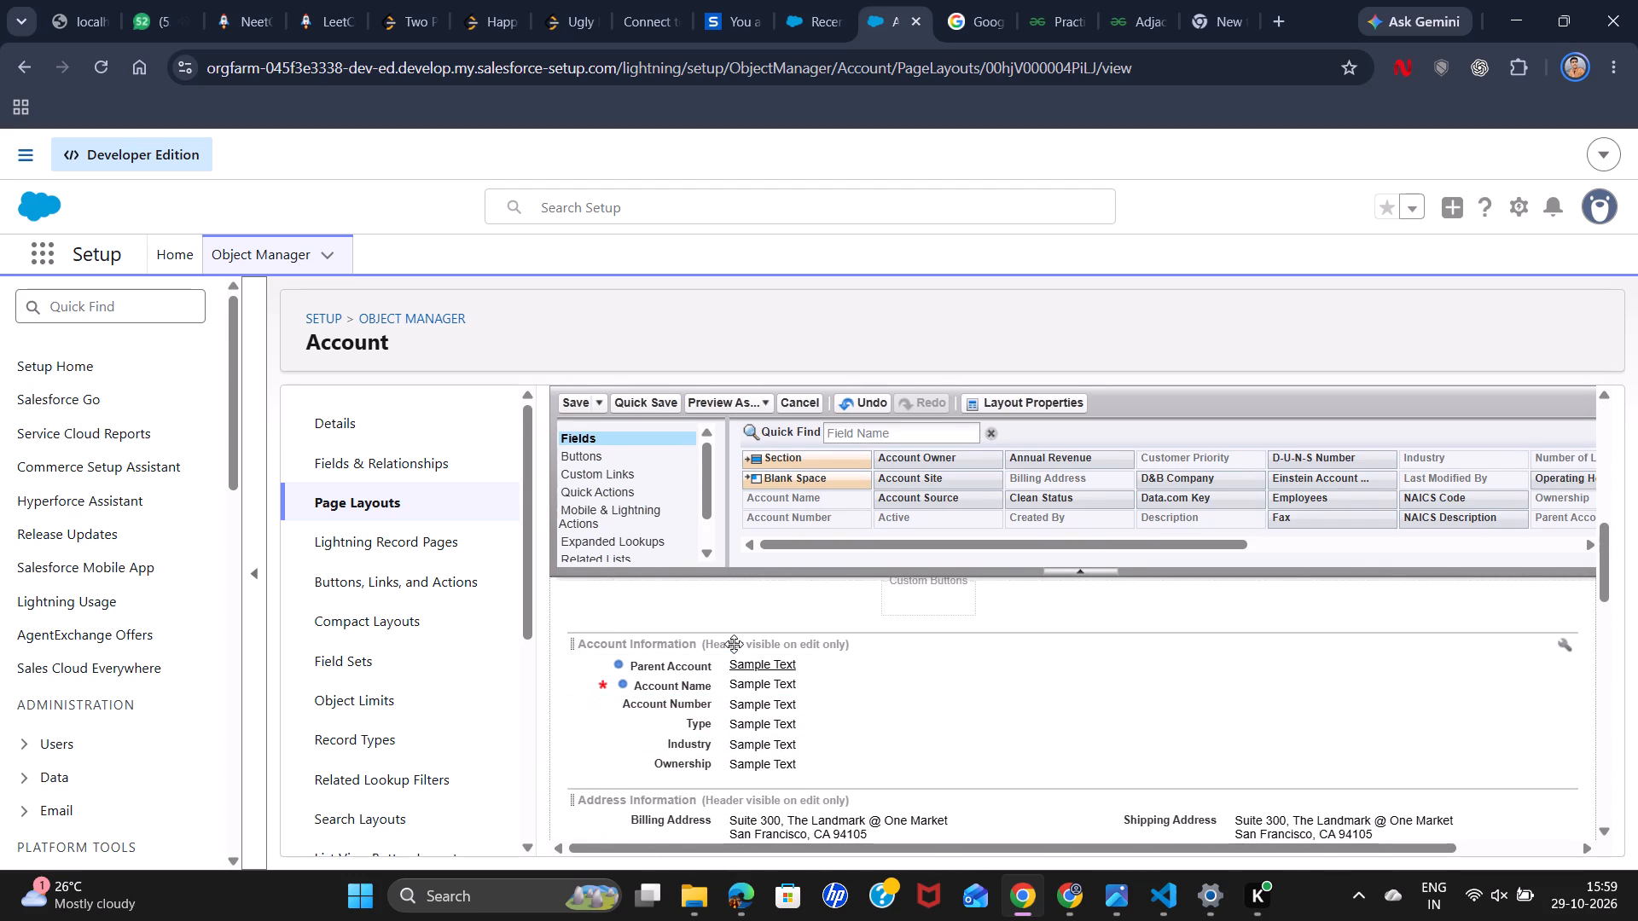
{"action": "left_click_drag", "start_coordinate": [785, 457], "coordinate": [743, 568]}
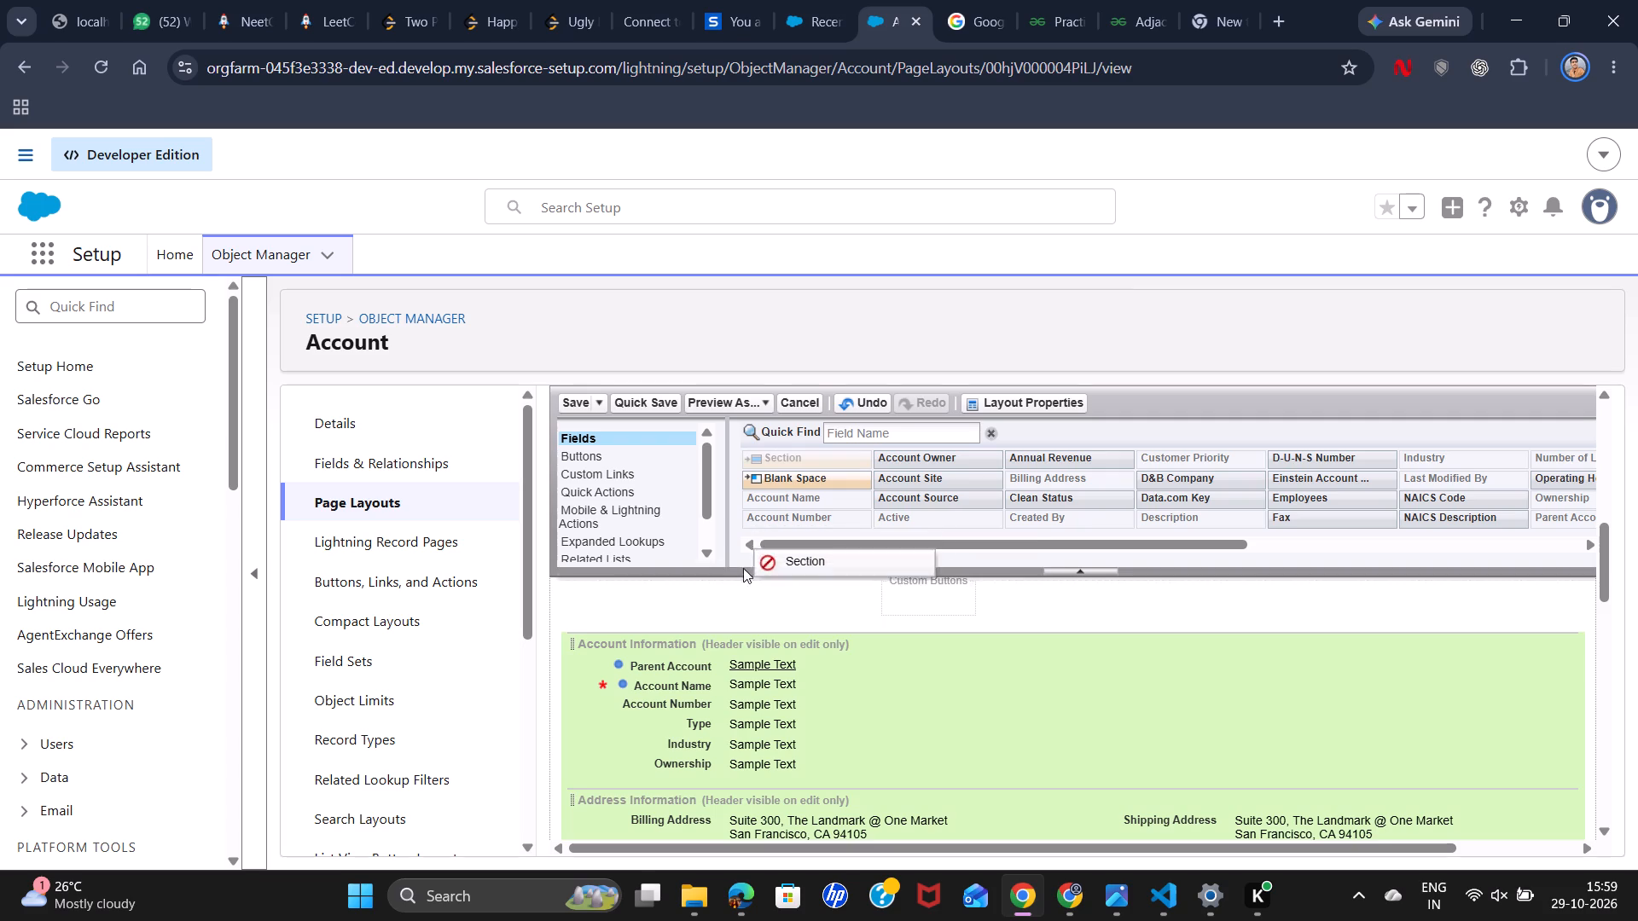
{"action": "left_click_drag", "start_coordinate": [743, 568], "coordinate": [674, 651]}
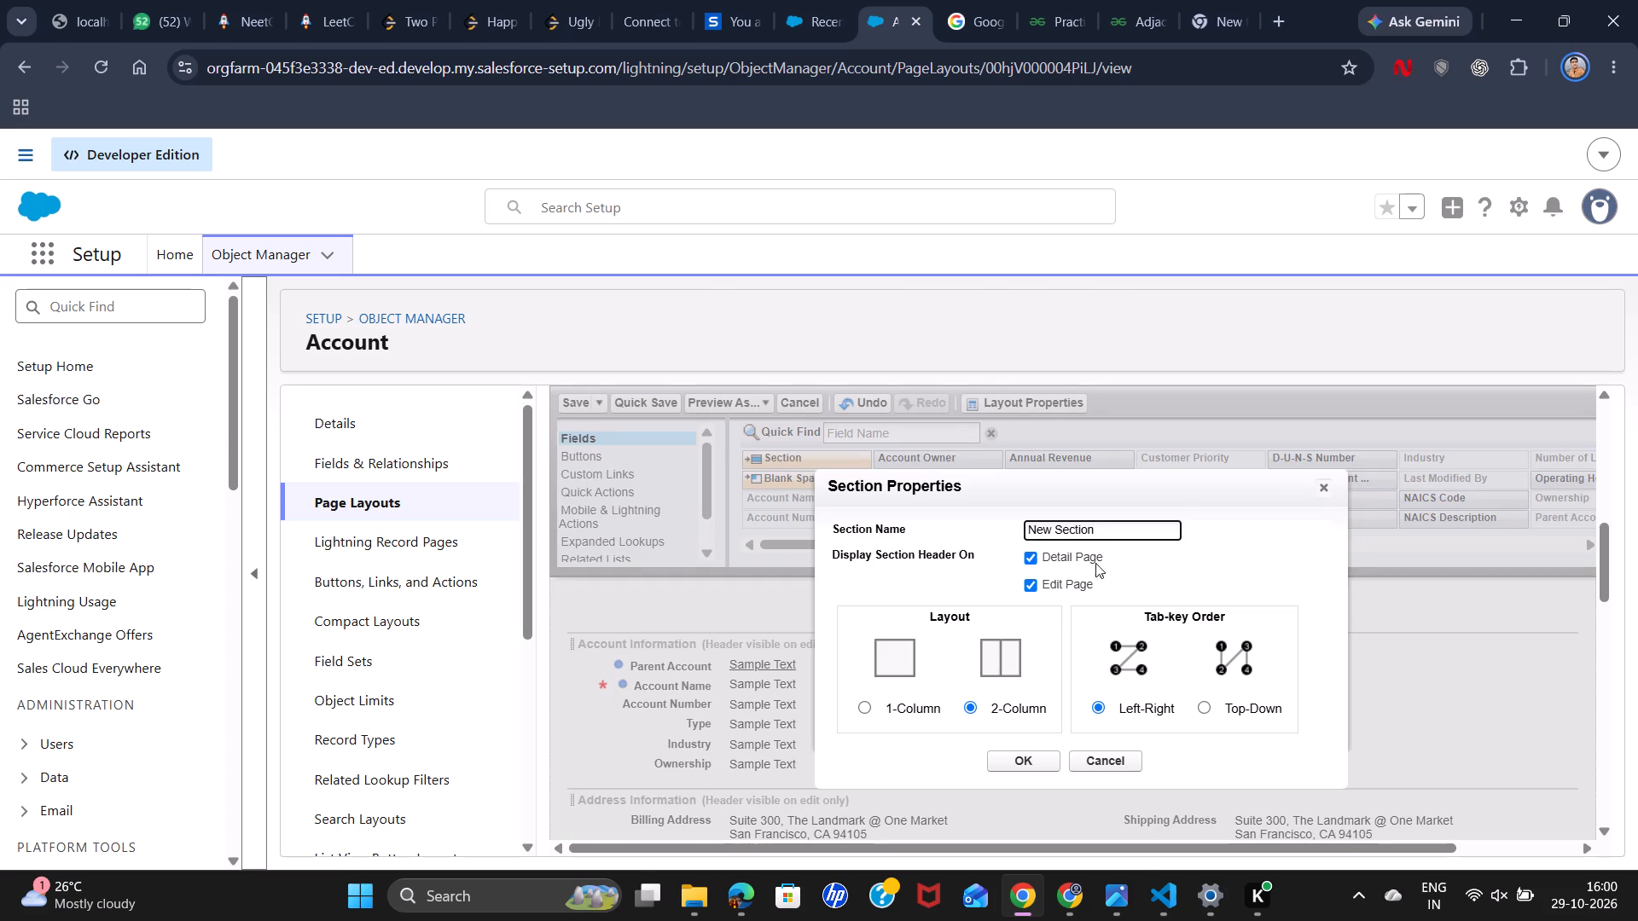
{"action": "key", "text": "BackSpace"}
{"action": "key", "text": "BackSpace"}
{"action": "key", "text": "BackSpace"}
{"action": "key", "text": "BackSpace"}
{"action": "key", "text": "BackSpace"}
{"action": "key", "text": "BackSpace"}
{"action": "key", "text": "BackSpace"}
{"action": "key", "text": "BackSpace"}
{"action": "key", "text": "BackSpace"}
{"action": "key", "text": "BackSpace"}
{"action": "key", "text": "BackSpace"}
{"action": "type", "text": "ccount"}
{"action": "key", "text": "space"}
{"action": "left_click", "coordinate": [1031, 765]}
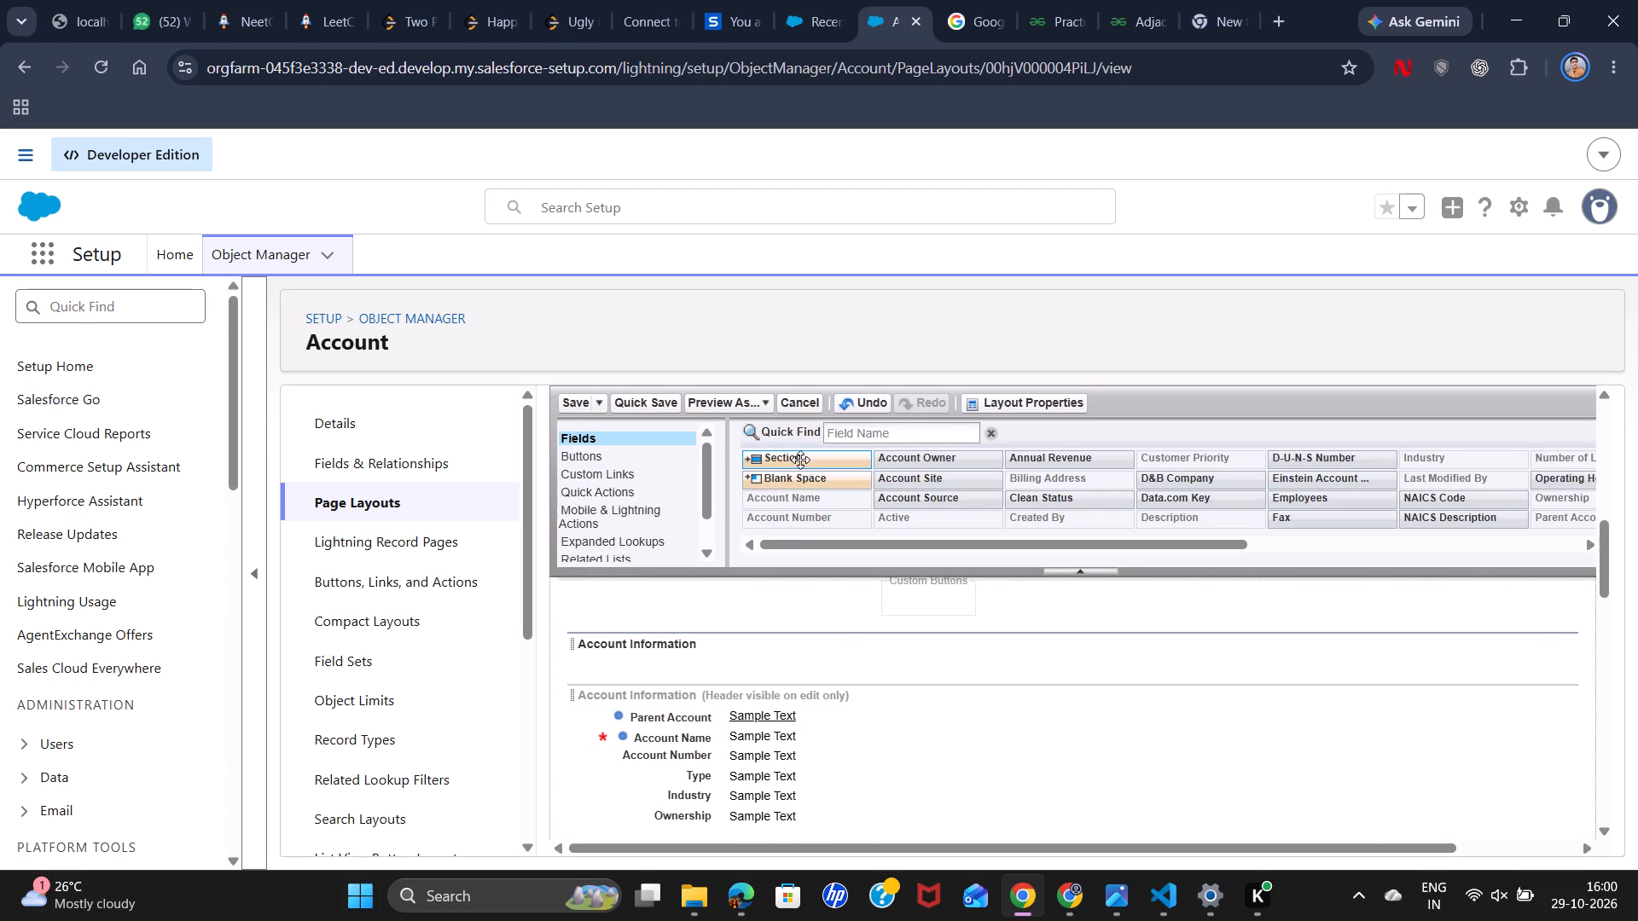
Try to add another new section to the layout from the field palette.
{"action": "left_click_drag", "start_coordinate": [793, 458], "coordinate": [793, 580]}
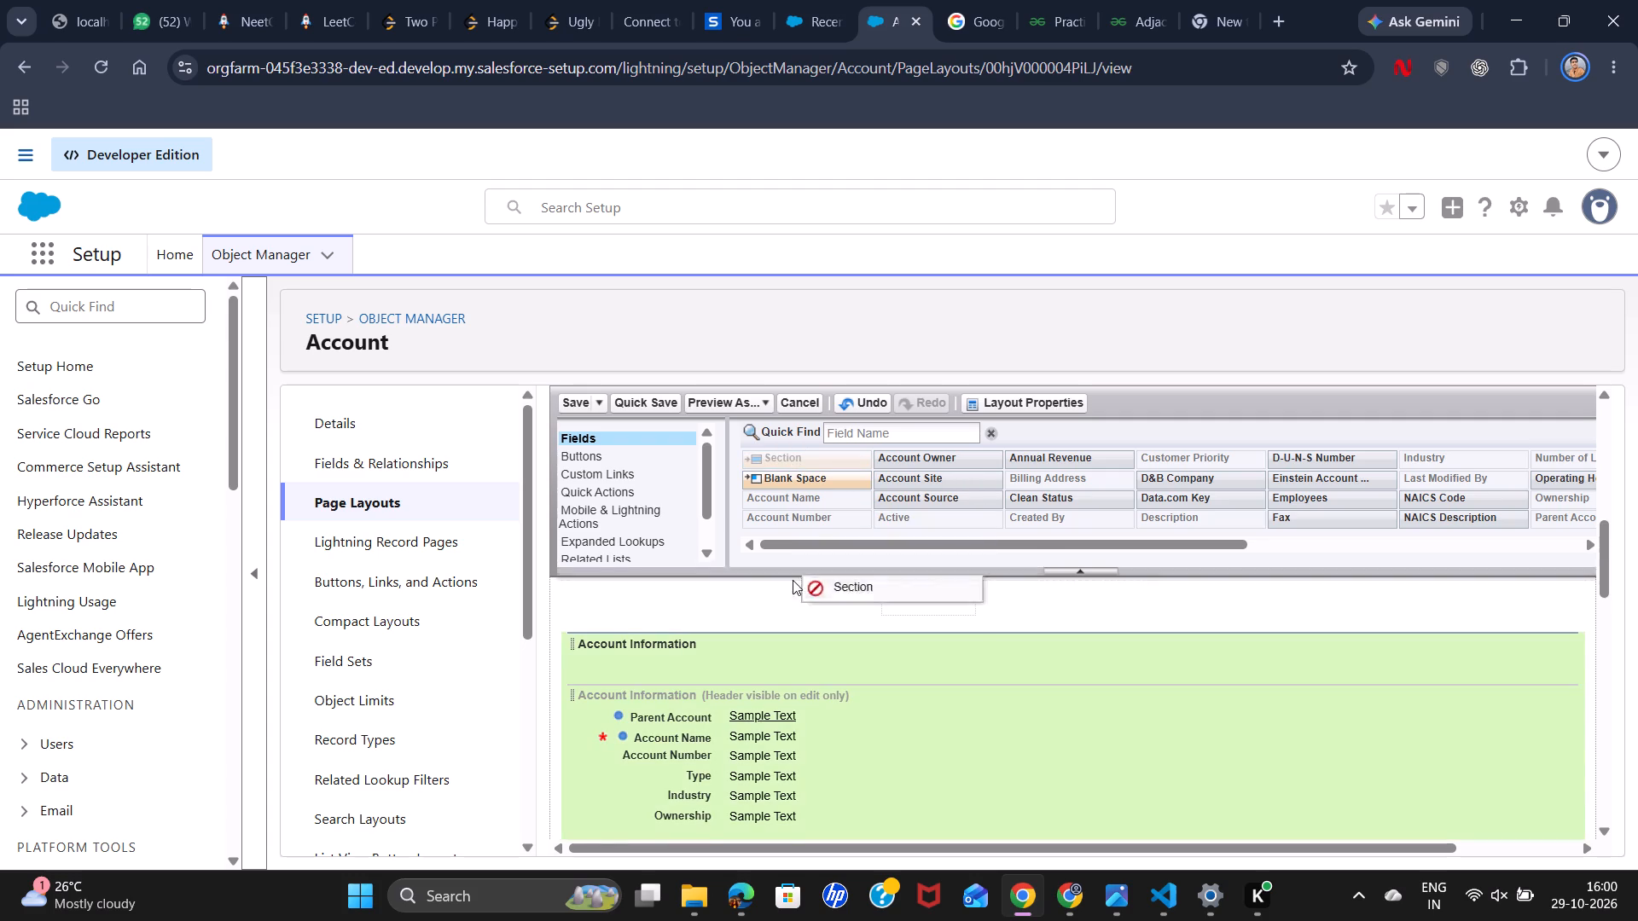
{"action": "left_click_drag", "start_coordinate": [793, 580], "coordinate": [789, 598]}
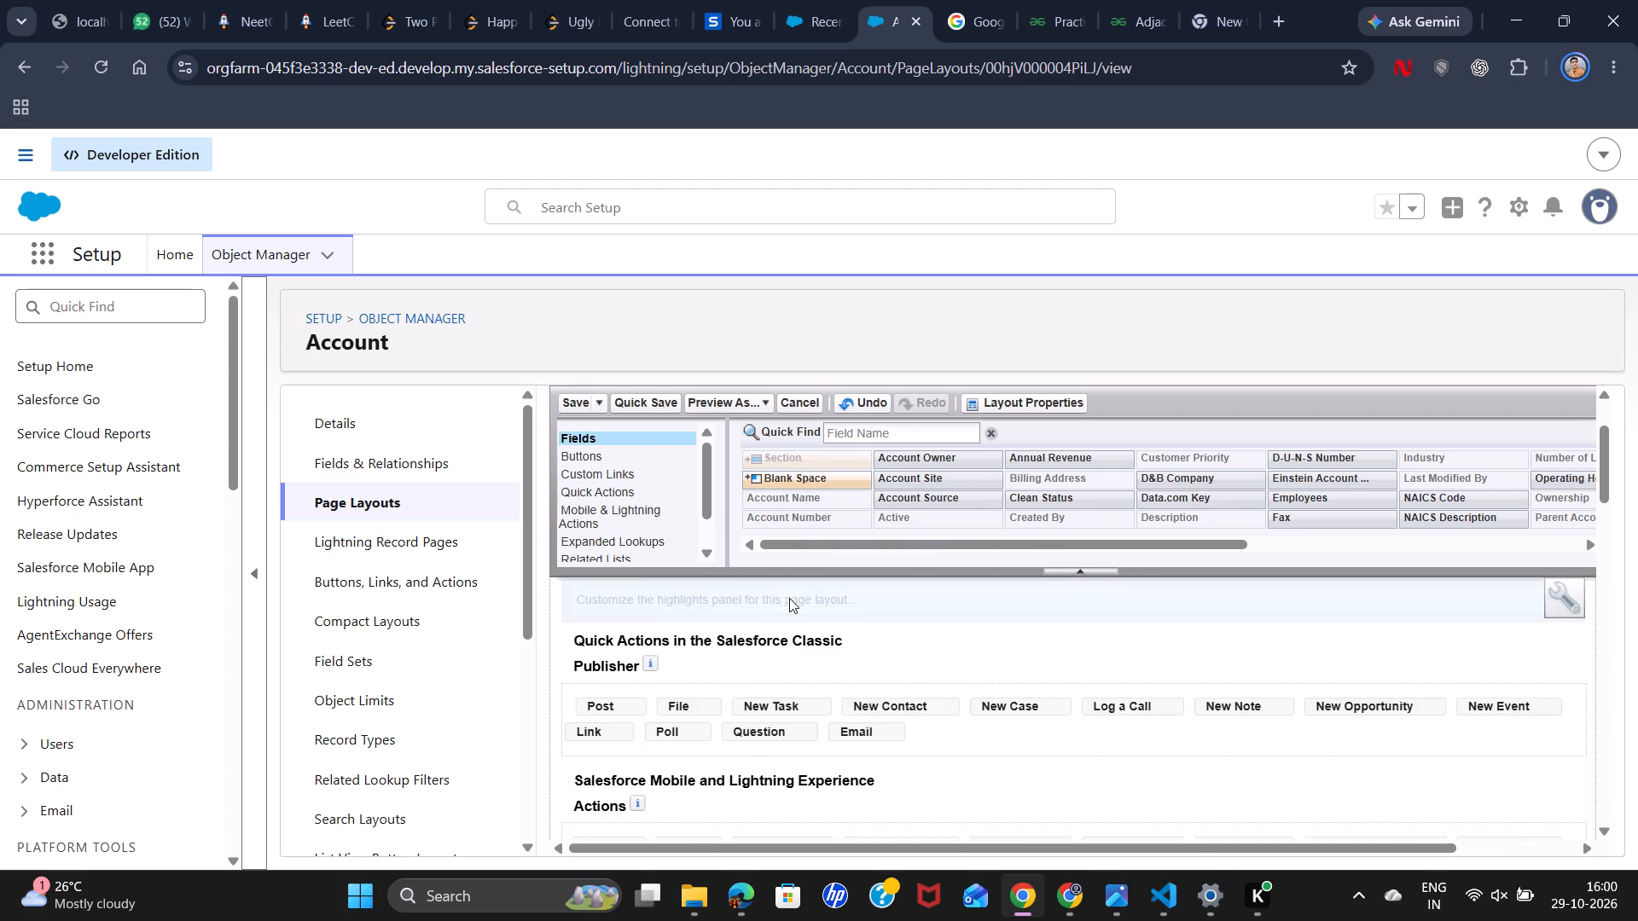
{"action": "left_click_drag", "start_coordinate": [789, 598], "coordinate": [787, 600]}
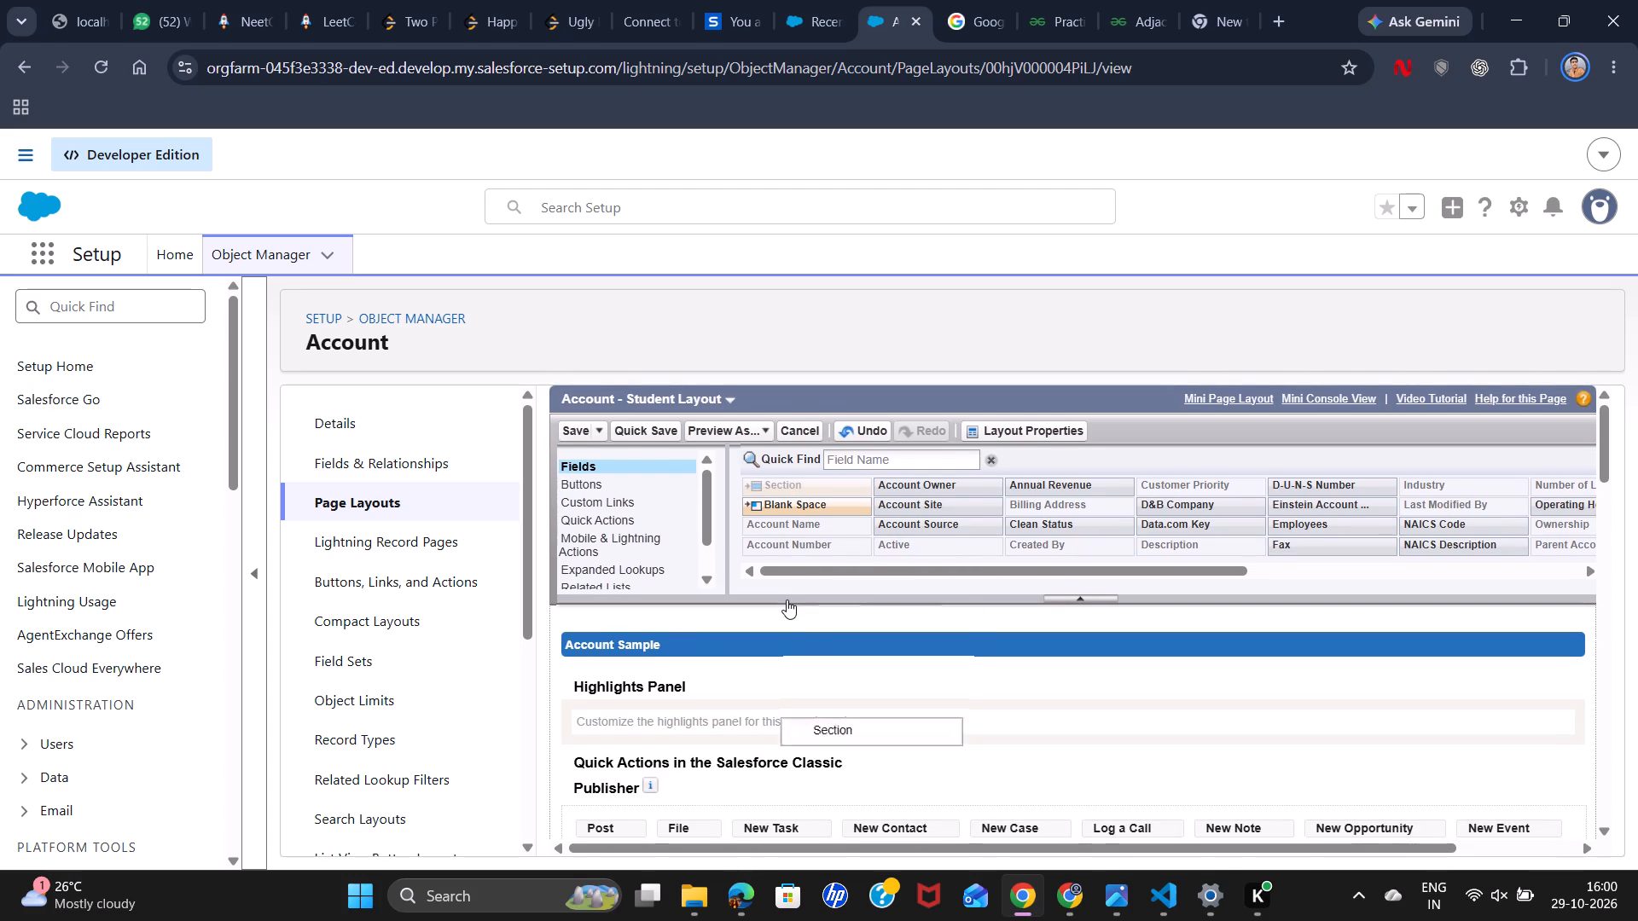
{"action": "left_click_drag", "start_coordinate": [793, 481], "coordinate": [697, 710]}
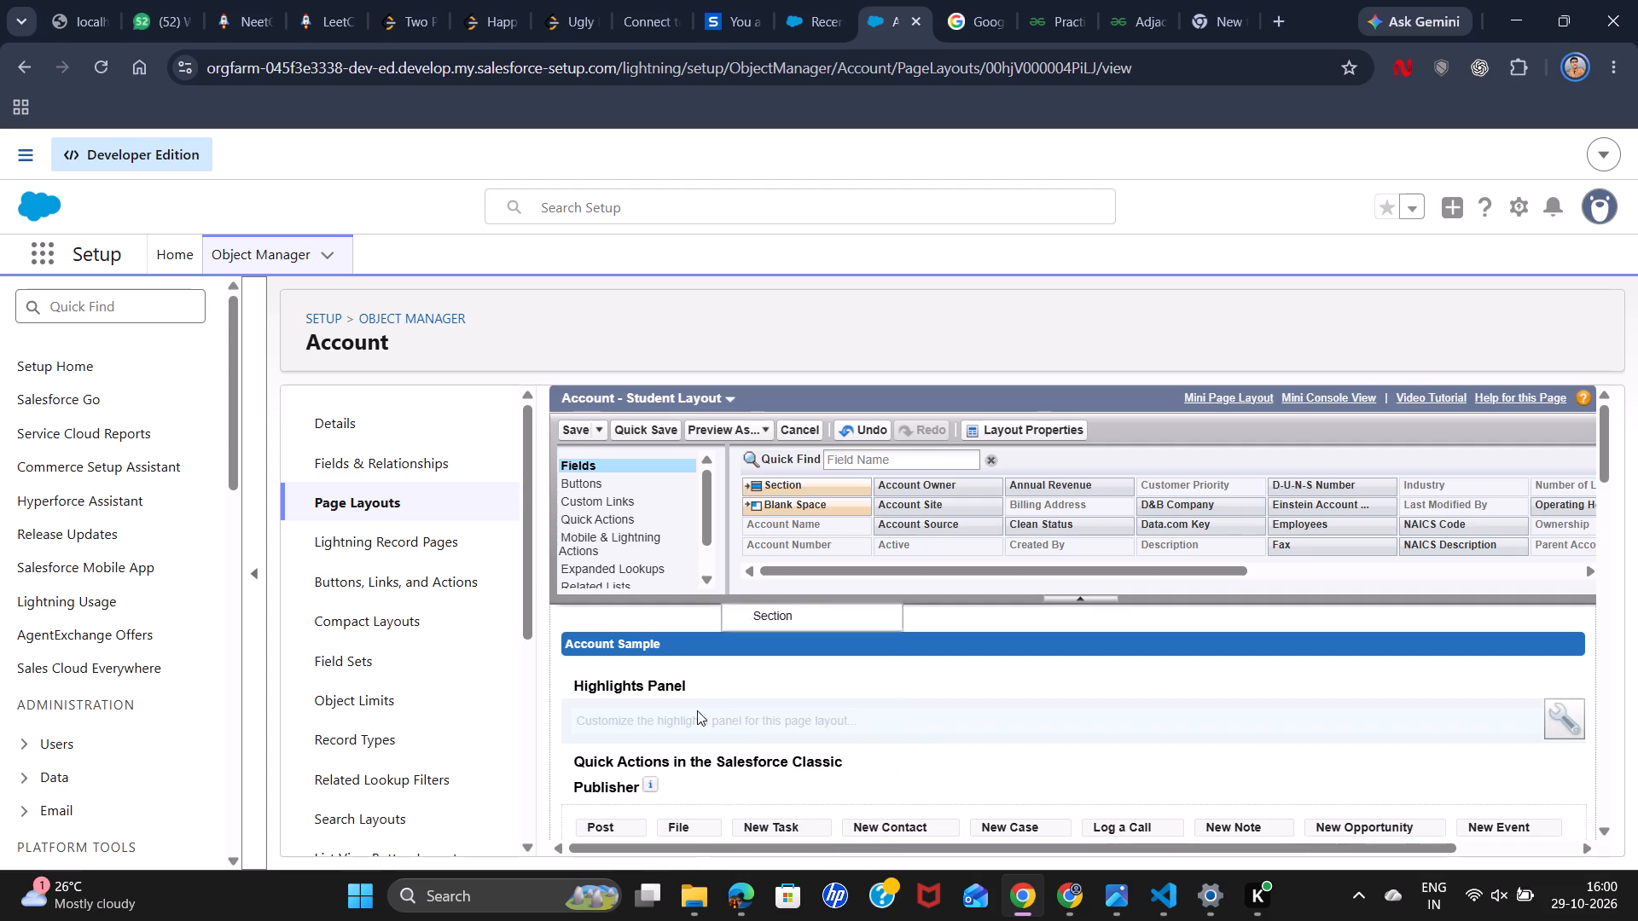
Add a two-column section named Contact Information directly below the new, empty Account Information section.
{"action": "scroll", "coordinate": [826, 769], "scroll_direction": "down", "scroll_amount": 3}
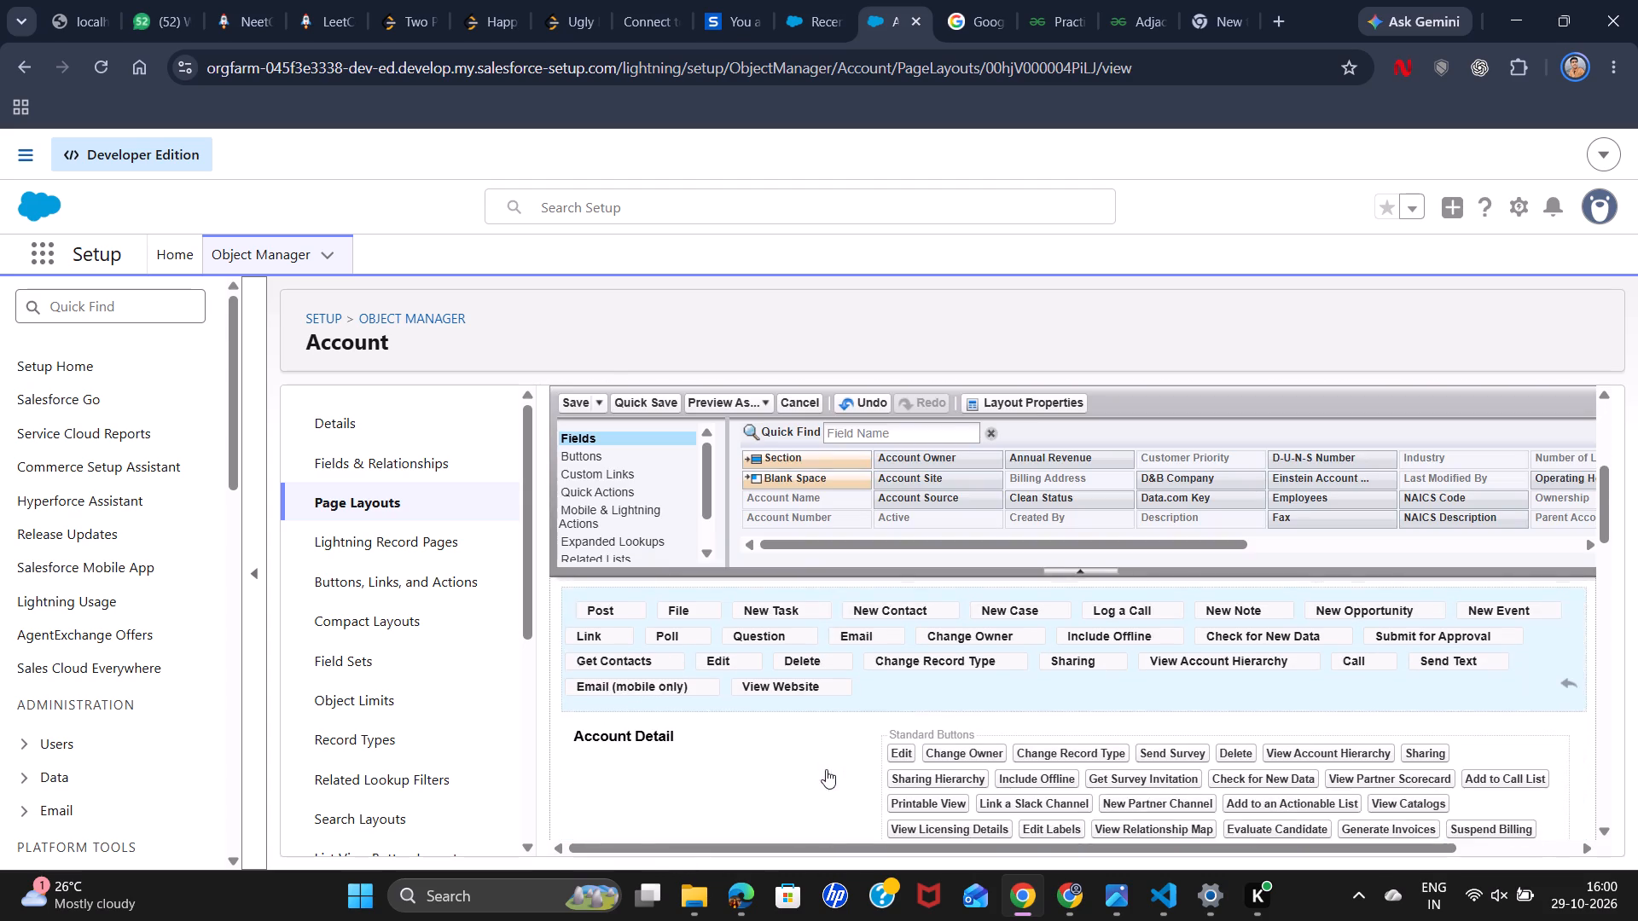
{"action": "scroll", "coordinate": [826, 769], "scroll_direction": "down", "scroll_amount": 1}
{"action": "scroll", "coordinate": [826, 769], "scroll_direction": "up", "scroll_amount": 6}
{"action": "scroll", "coordinate": [826, 769], "scroll_direction": "down", "scroll_amount": 3}
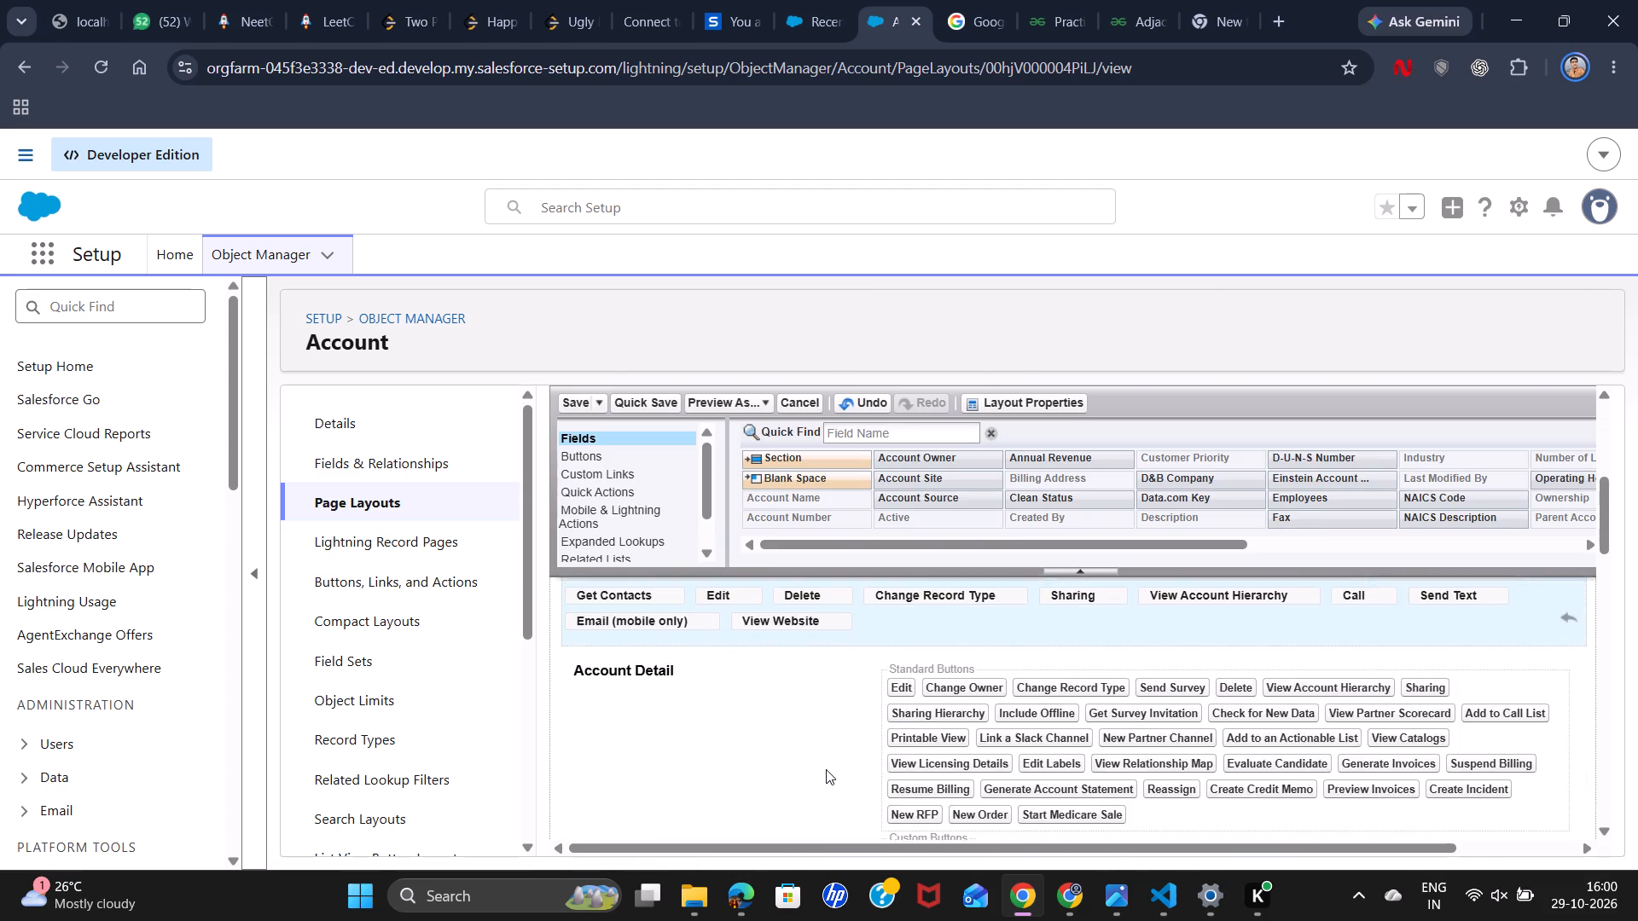
{"action": "scroll", "coordinate": [826, 769], "scroll_direction": "down", "scroll_amount": 3}
{"action": "scroll", "coordinate": [826, 769], "scroll_direction": "up", "scroll_amount": 1}
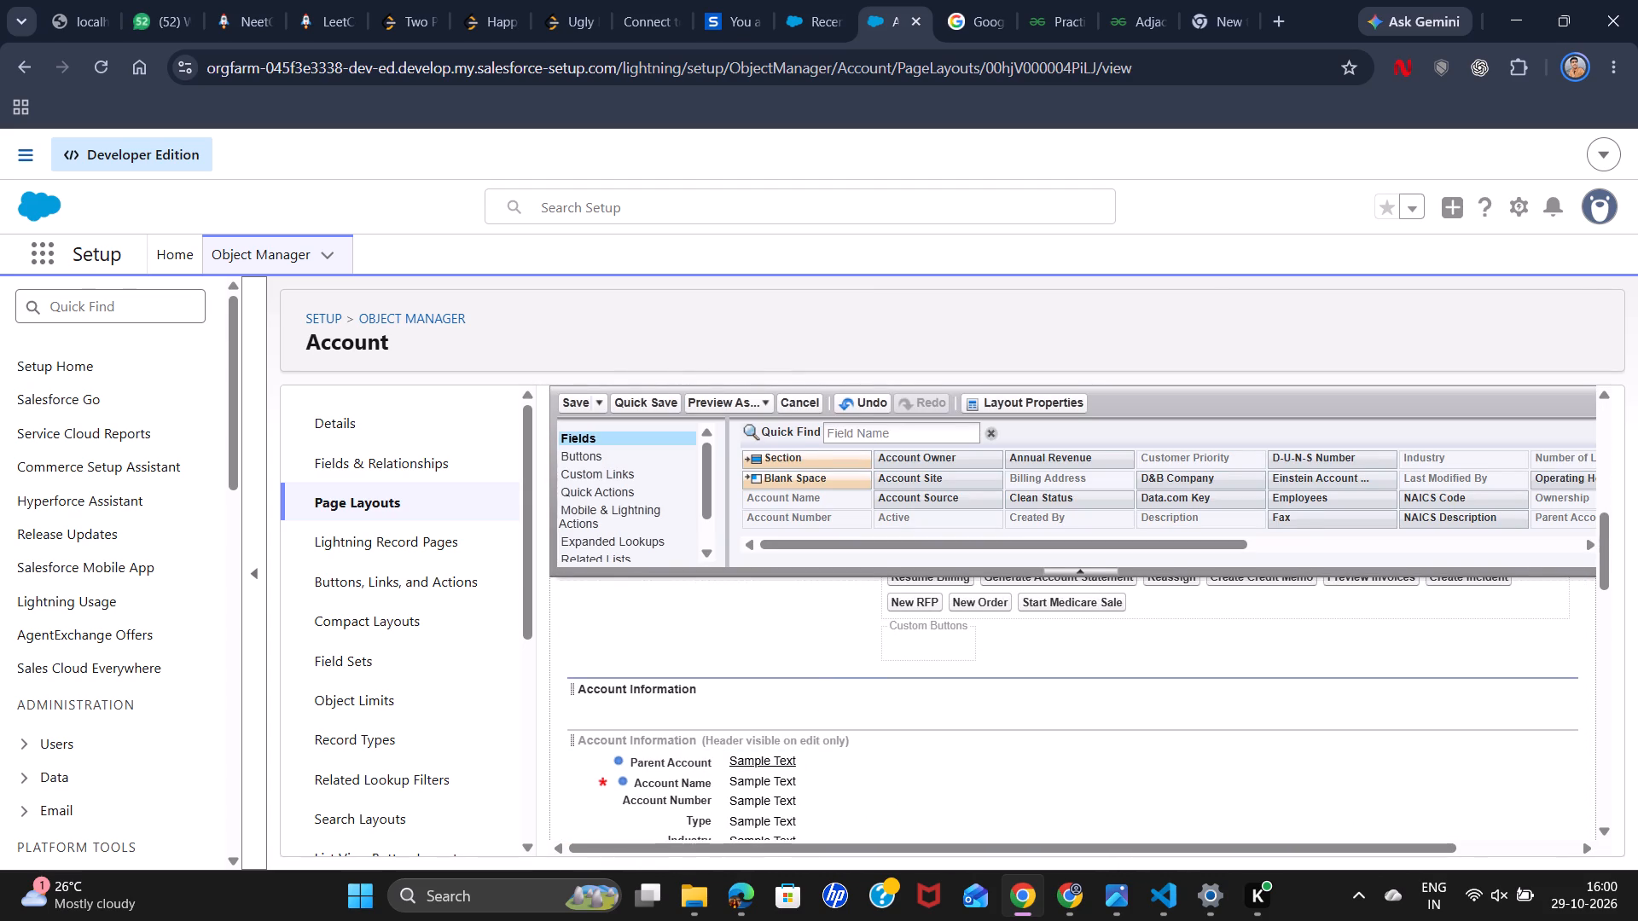
{"action": "left_click_drag", "start_coordinate": [797, 460], "coordinate": [624, 702]}
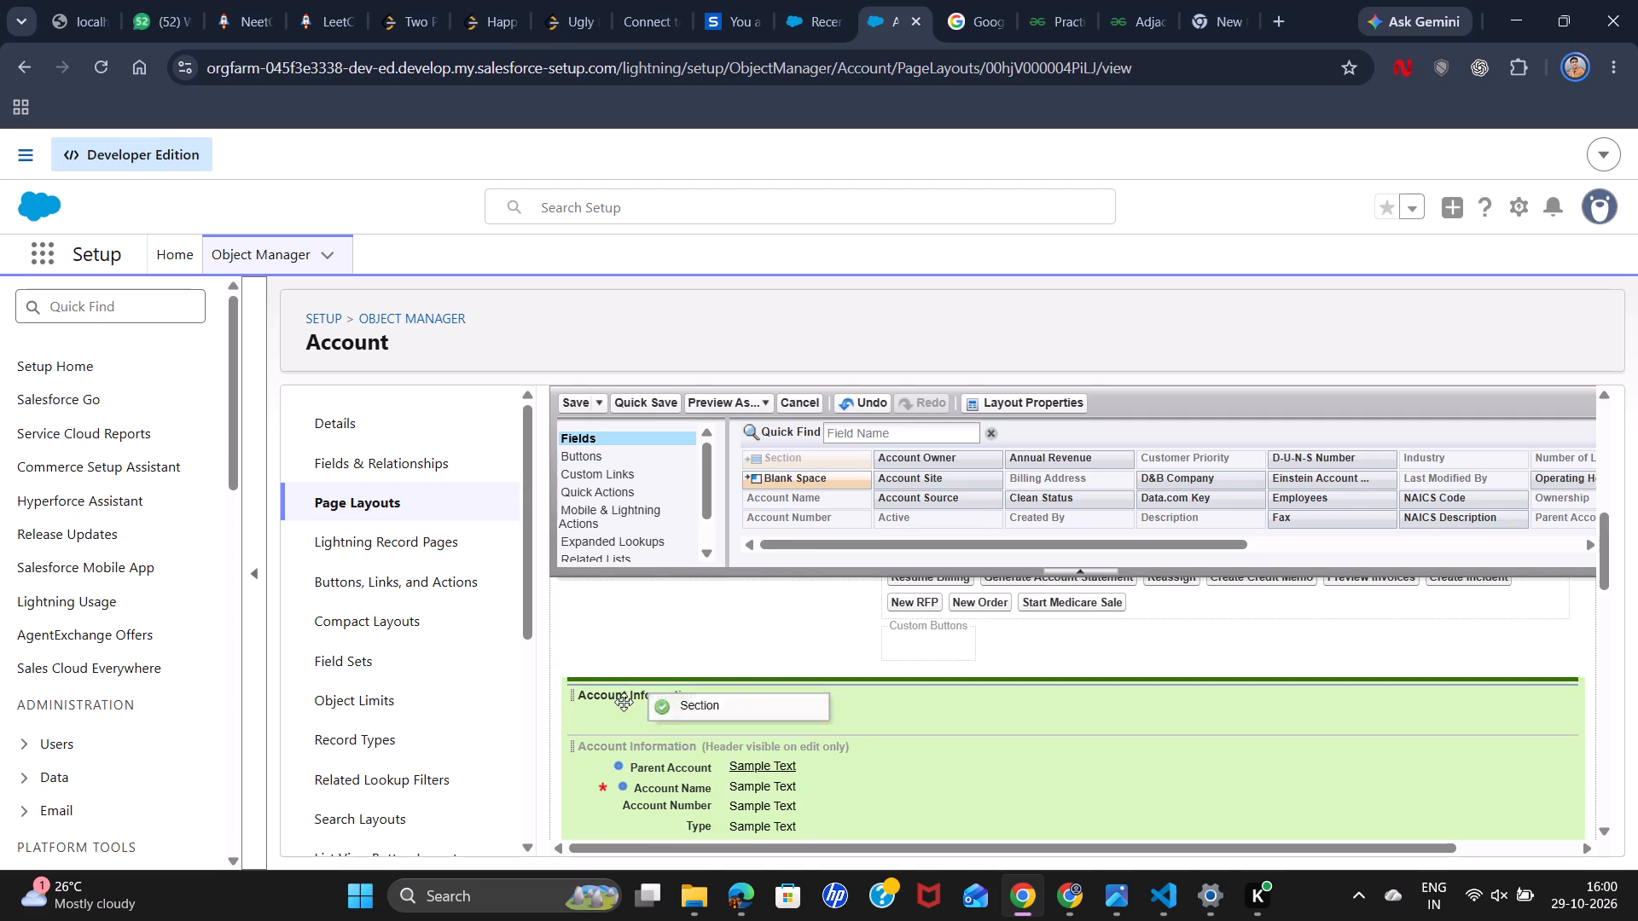
{"action": "left_click_drag", "start_coordinate": [624, 702], "coordinate": [598, 715]}
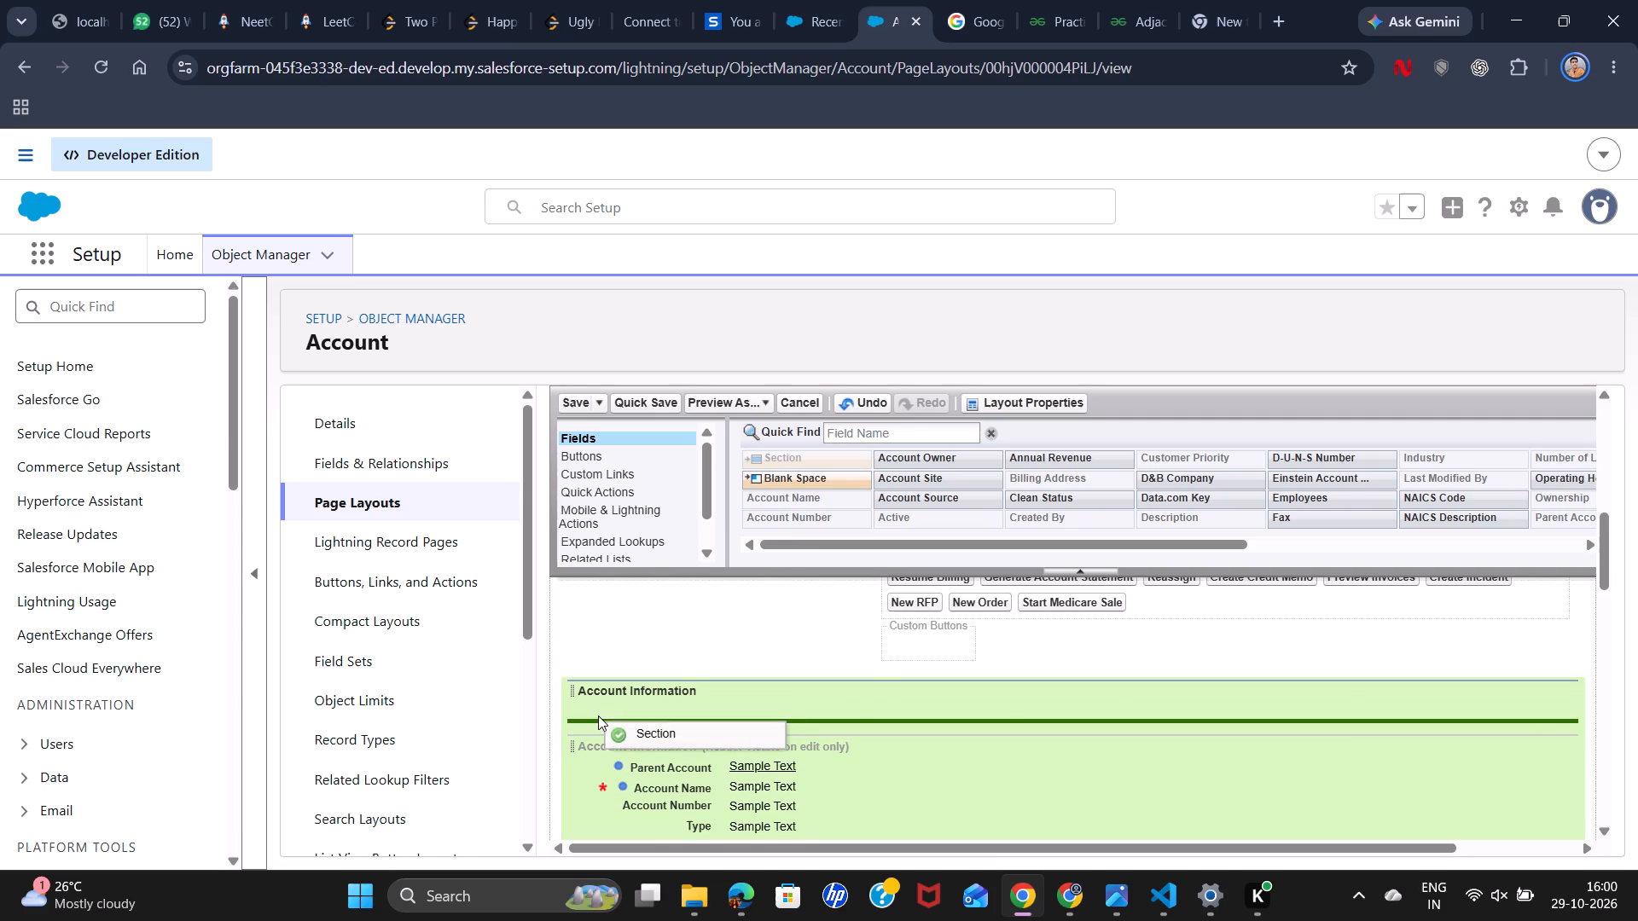
{"action": "left_click_drag", "start_coordinate": [598, 715], "coordinate": [595, 710]}
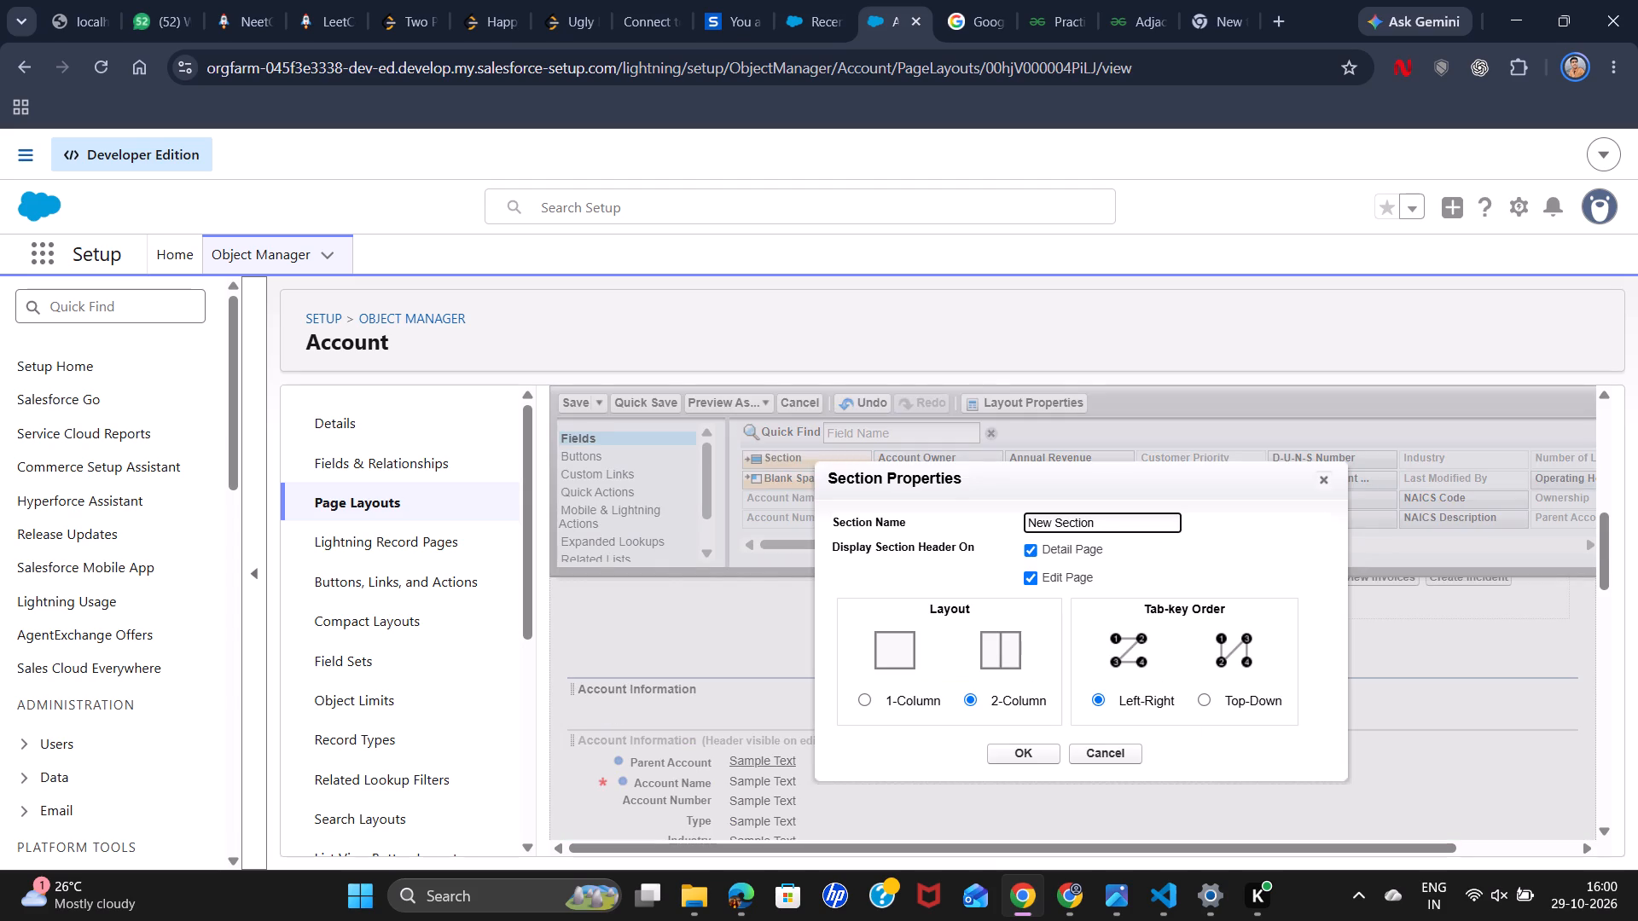
{"action": "key", "text": "BackSpace"}
{"action": "key", "text": "BackSpace"}
{"action": "key", "text": "BackSpace"}
{"action": "key", "text": "BackSpace"}
{"action": "key", "text": "BackSpace"}
{"action": "key", "text": "BackSpace"}
{"action": "key", "text": "BackSpace"}
{"action": "key", "text": "BackSpace"}
{"action": "key", "text": "BackSpace"}
{"action": "key", "text": "BackSpace"}
{"action": "key", "text": "BackSpace"}
{"action": "key", "text": "BackSpace"}
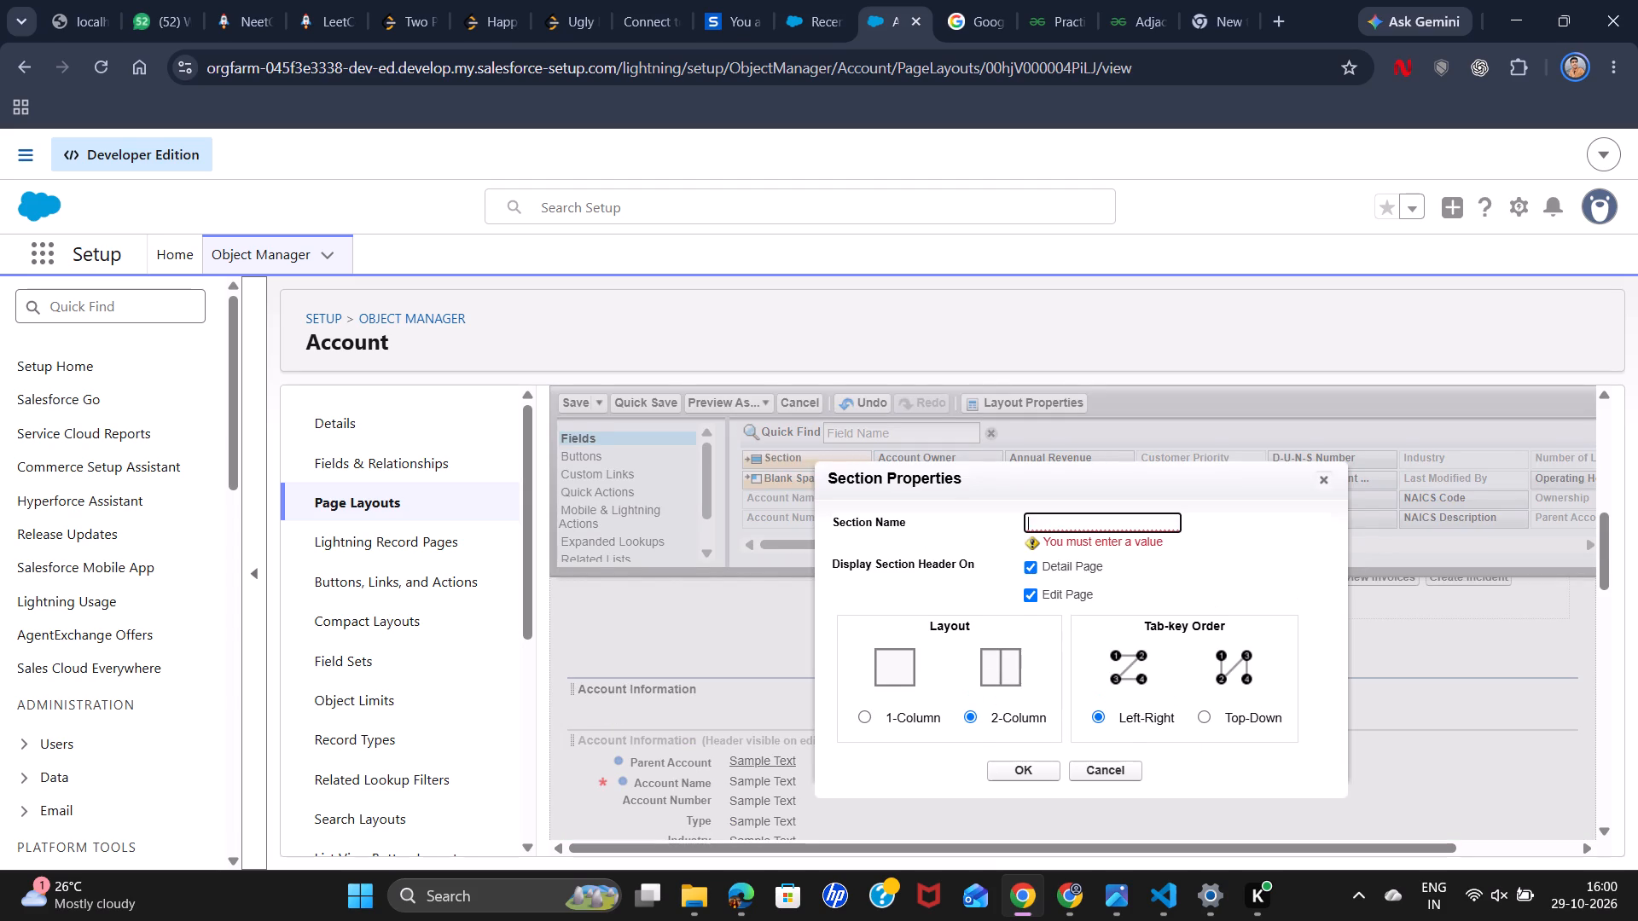
{"action": "type", "text": "ontact"}
{"action": "key", "text": "space"}
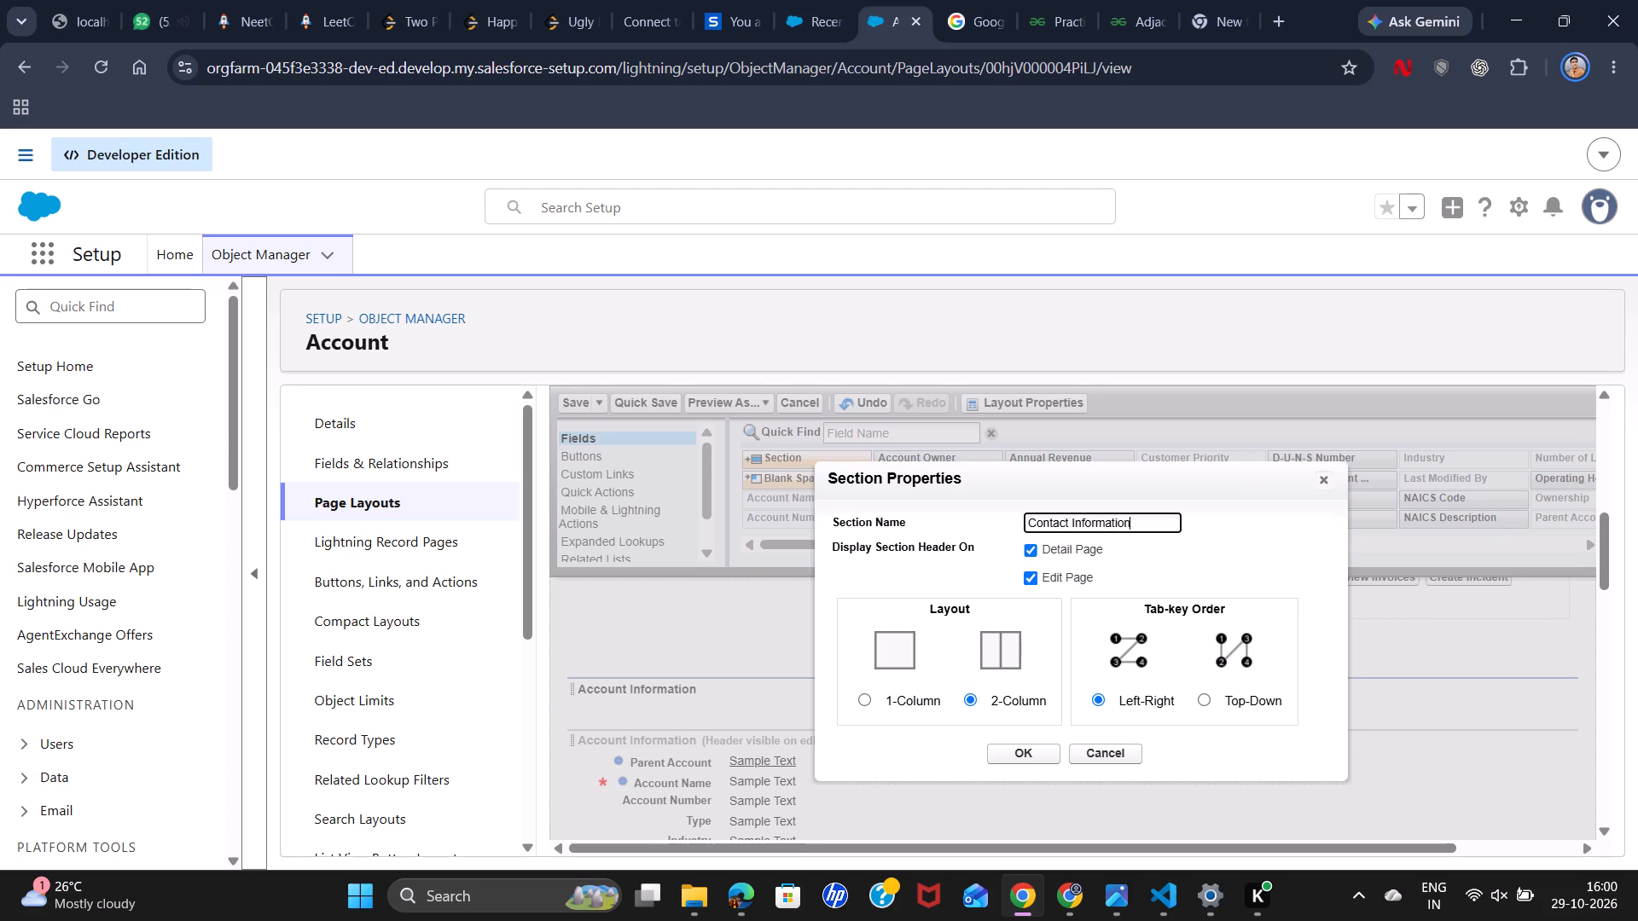
{"action": "left_click", "coordinate": [1029, 754]}
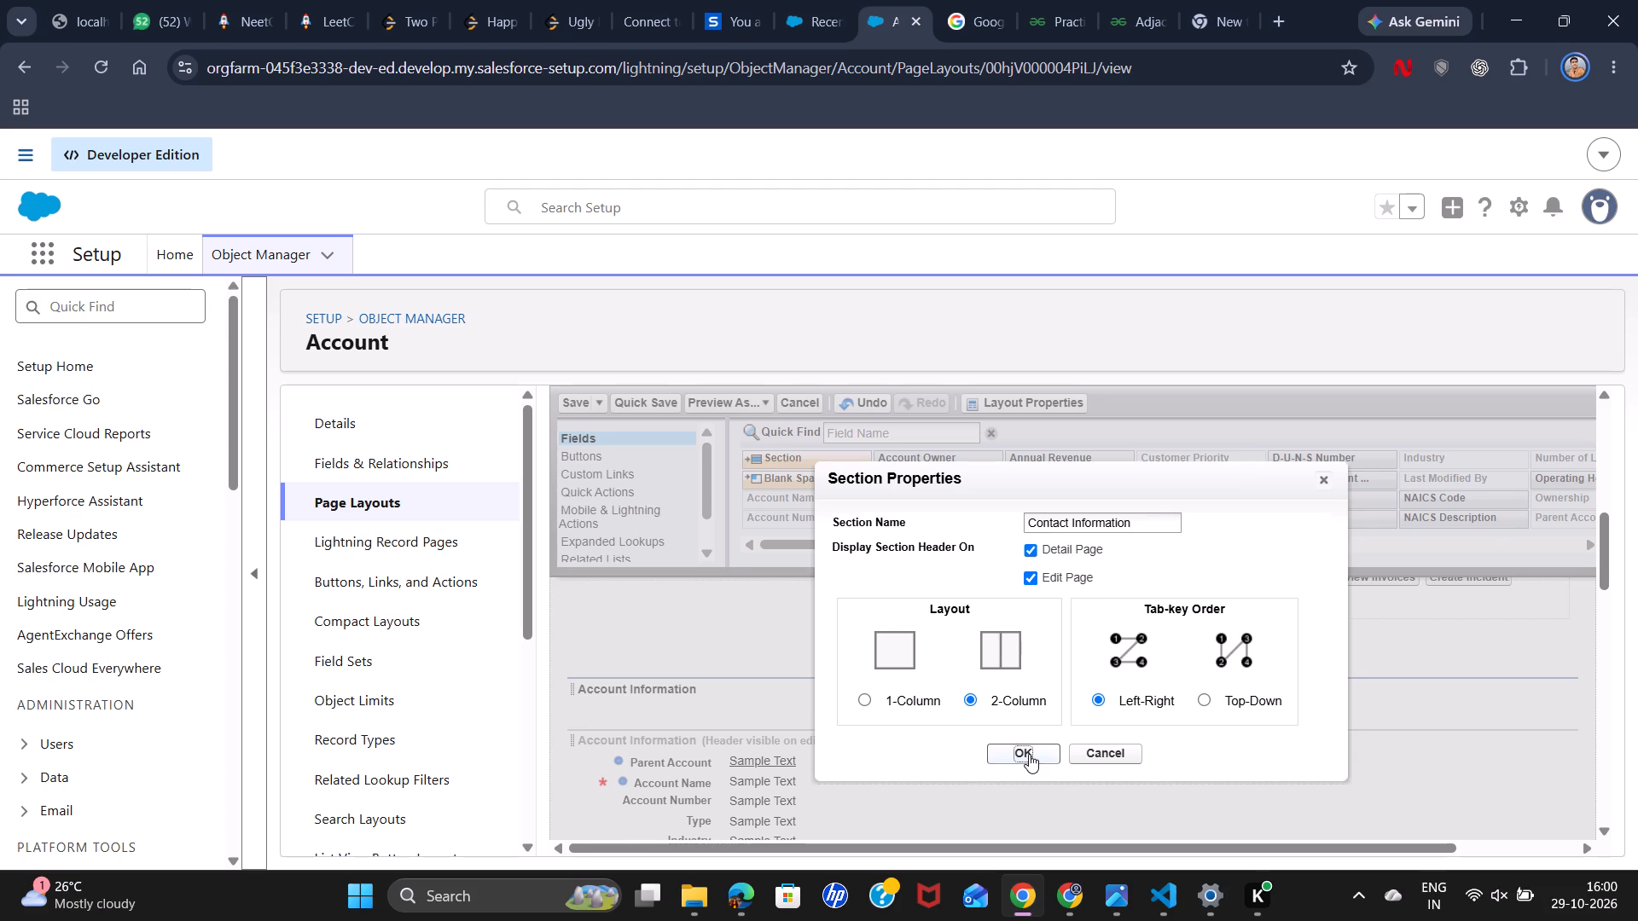
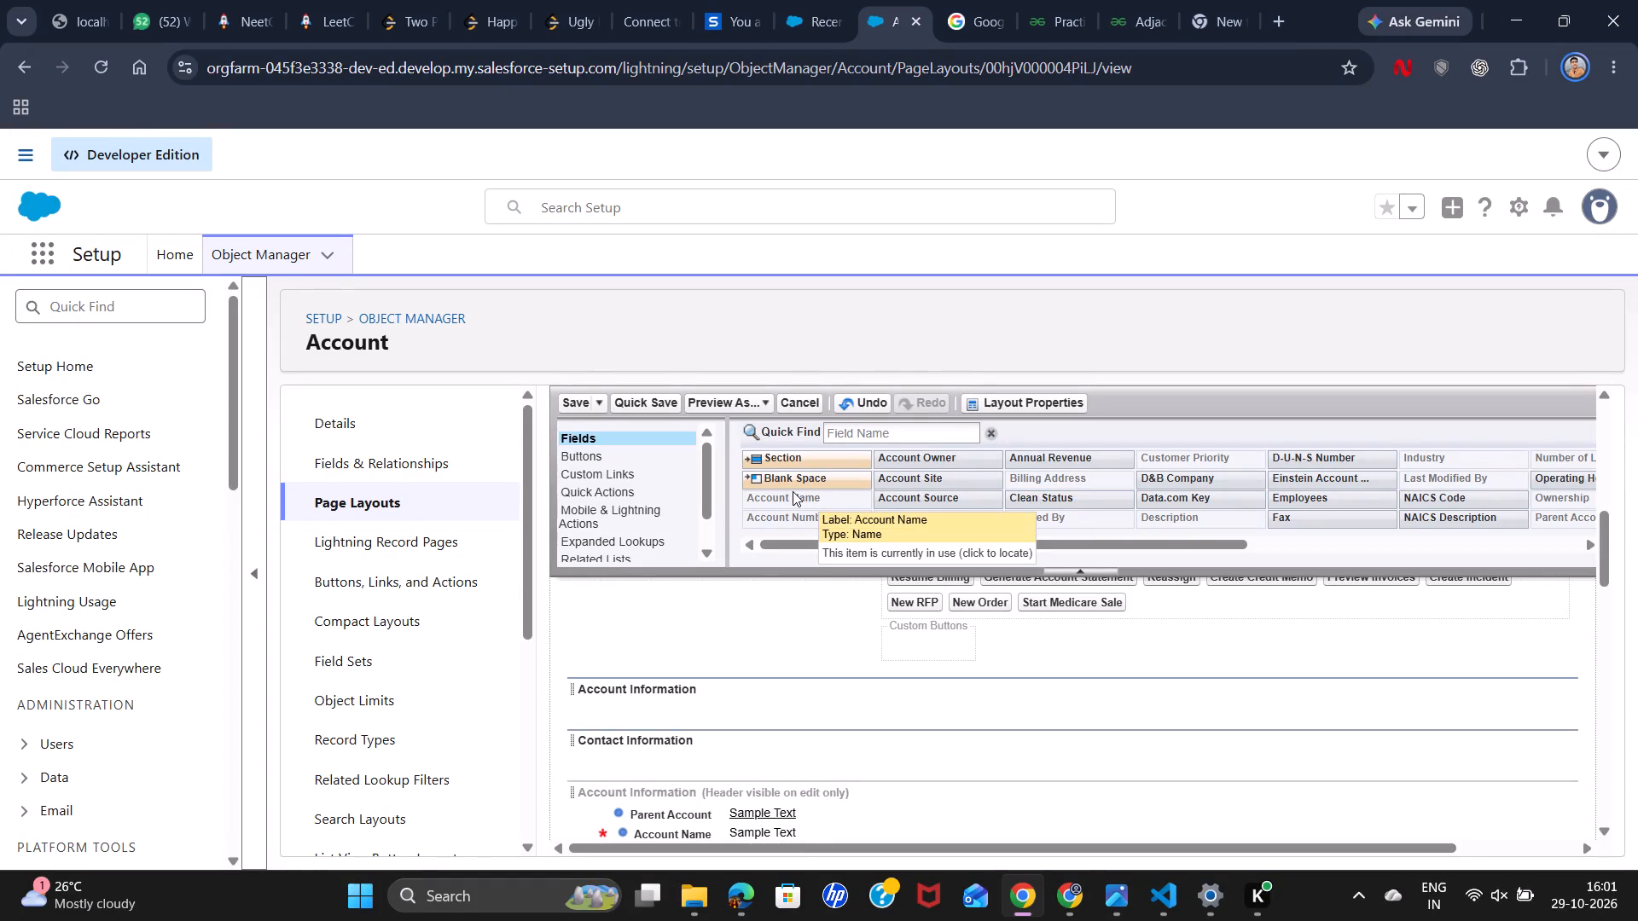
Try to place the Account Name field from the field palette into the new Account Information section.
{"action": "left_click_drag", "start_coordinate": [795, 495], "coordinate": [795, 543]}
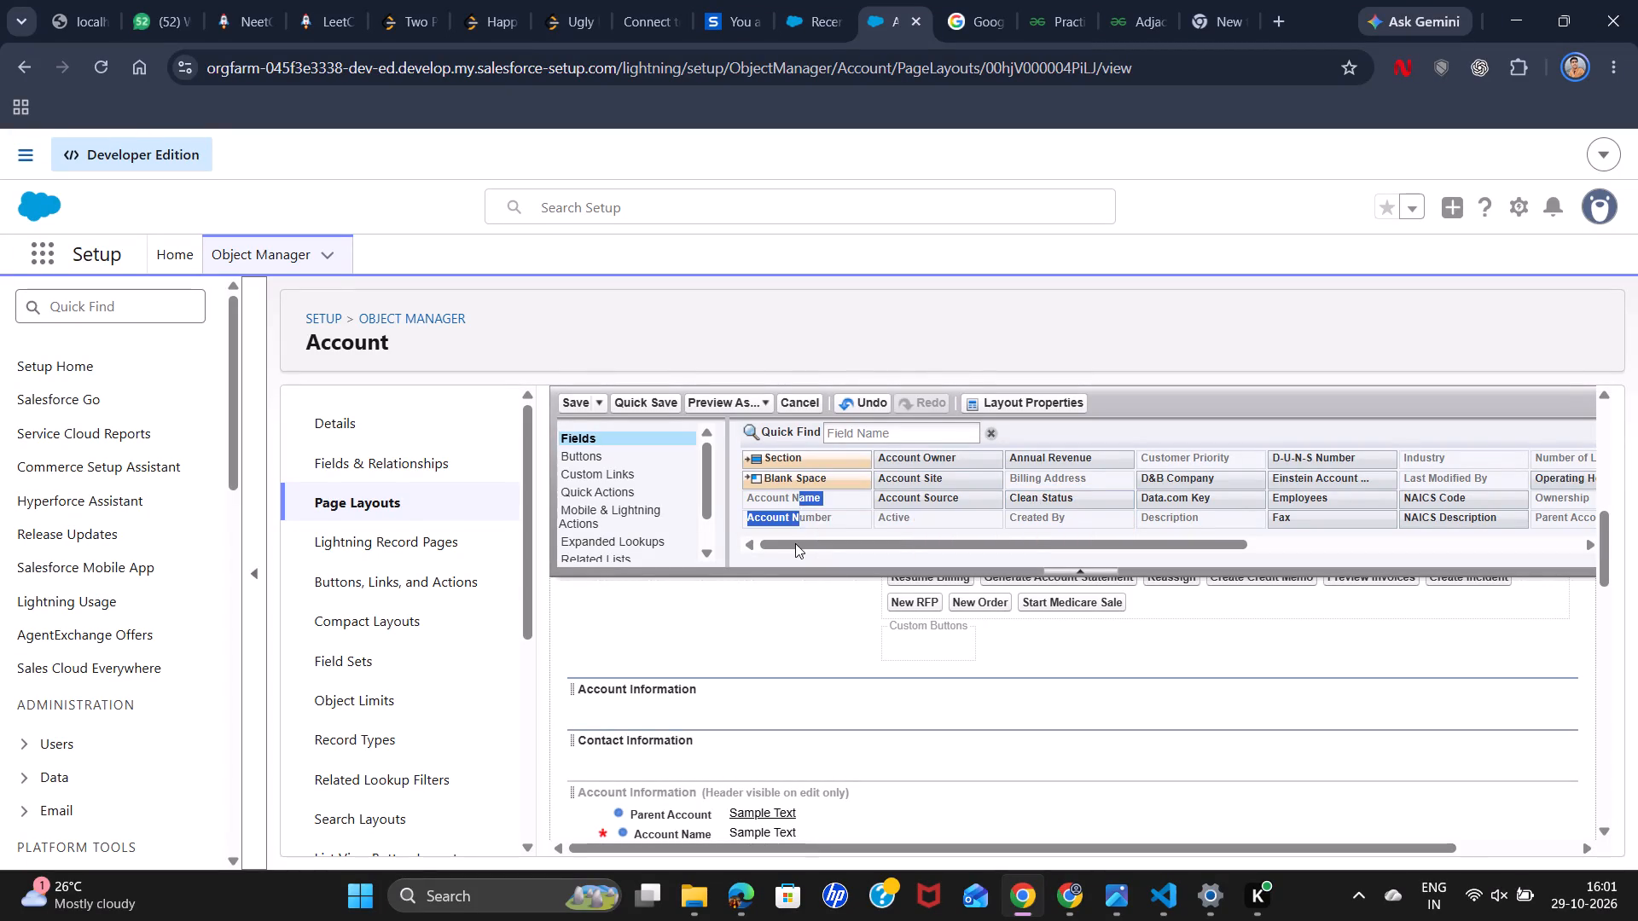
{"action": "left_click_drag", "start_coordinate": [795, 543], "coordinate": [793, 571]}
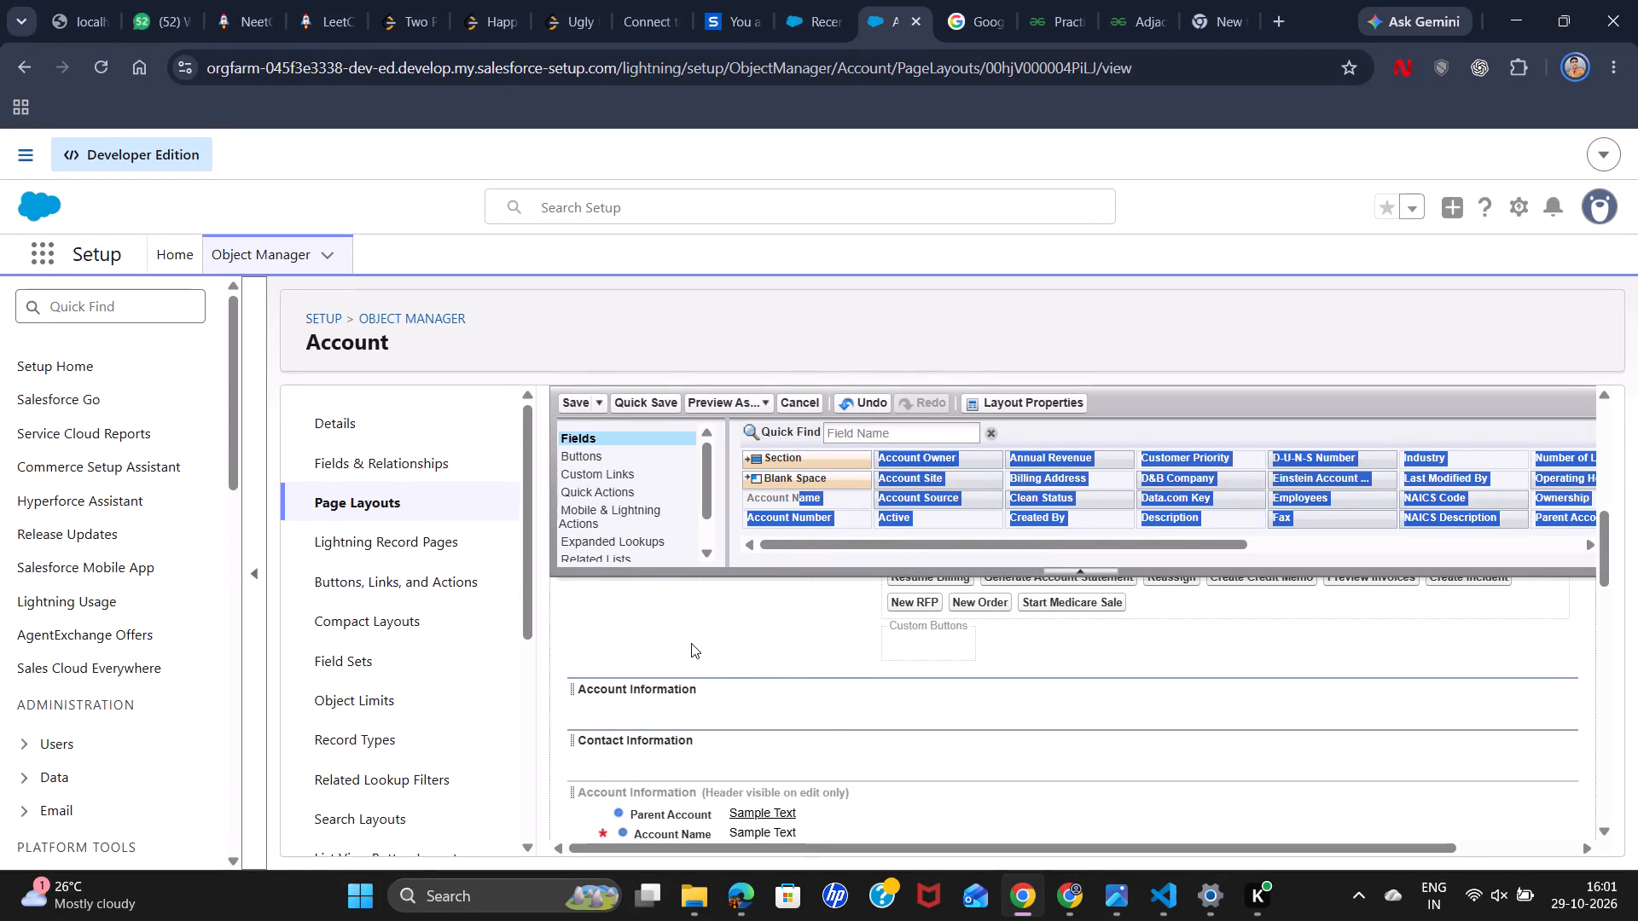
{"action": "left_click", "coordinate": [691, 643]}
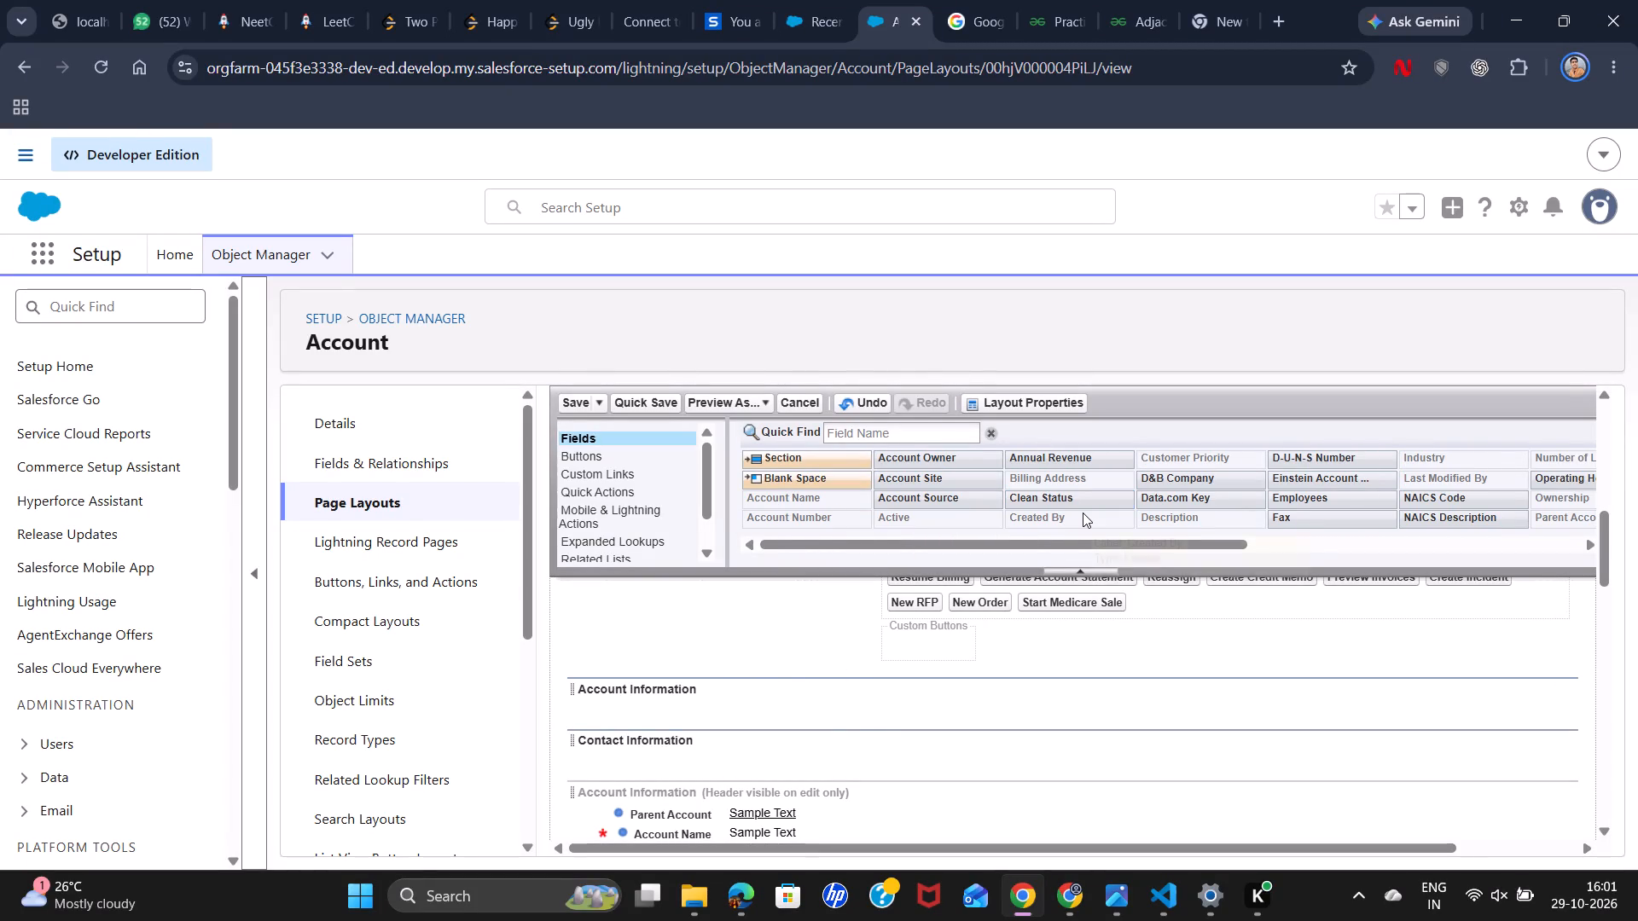
Look through the fields offered in the palette for ones to place in the new sections.
{"action": "scroll", "coordinate": [1083, 513], "scroll_direction": "left", "scroll_amount": 5}
{"action": "scroll", "coordinate": [1083, 513], "scroll_direction": "right", "scroll_amount": 6}
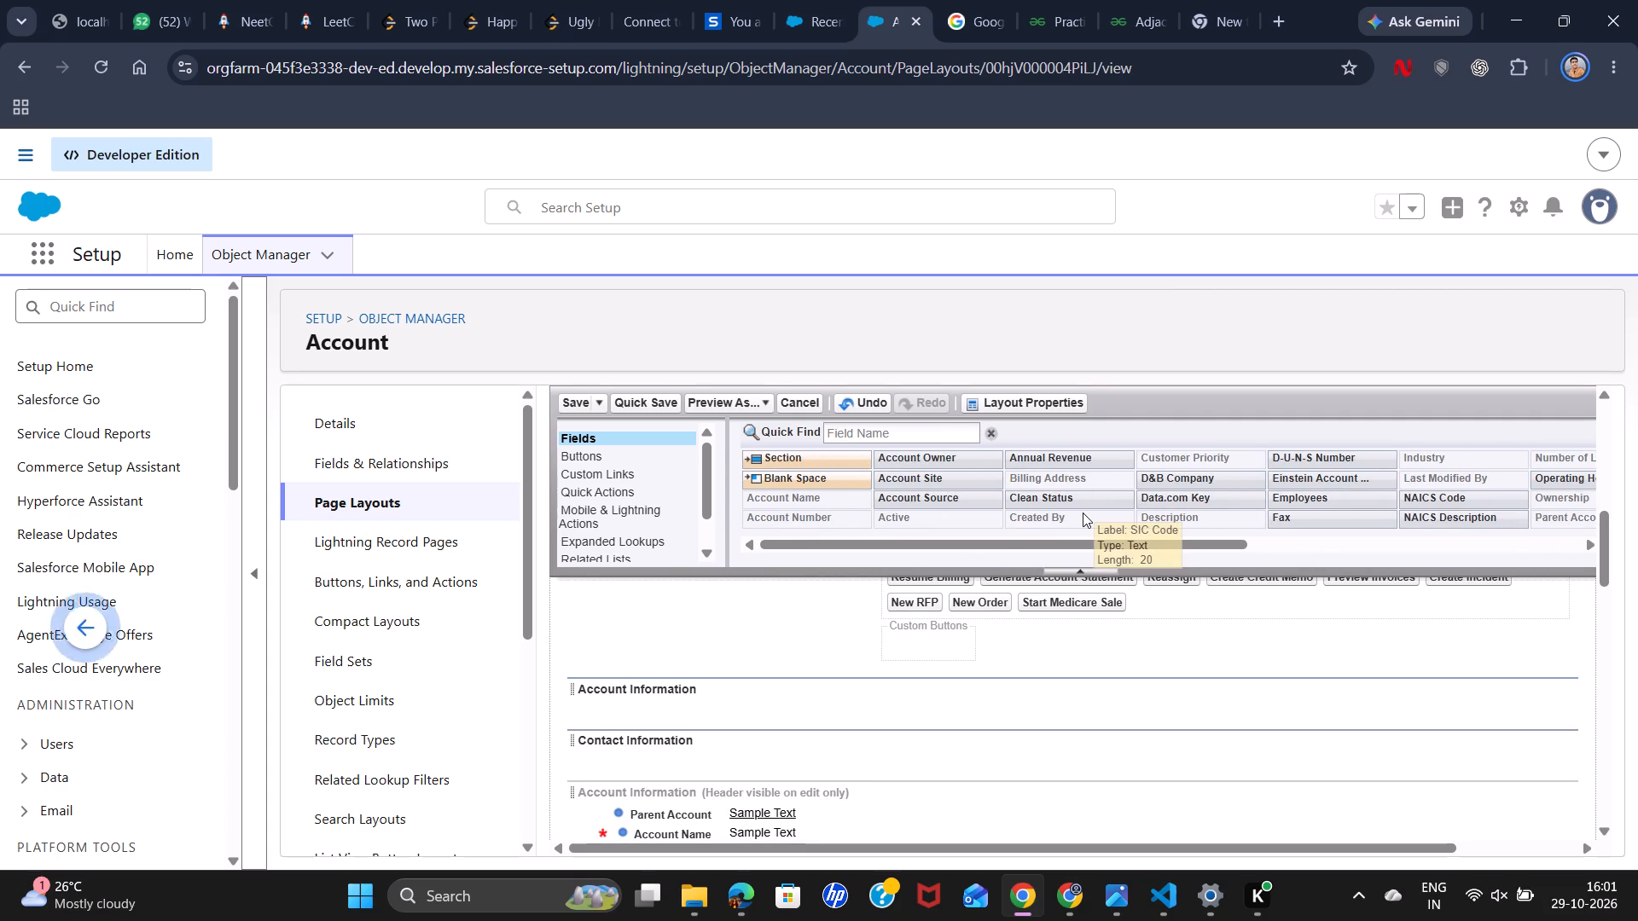
{"action": "scroll", "coordinate": [972, 495], "scroll_direction": "left", "scroll_amount": 1}
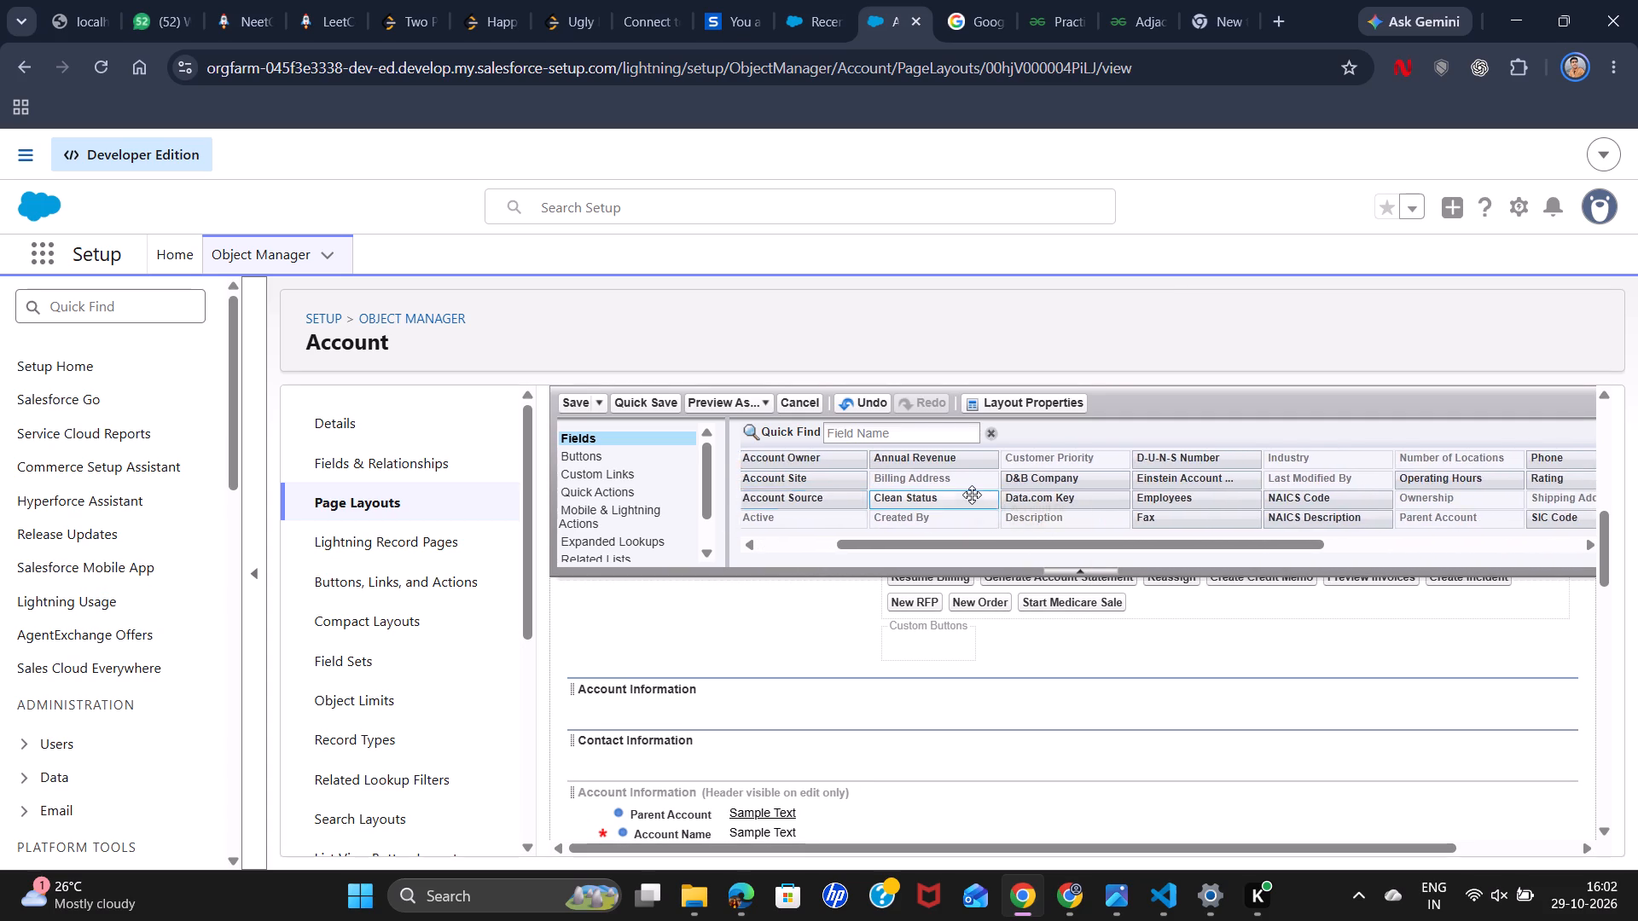
{"action": "scroll", "coordinate": [972, 495], "scroll_direction": "left", "scroll_amount": 2}
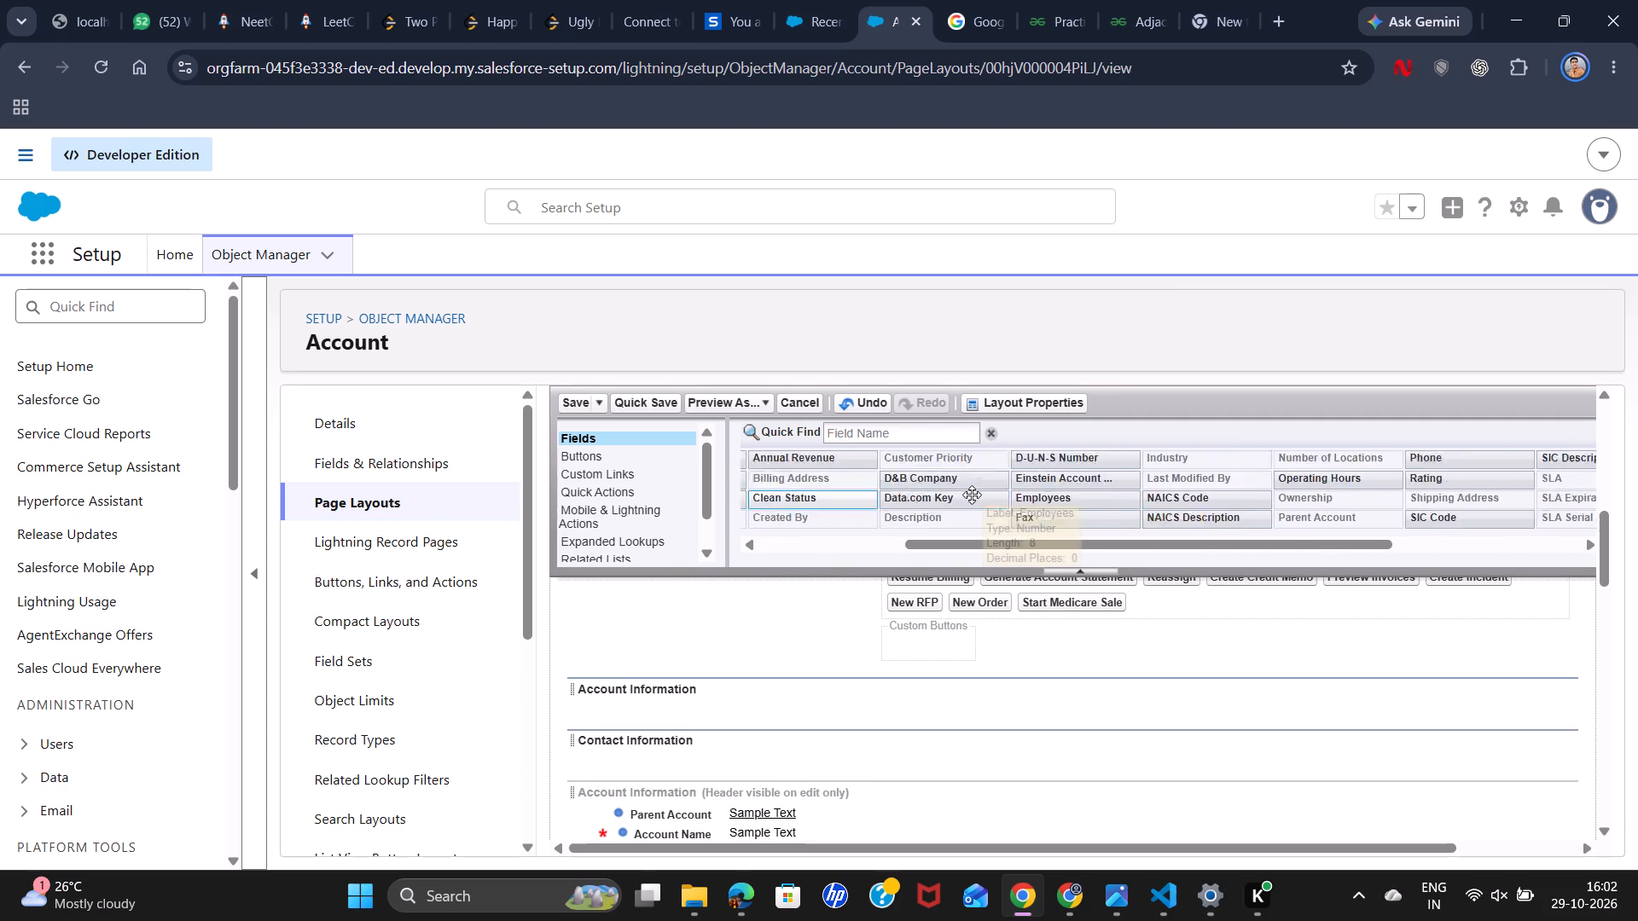
{"action": "scroll", "coordinate": [972, 495], "scroll_direction": "right", "scroll_amount": 5}
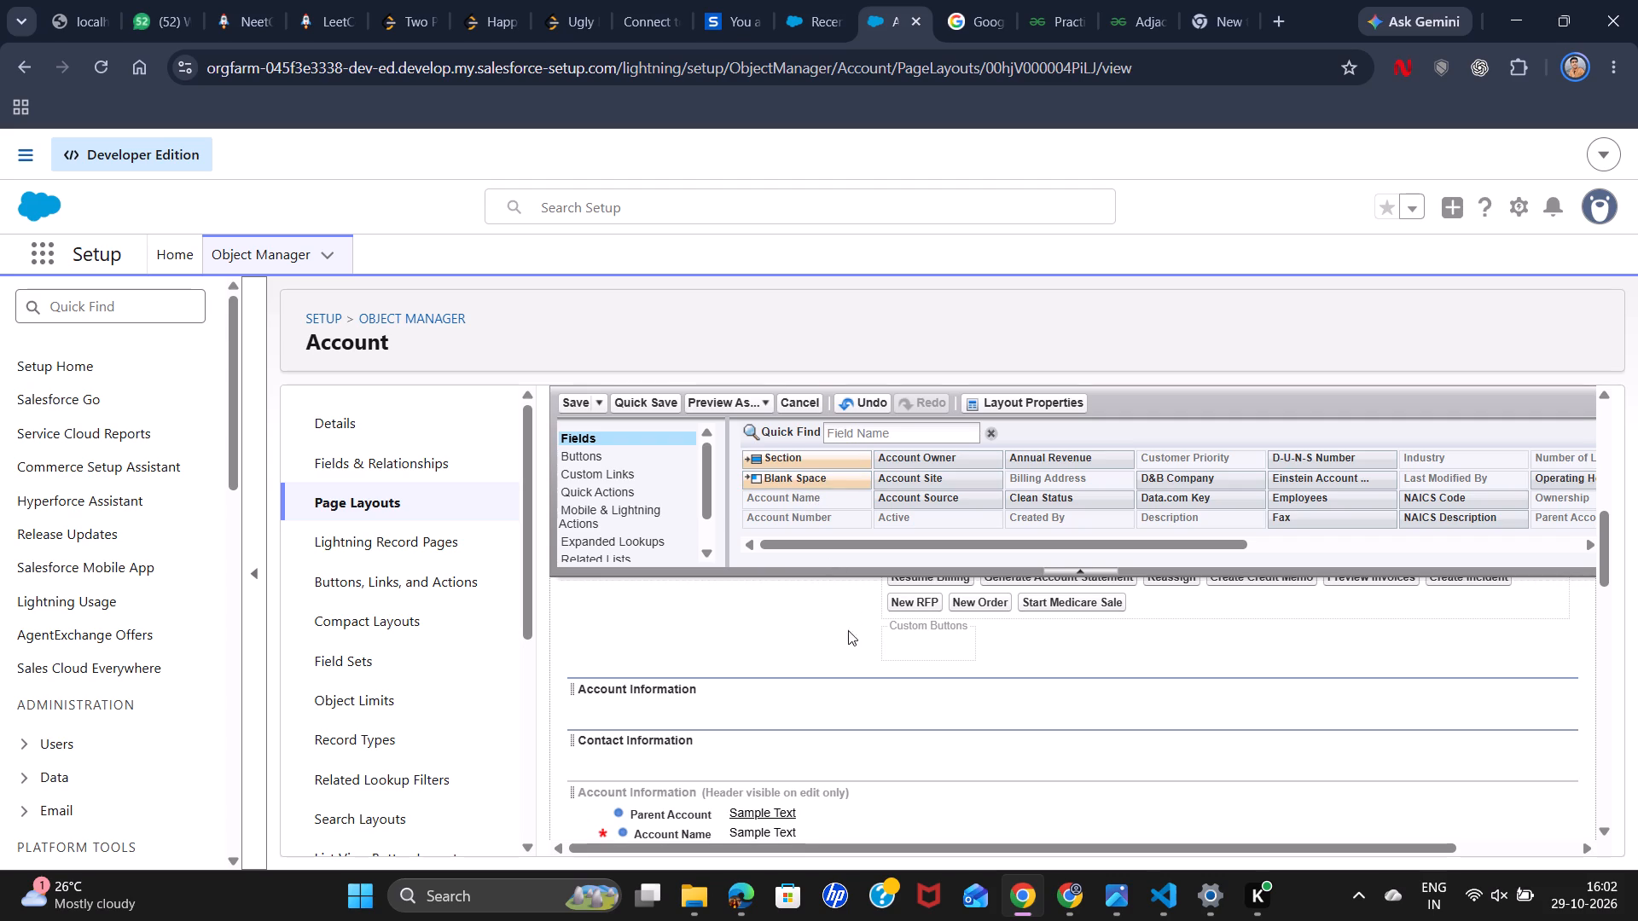
Review the whole layout, from the highlights panel through the detail sections to the related lists.
{"action": "scroll", "coordinate": [831, 642], "scroll_direction": "up", "scroll_amount": 2}
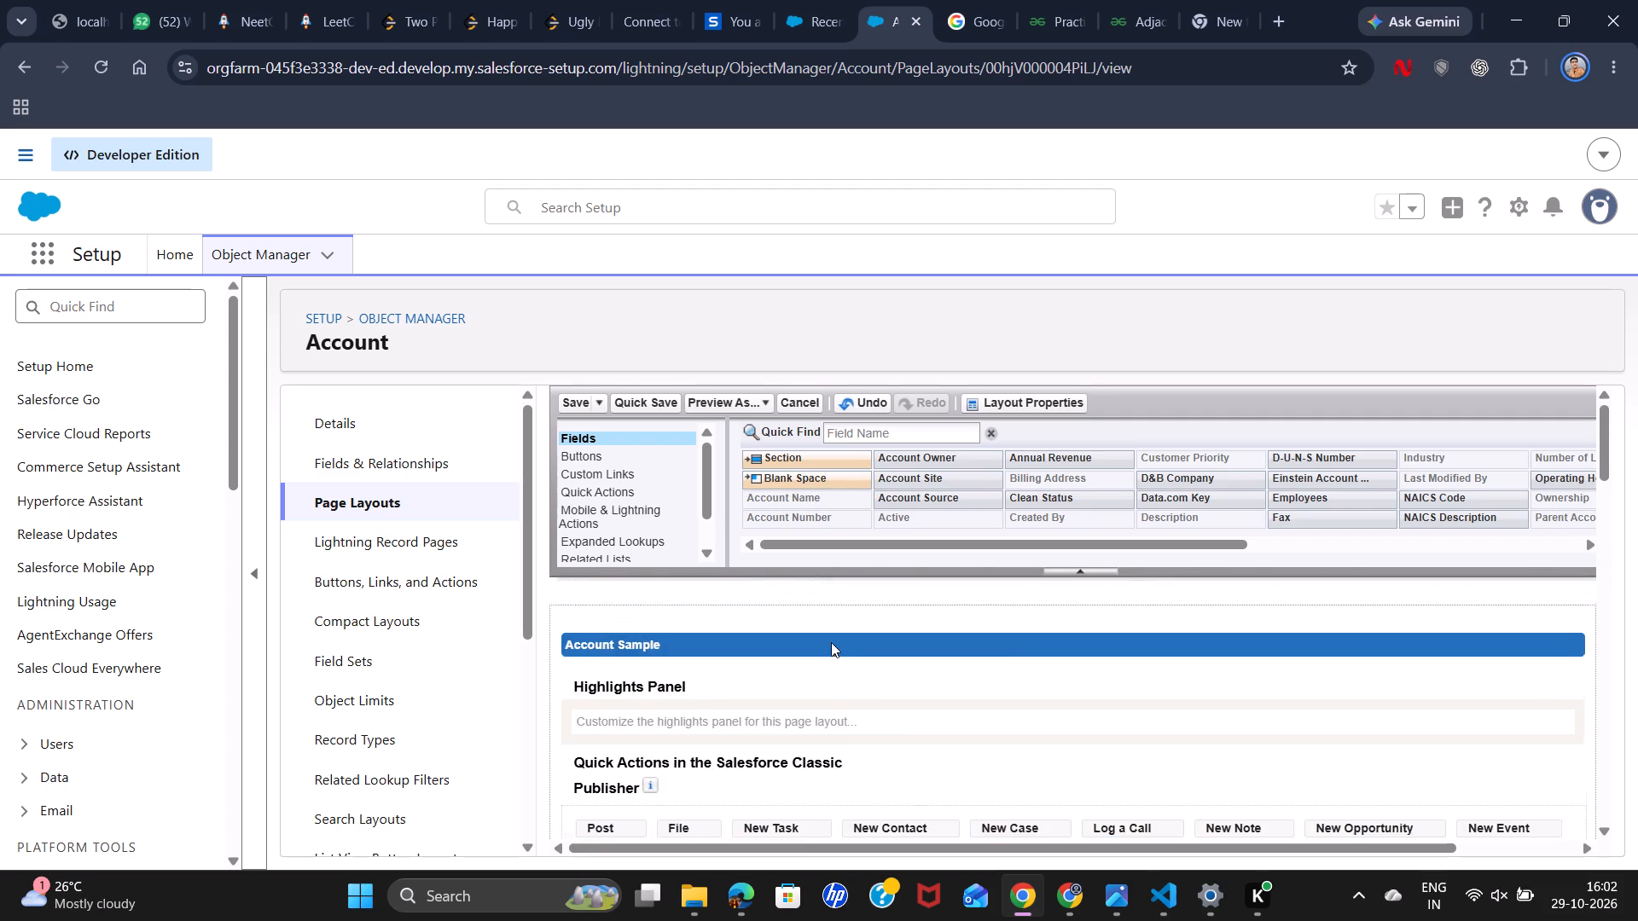
{"action": "scroll", "coordinate": [831, 642], "scroll_direction": "down", "scroll_amount": 5}
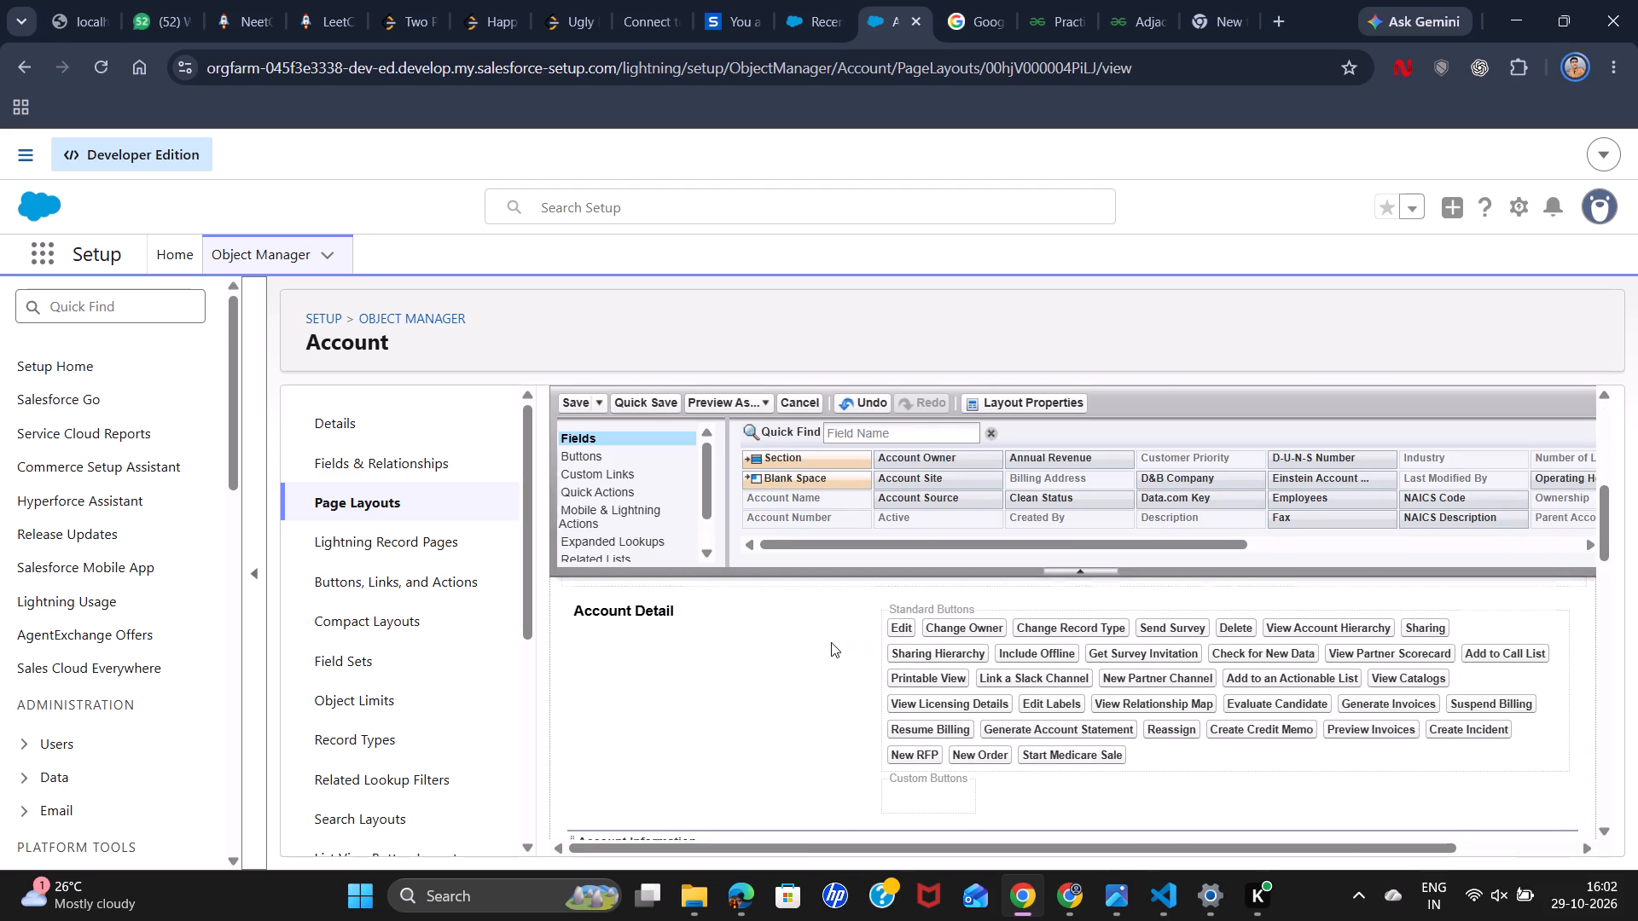
{"action": "scroll", "coordinate": [831, 642], "scroll_direction": "down", "scroll_amount": 5}
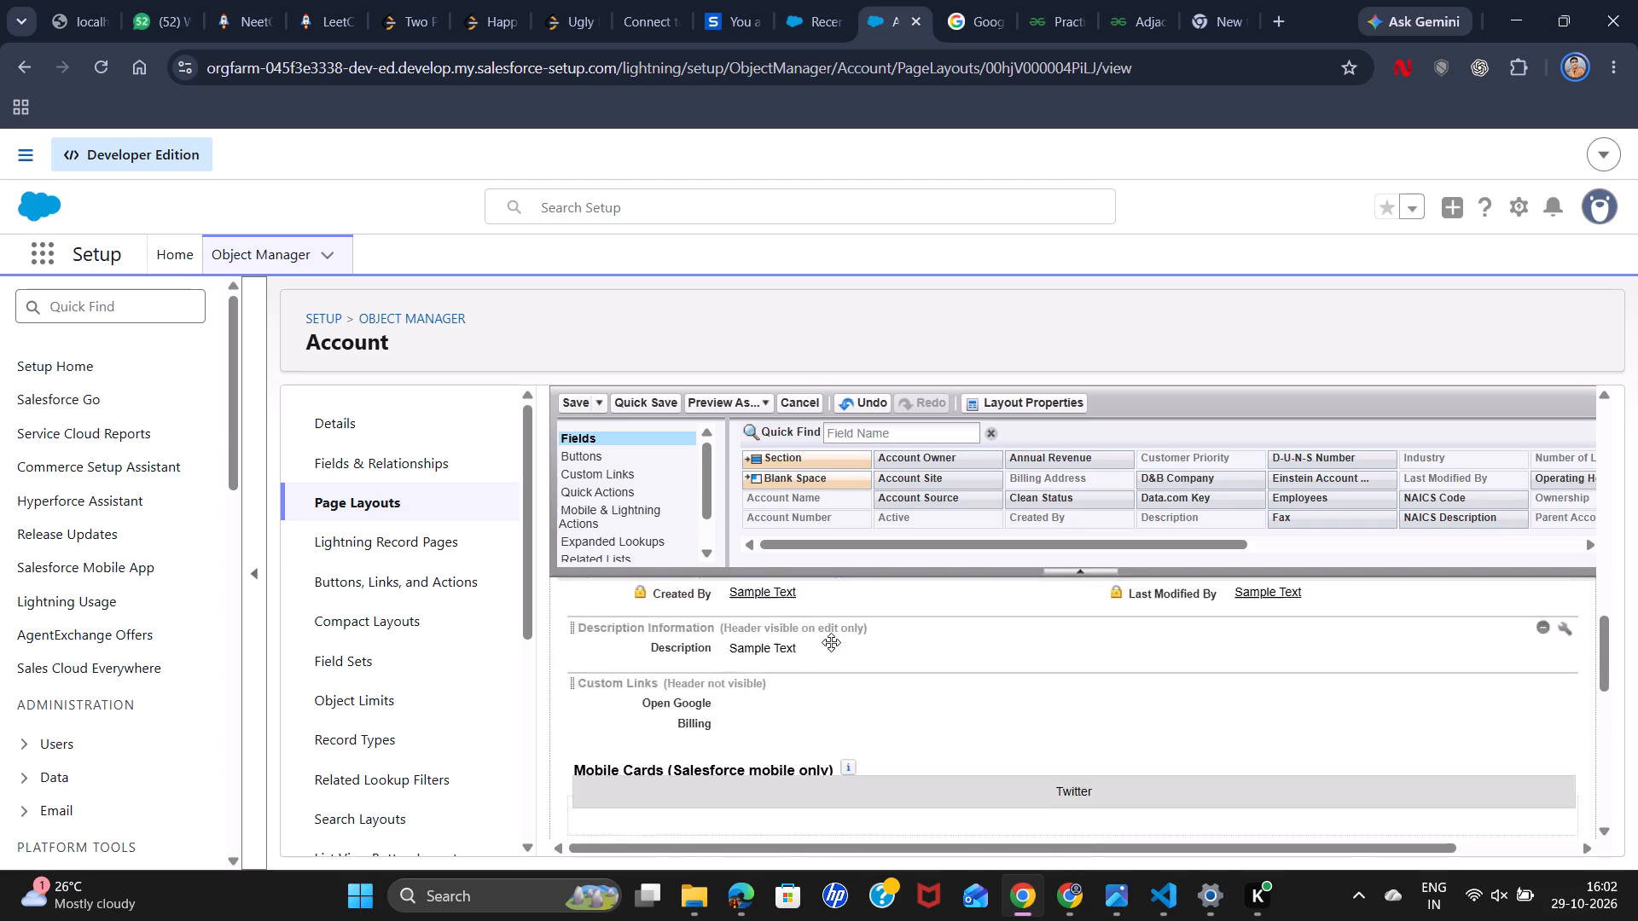
{"action": "scroll", "coordinate": [831, 642], "scroll_direction": "down", "scroll_amount": 3}
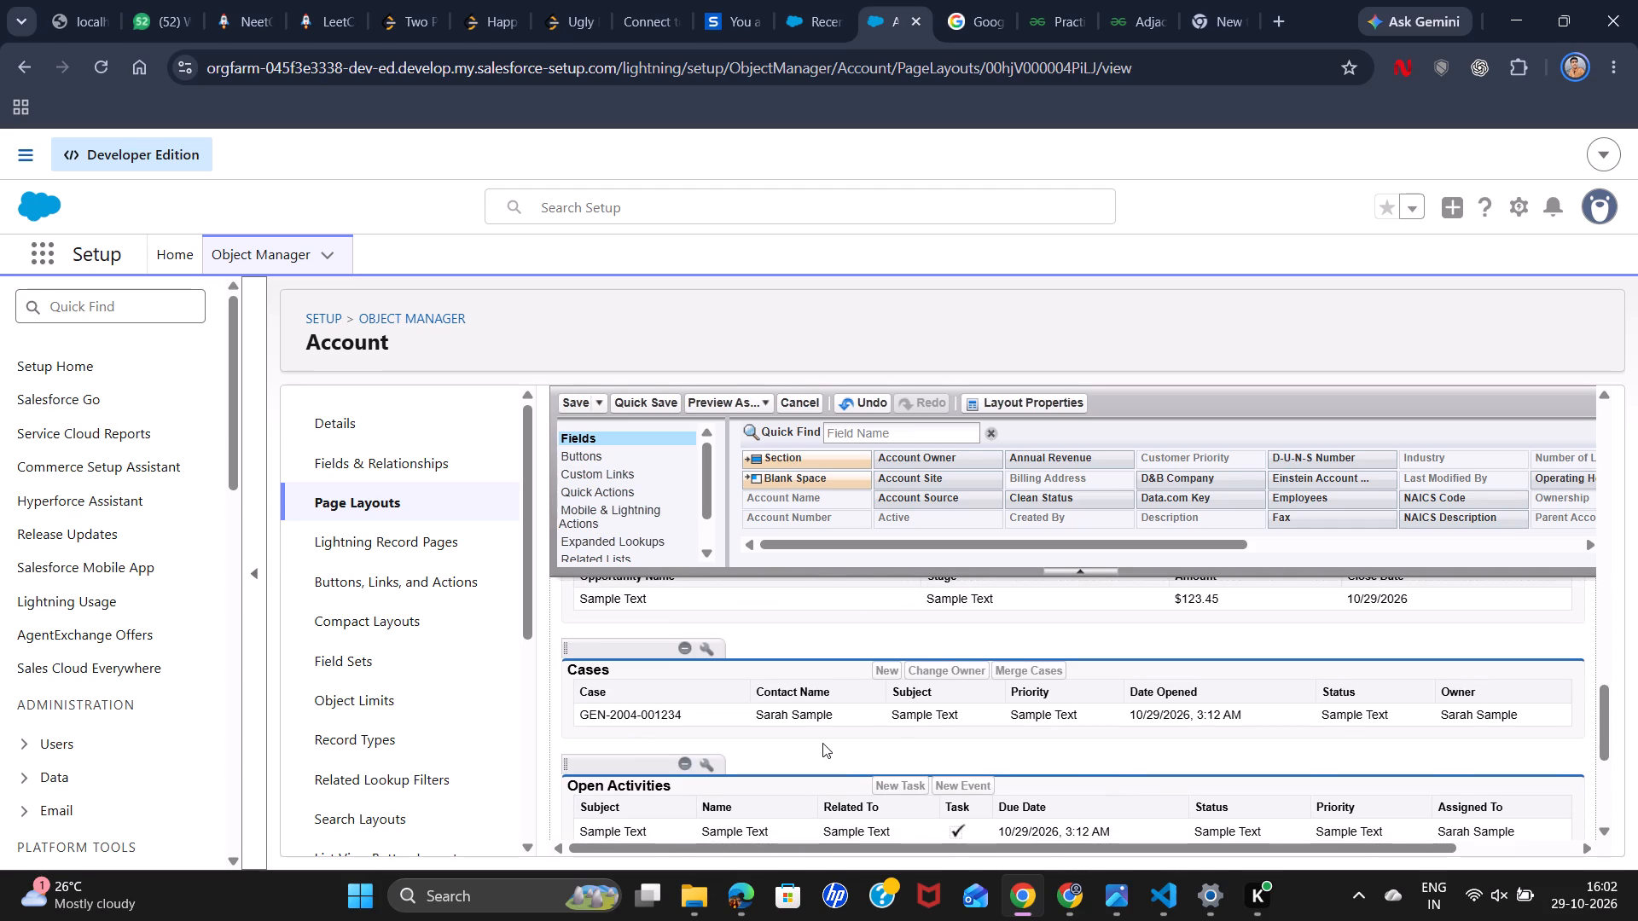
{"action": "scroll", "coordinate": [822, 743], "scroll_direction": "down", "scroll_amount": 3}
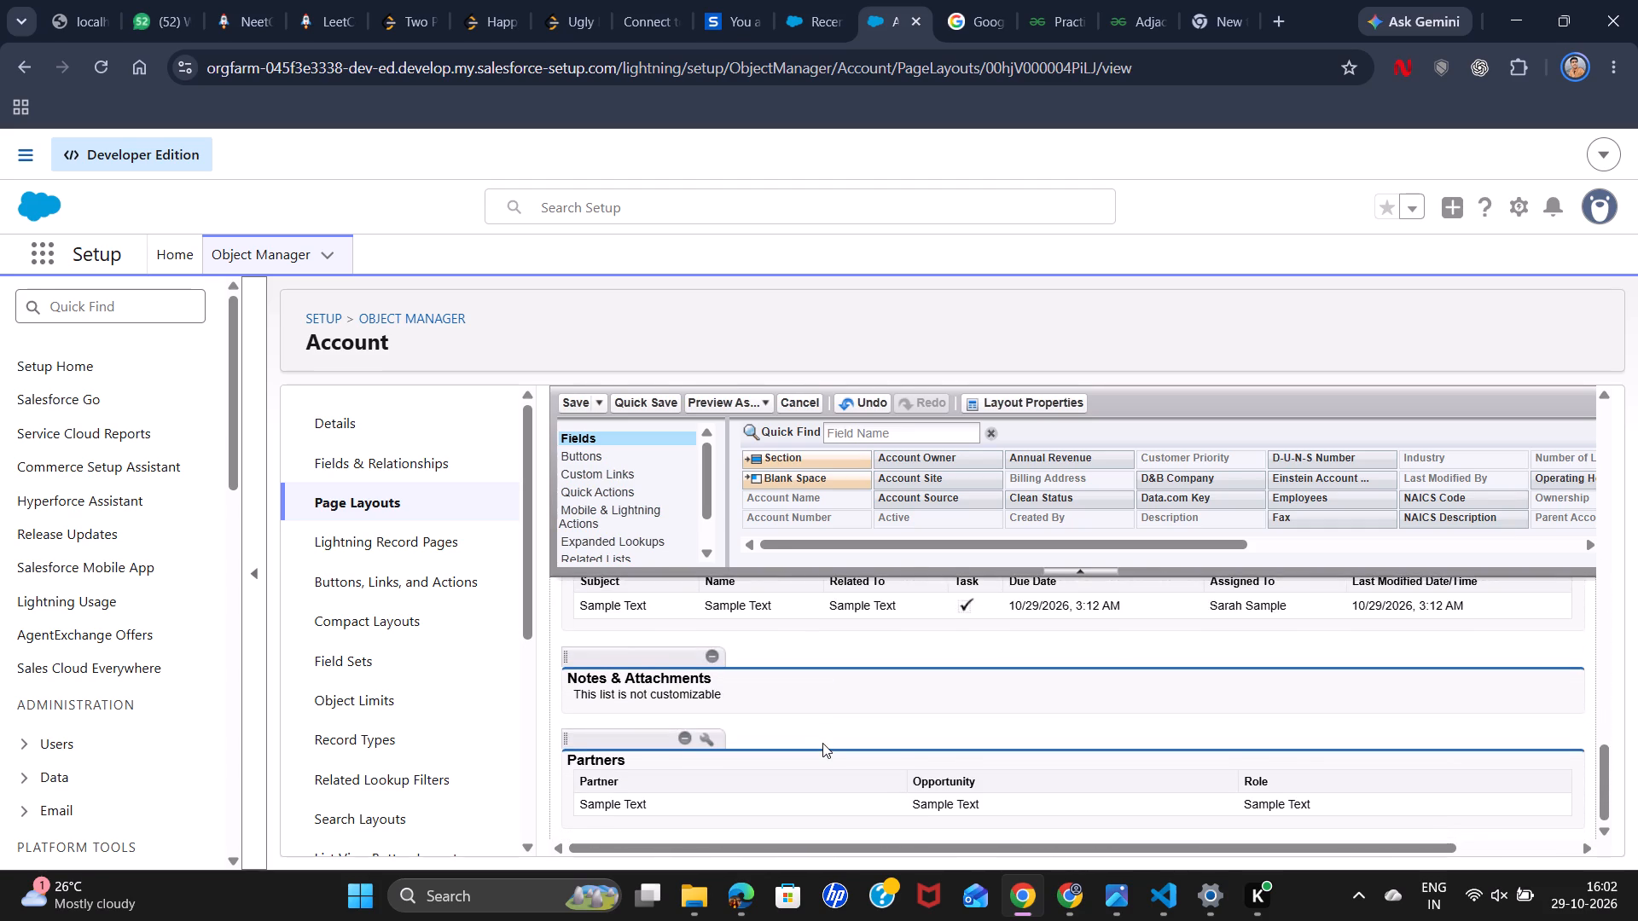
{"action": "scroll", "coordinate": [822, 743], "scroll_direction": "down", "scroll_amount": 1}
{"action": "scroll", "coordinate": [822, 743], "scroll_direction": "up", "scroll_amount": 8}
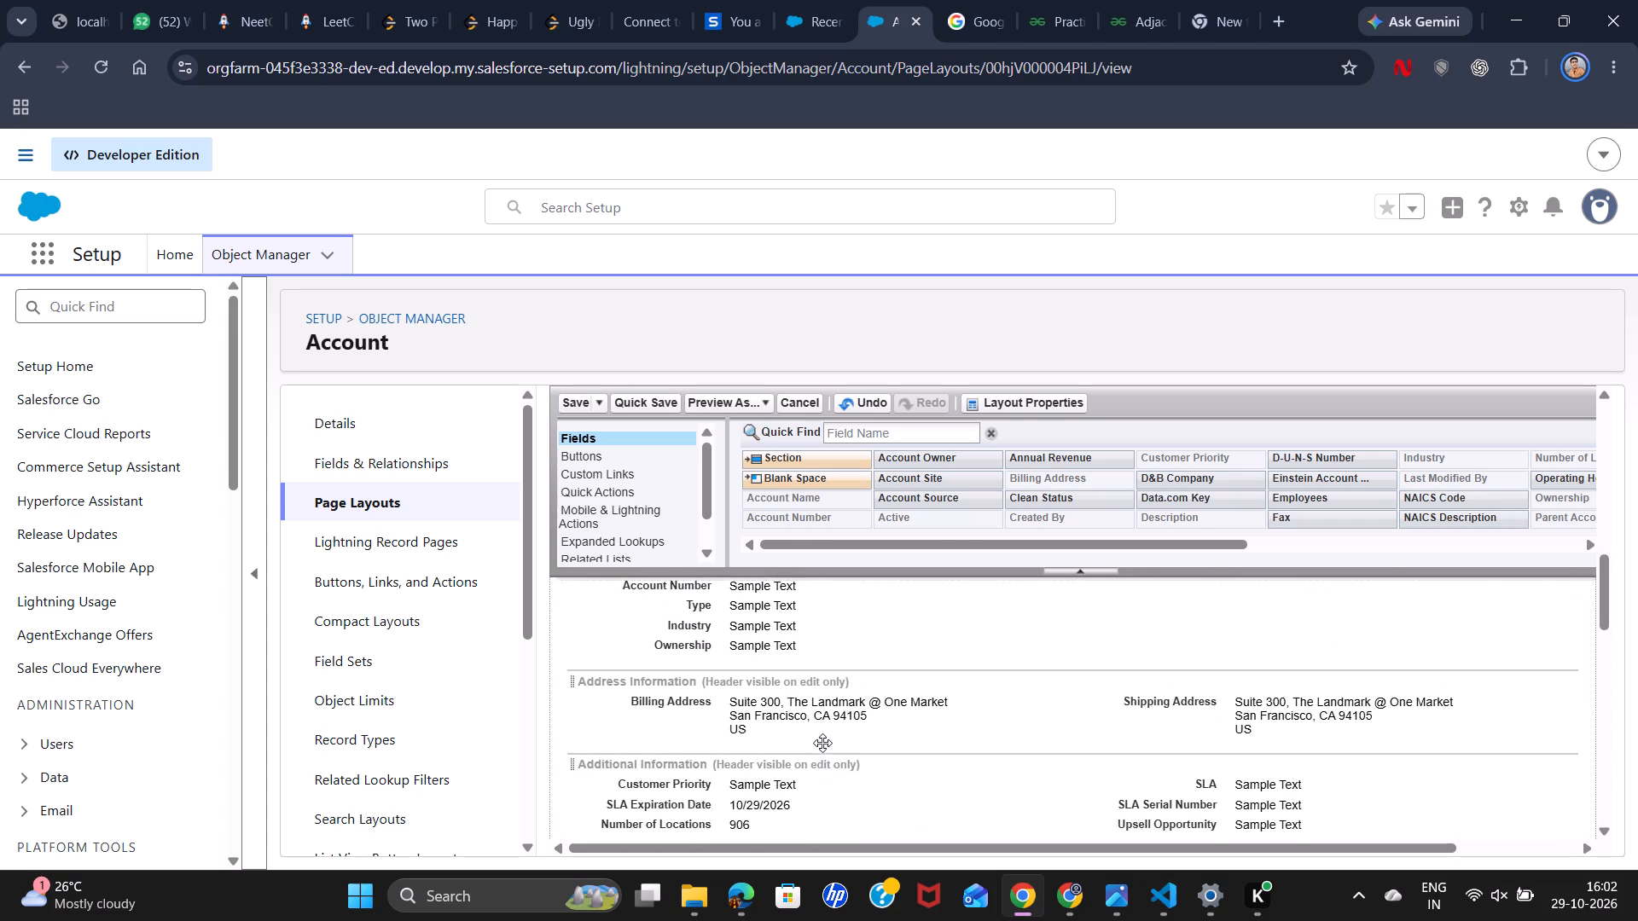
{"action": "scroll", "coordinate": [822, 743], "scroll_direction": "up", "scroll_amount": 7}
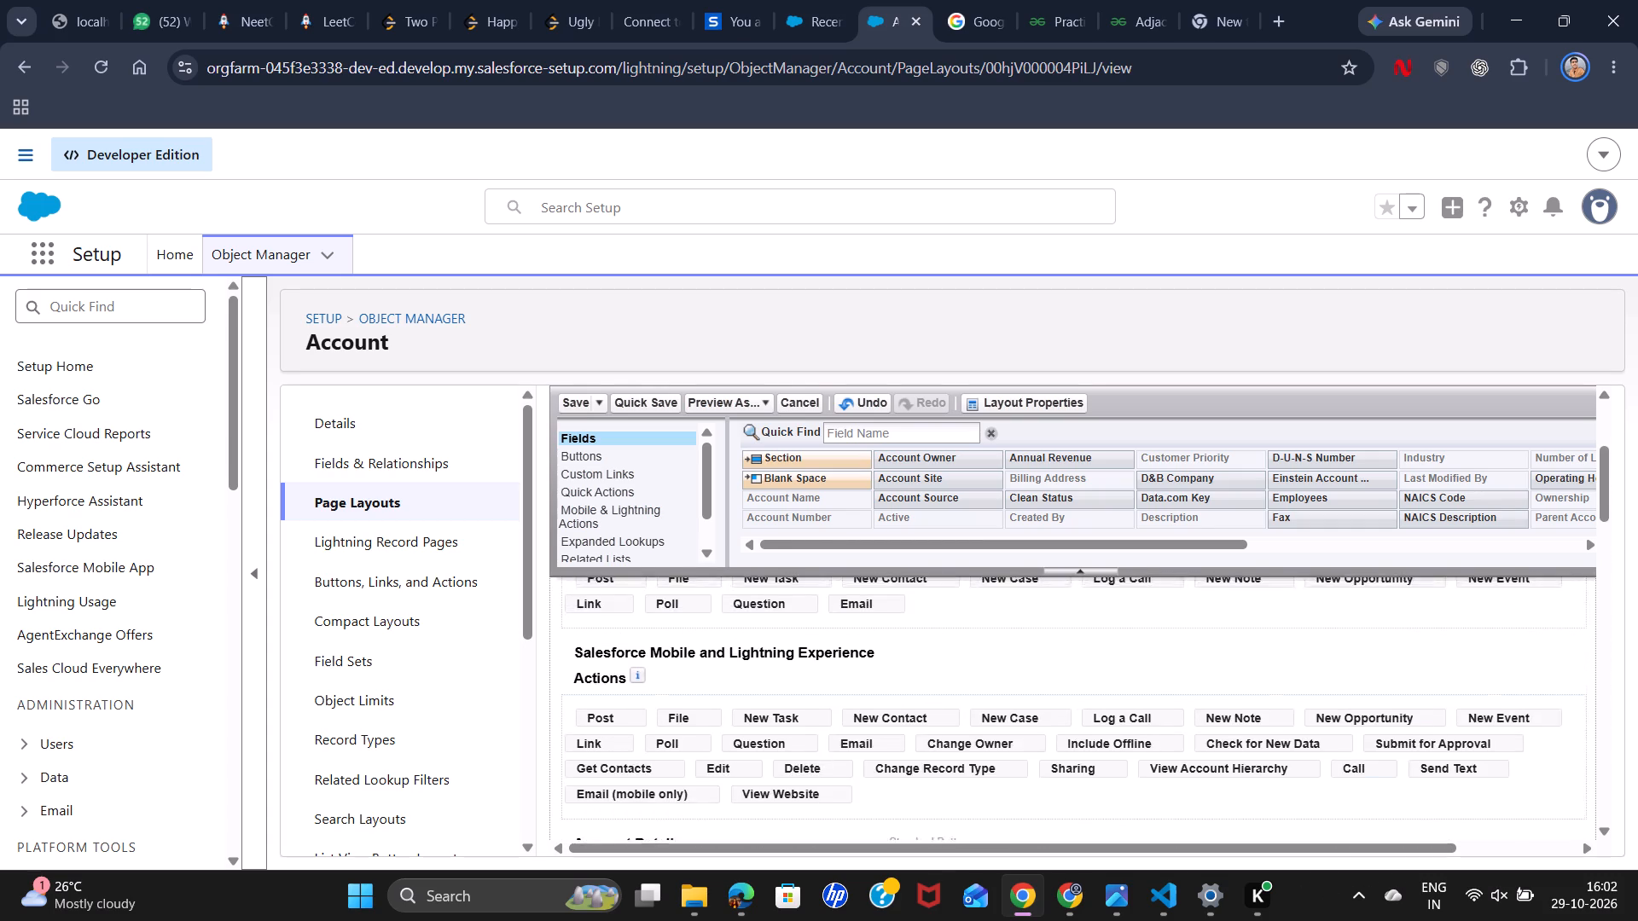
{"action": "scroll", "coordinate": [822, 743], "scroll_direction": "up", "scroll_amount": 4}
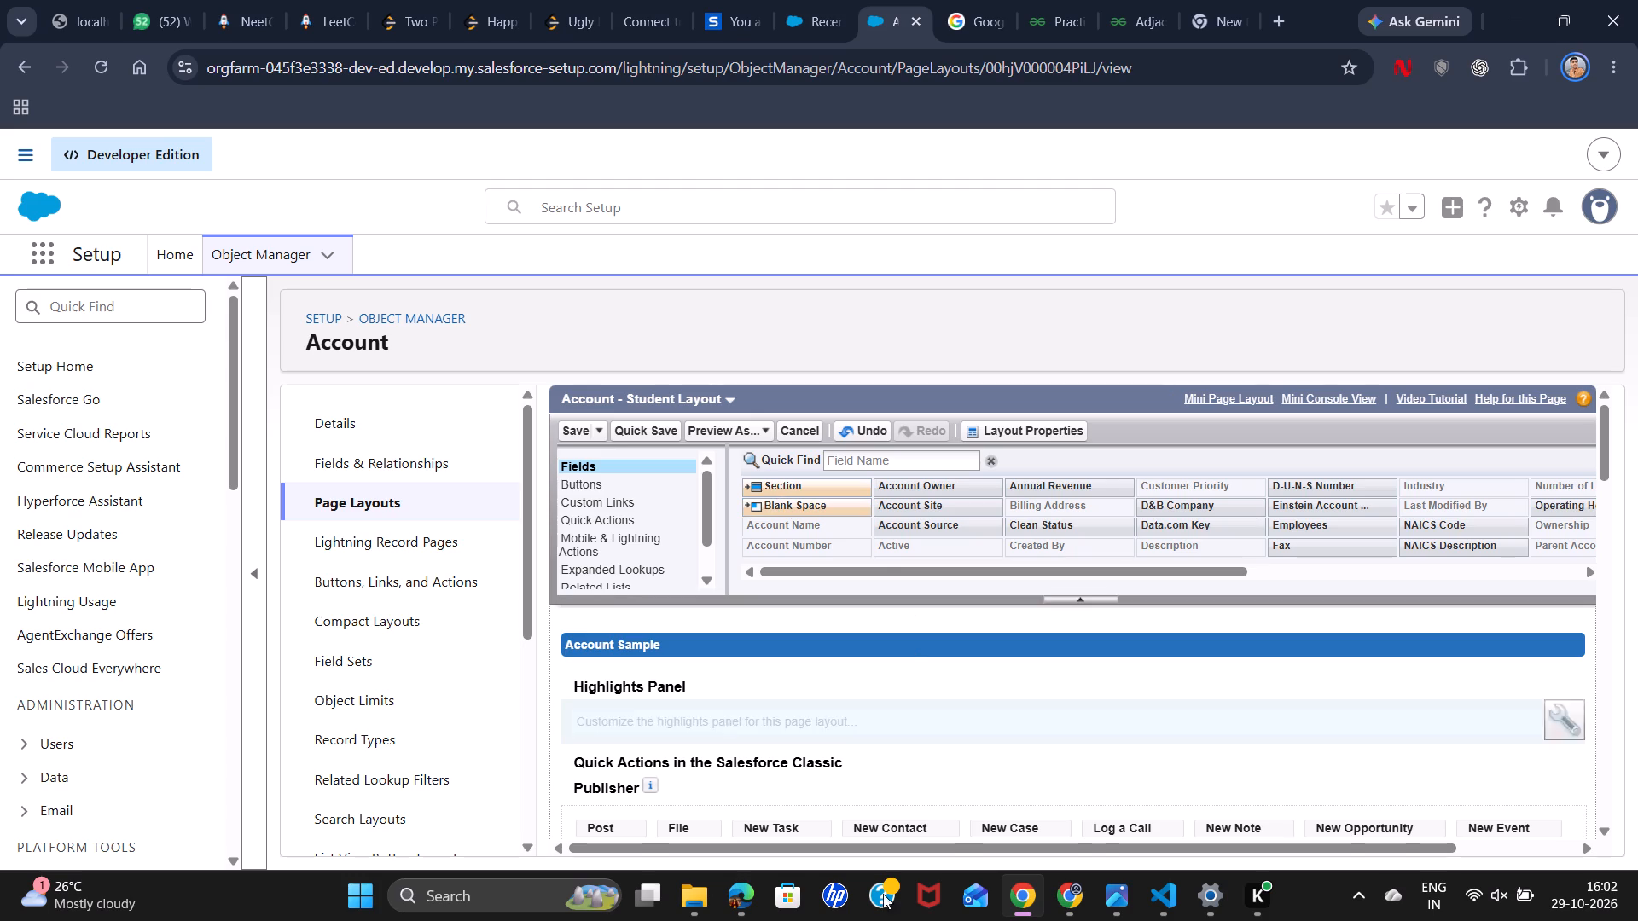
Move Account Name, Account Number, Type, Industry and Ownership, in that order, from the original Account Information section into the new one.
{"action": "scroll", "coordinate": [887, 717], "scroll_direction": "down", "scroll_amount": 4}
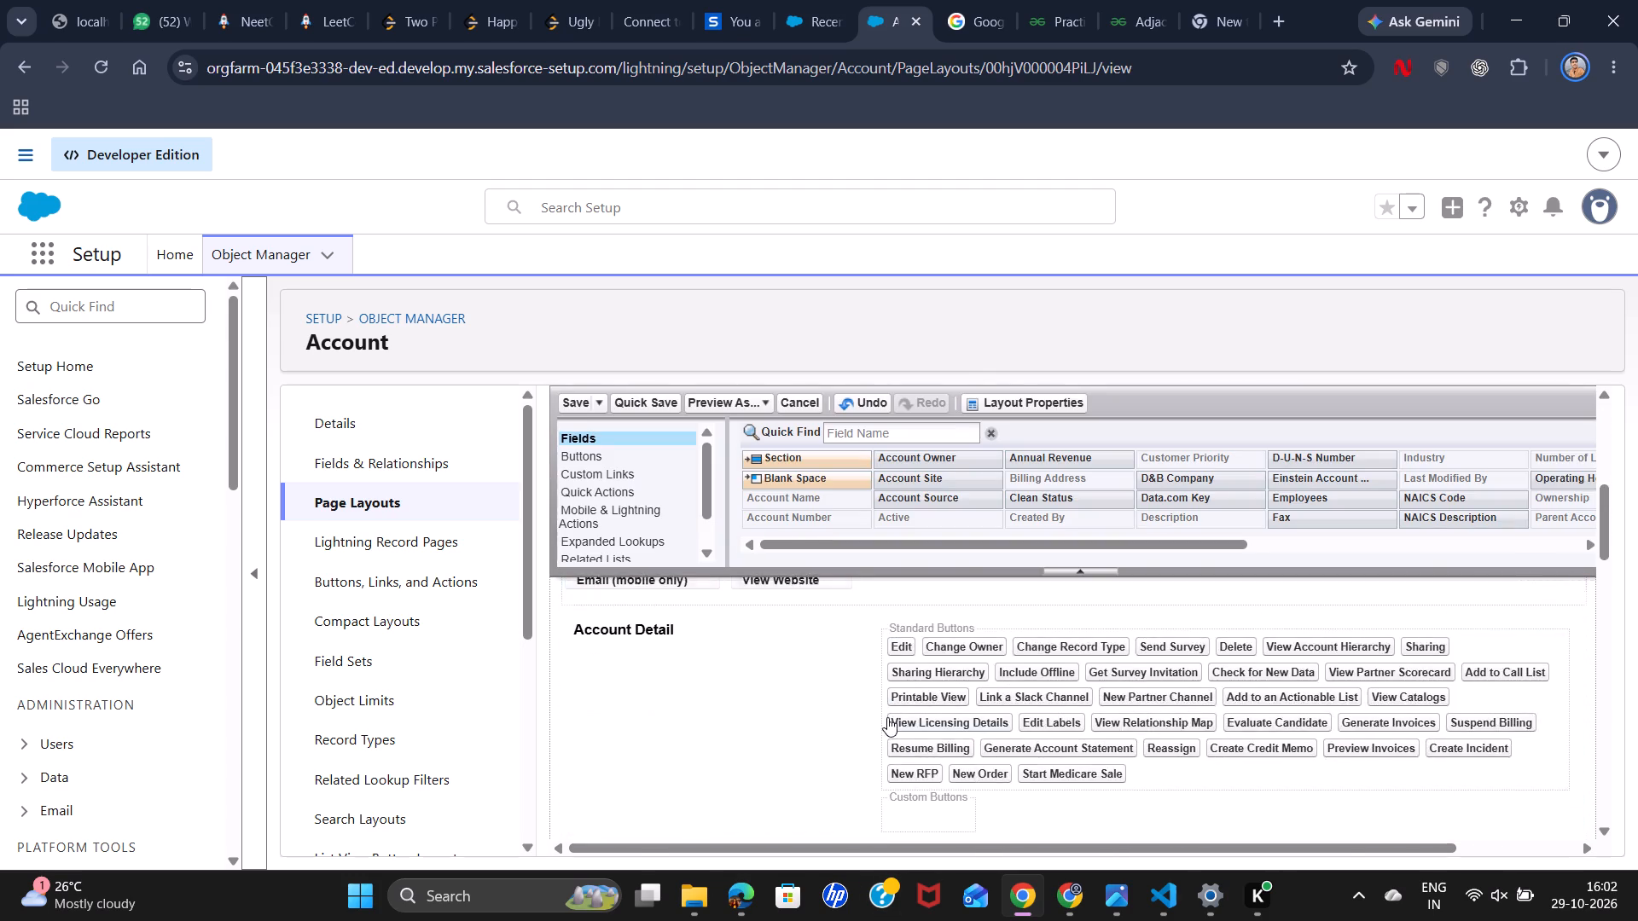
{"action": "scroll", "coordinate": [887, 717], "scroll_direction": "down", "scroll_amount": 2}
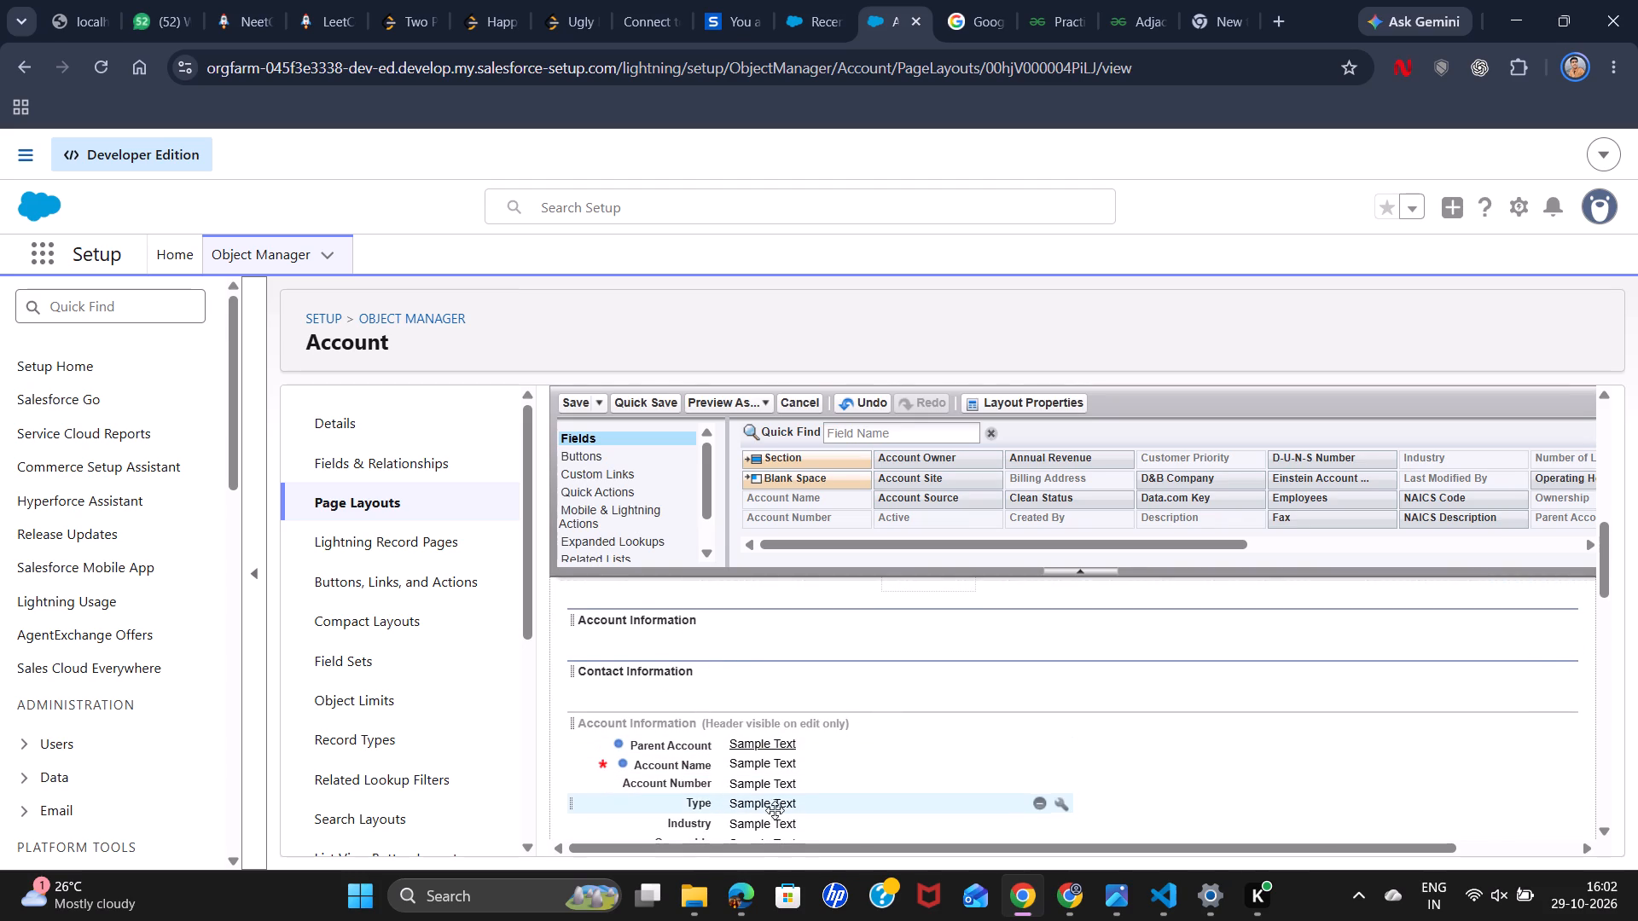
{"action": "left_click", "coordinate": [705, 636]}
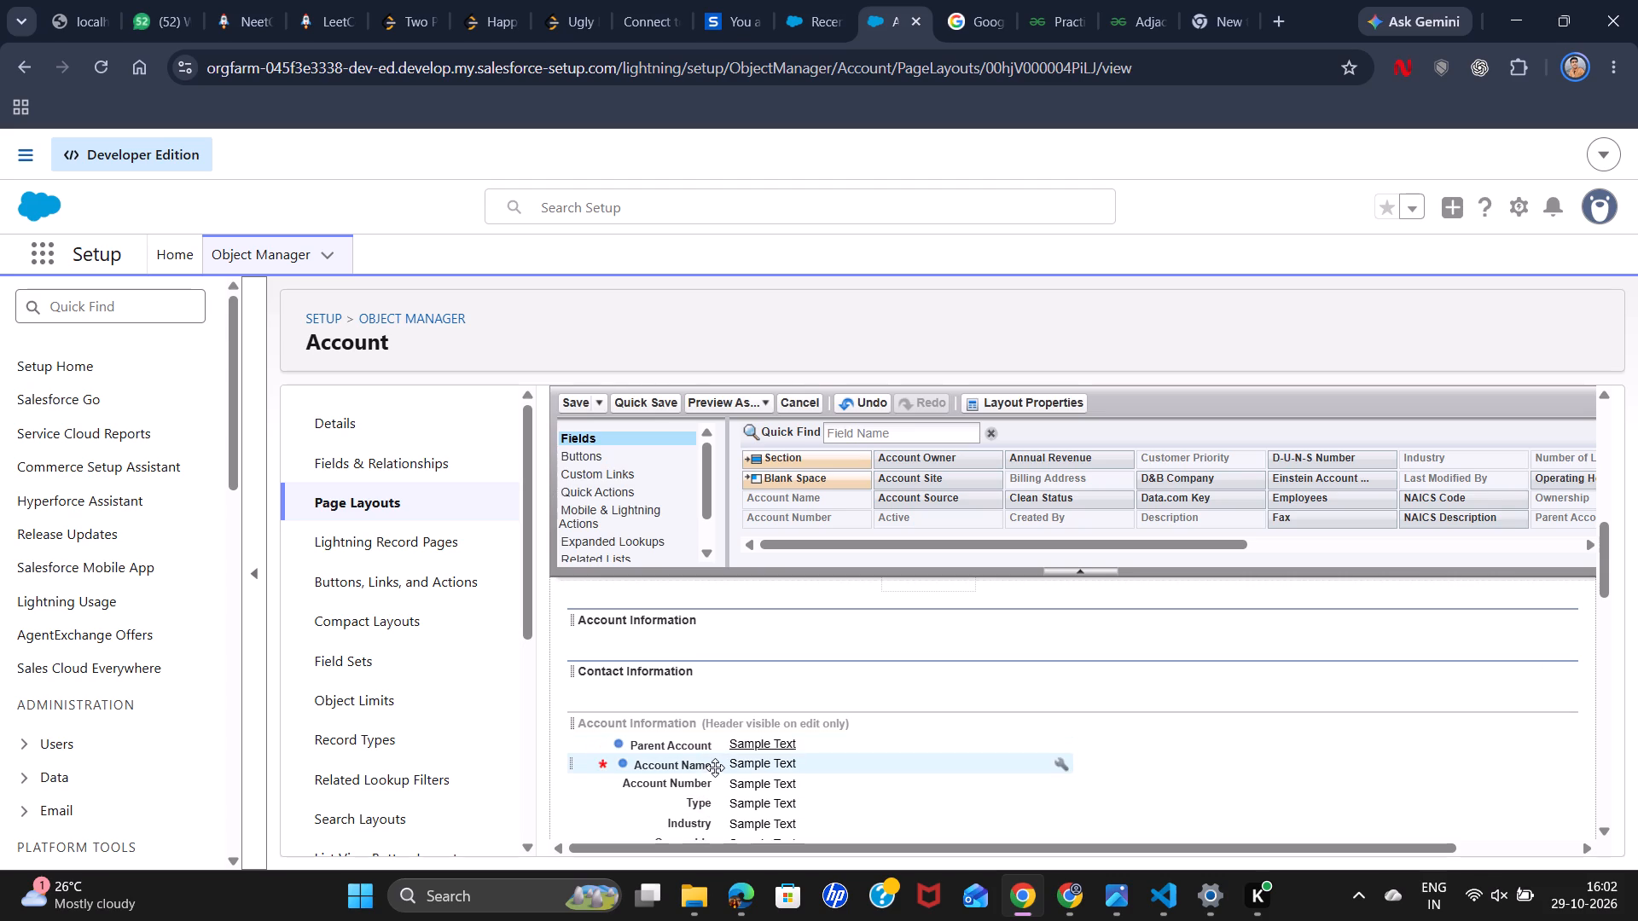
{"action": "left_click_drag", "start_coordinate": [715, 767], "coordinate": [659, 633]}
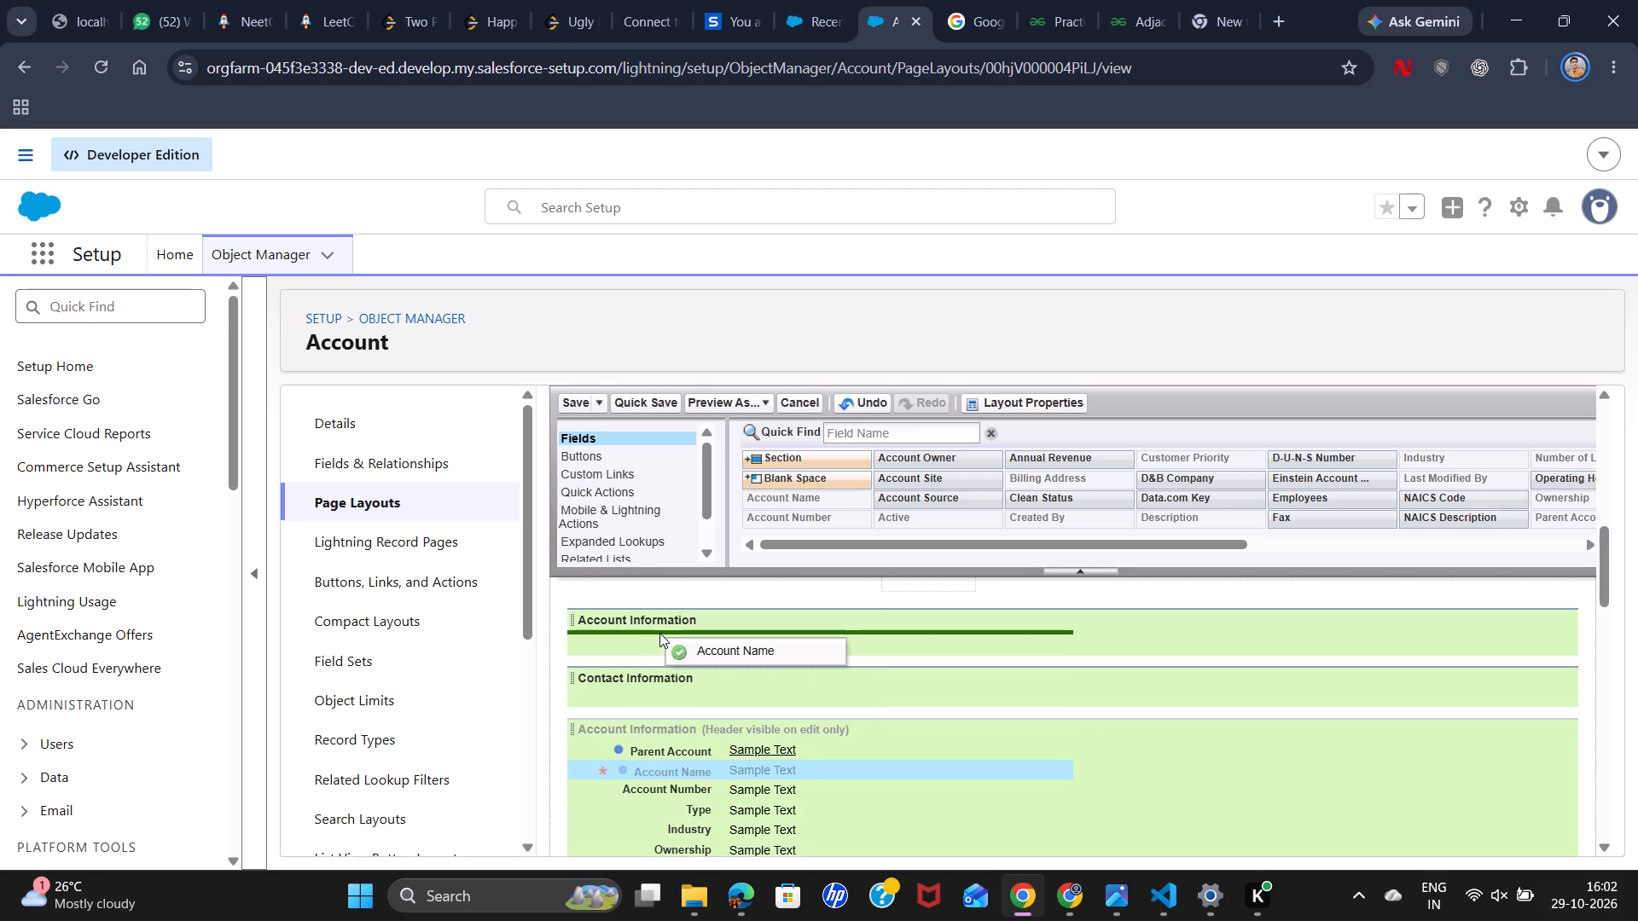
{"action": "left_click_drag", "start_coordinate": [659, 633], "coordinate": [659, 629]}
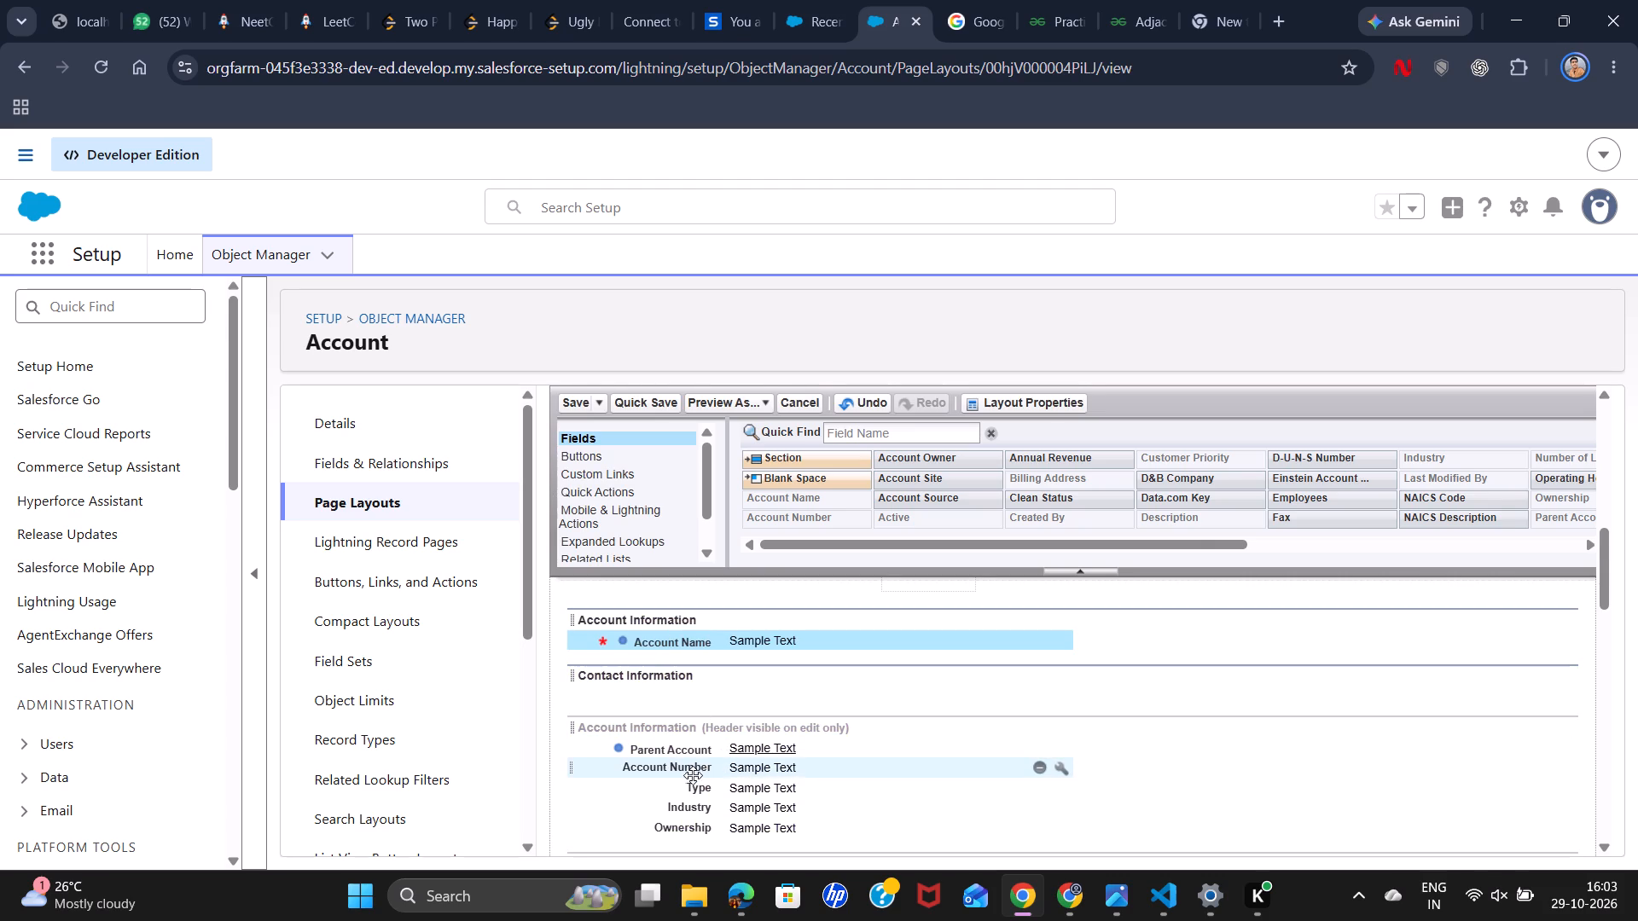
{"action": "left_click_drag", "start_coordinate": [693, 768], "coordinate": [675, 646]}
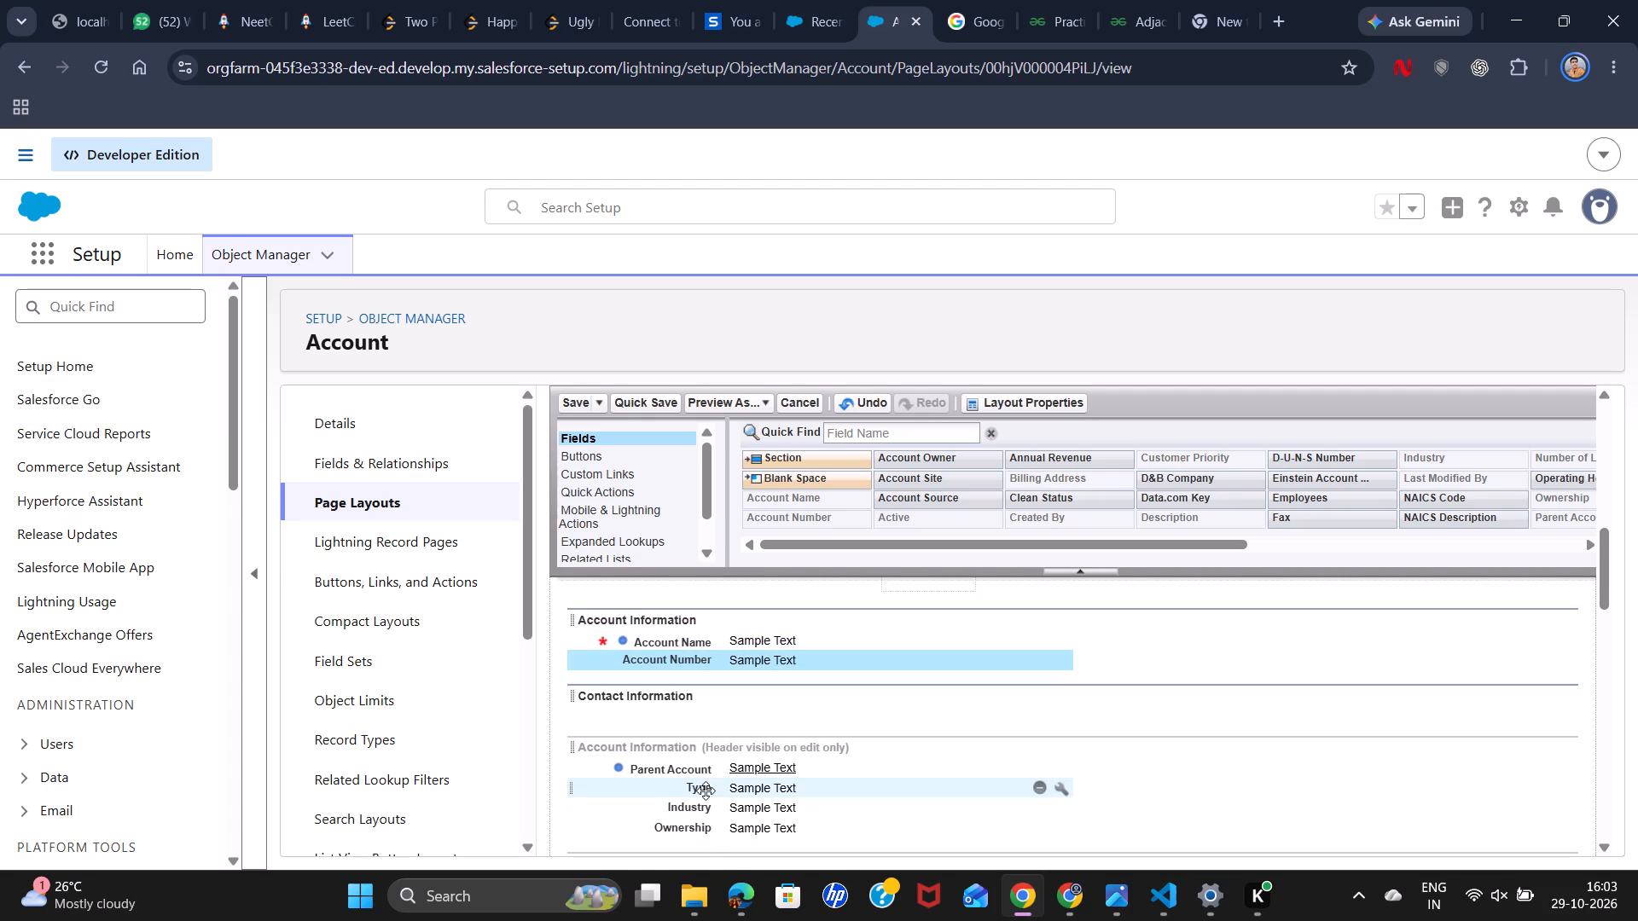
{"action": "left_click_drag", "start_coordinate": [705, 791], "coordinate": [685, 667]}
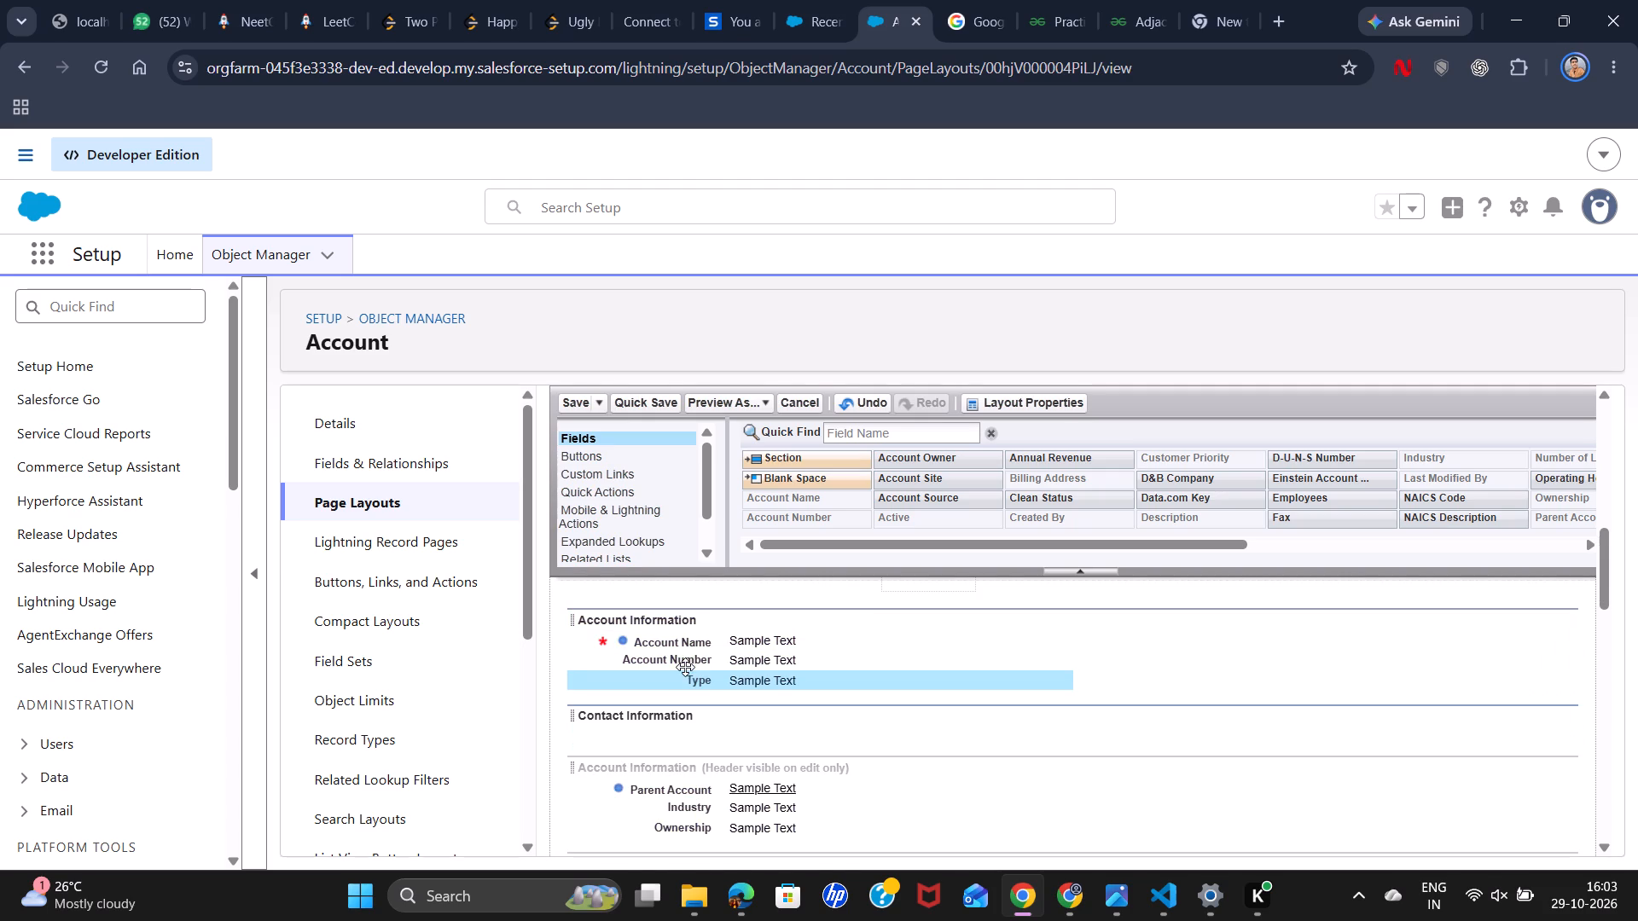
{"action": "left_click_drag", "start_coordinate": [702, 805], "coordinate": [689, 681]}
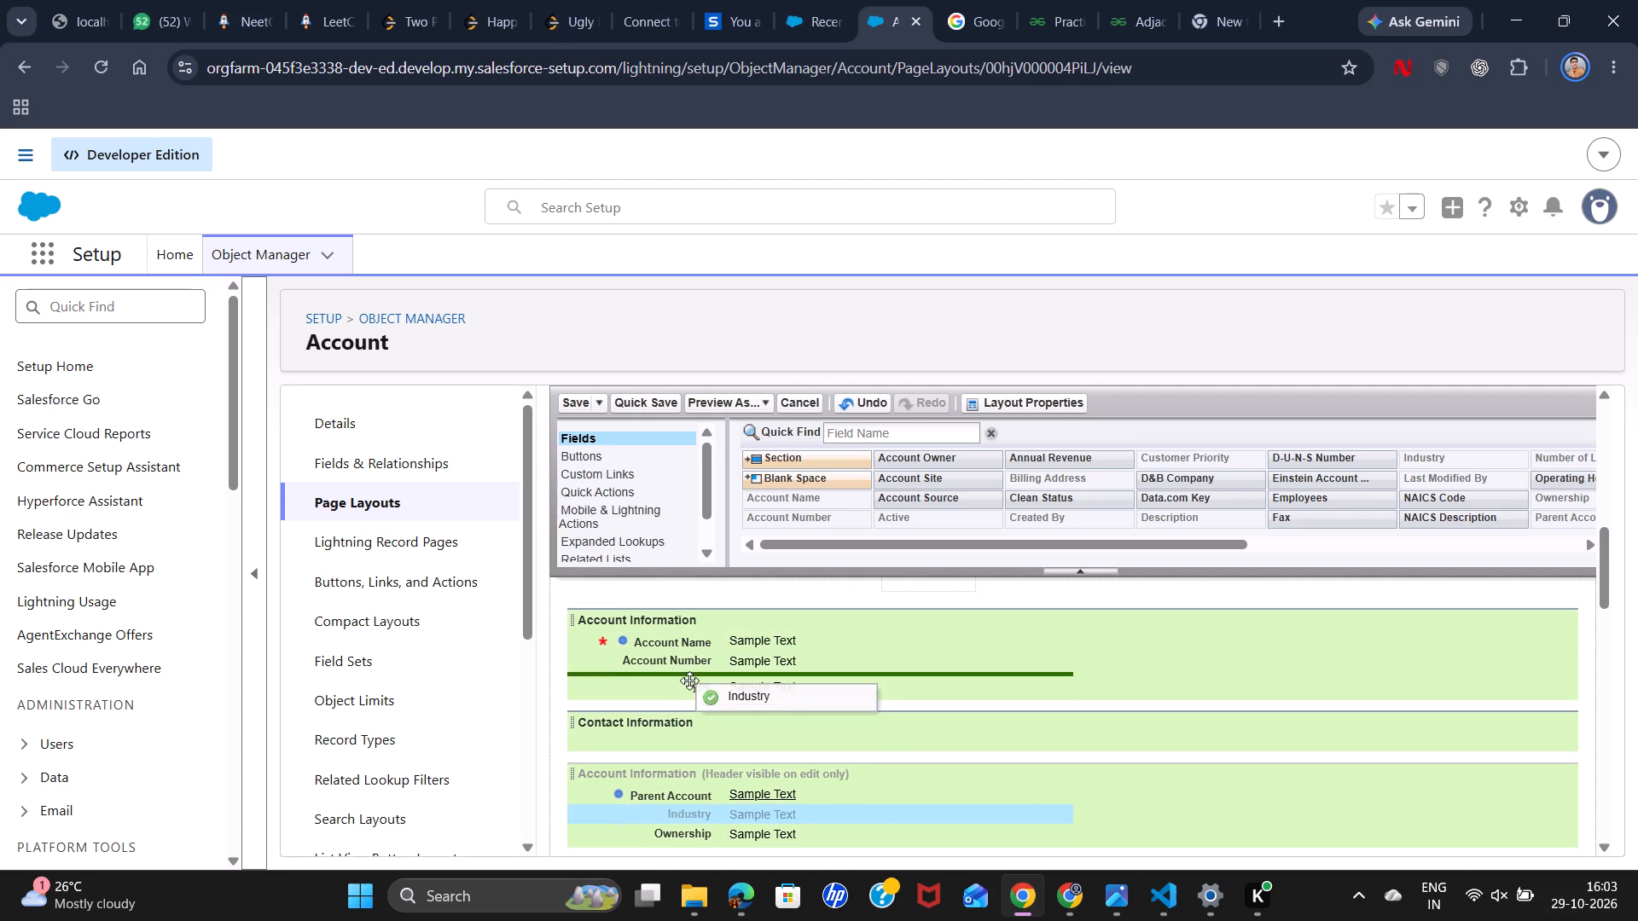
{"action": "left_click_drag", "start_coordinate": [689, 681], "coordinate": [691, 691]}
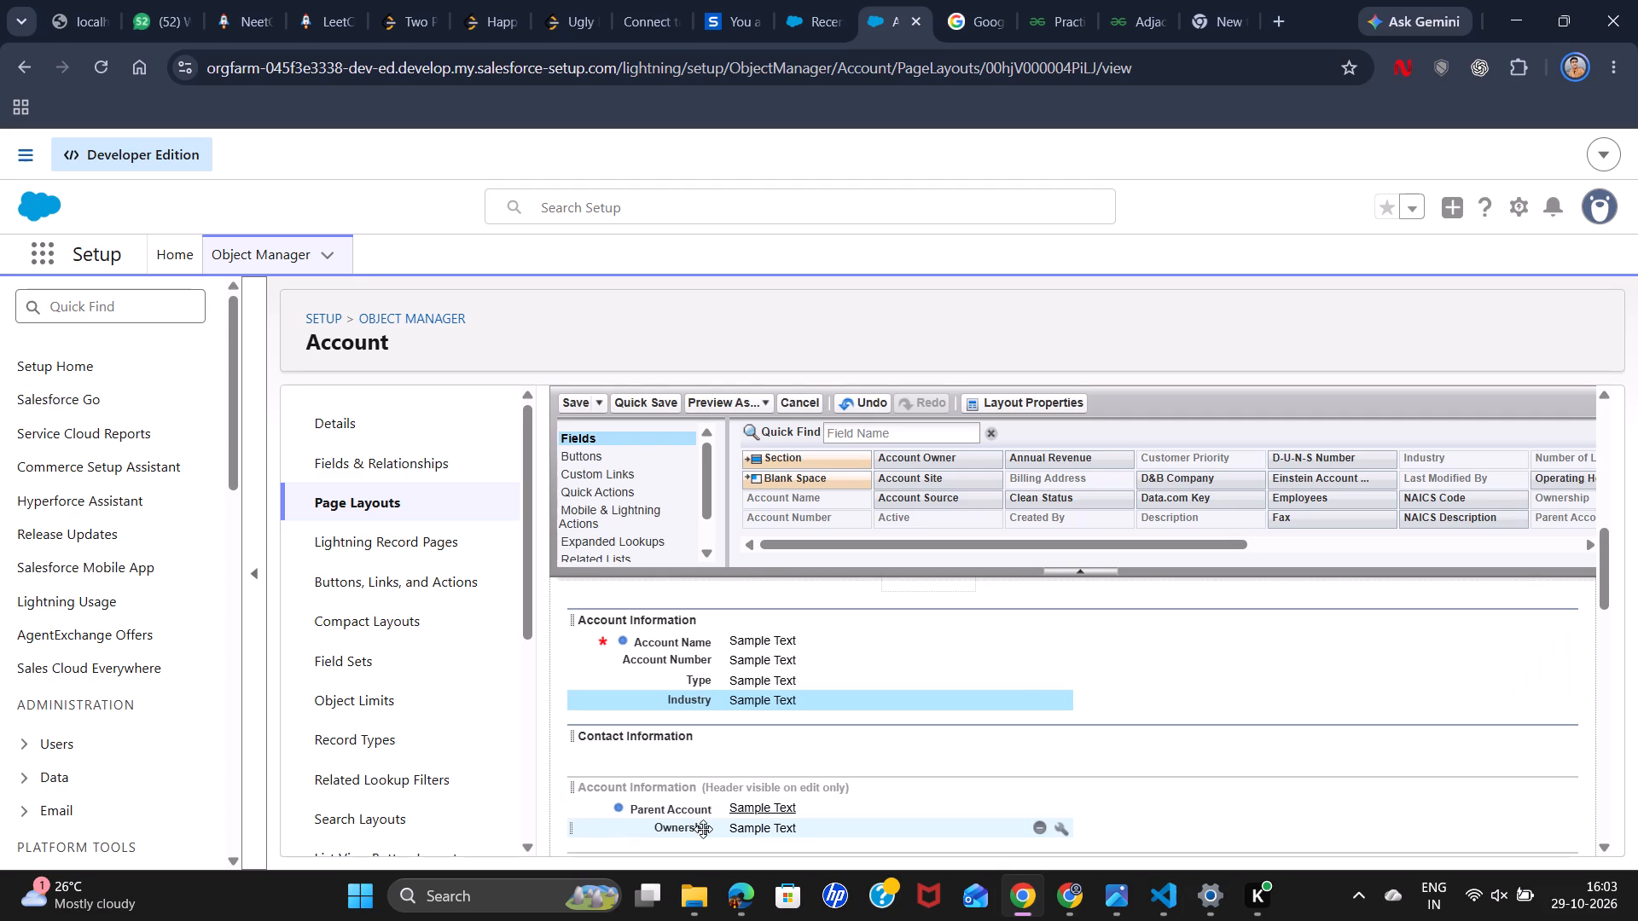
{"action": "left_click_drag", "start_coordinate": [703, 829], "coordinate": [687, 707]}
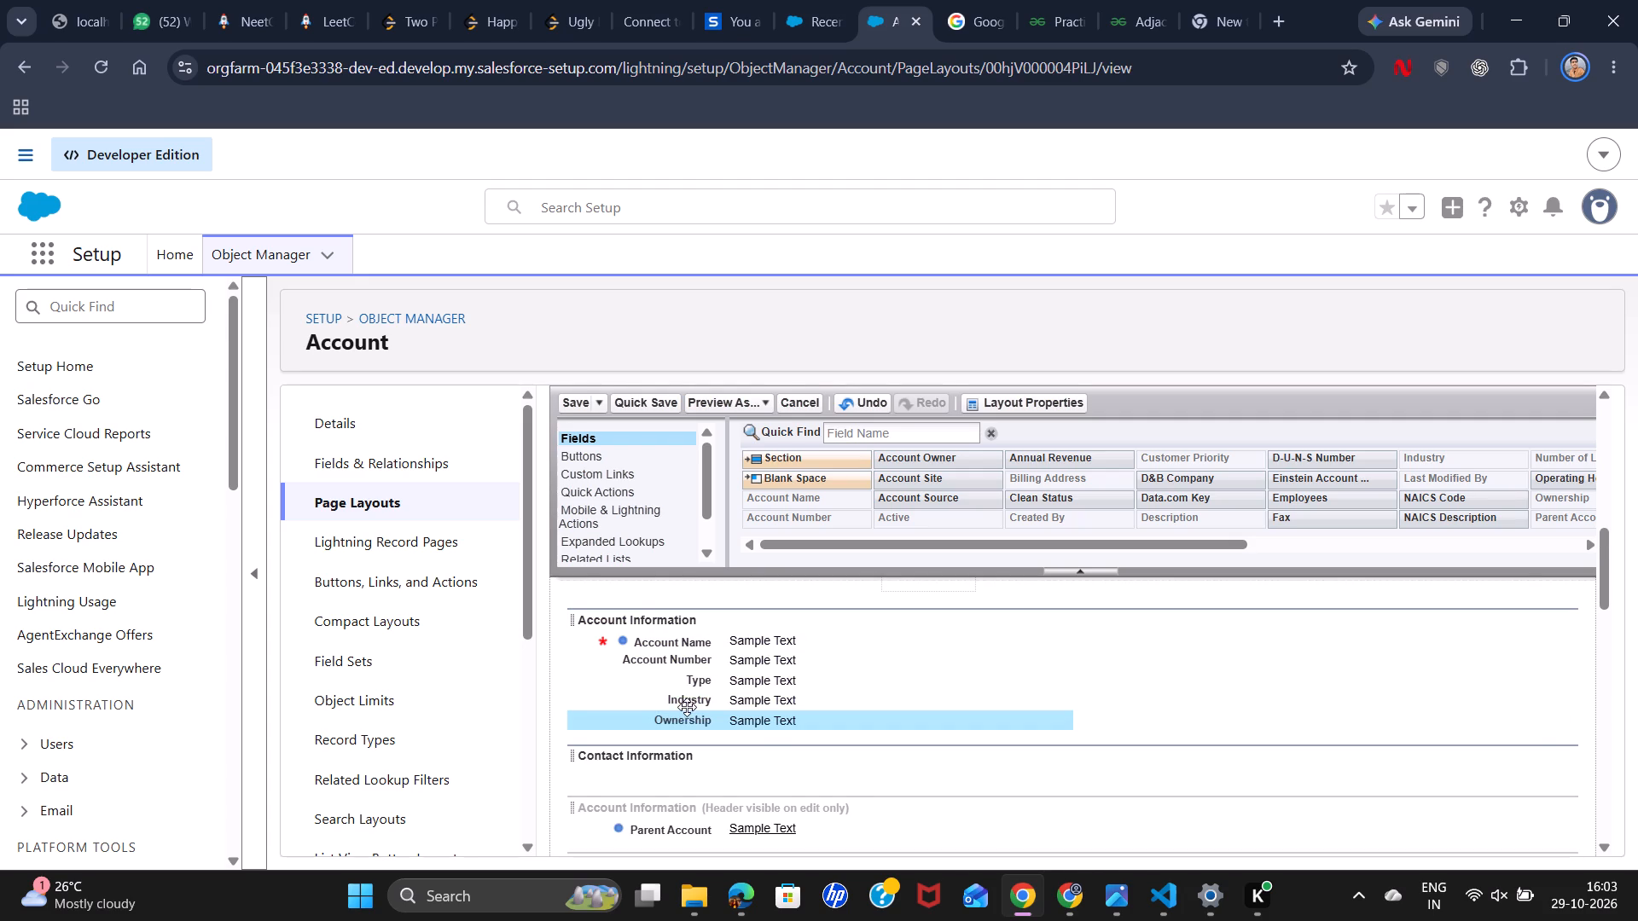
Review the detail sections from the new Account Information section down to the related lists for fields belonging in Contact Information.
{"action": "scroll", "coordinate": [782, 762], "scroll_direction": "down", "scroll_amount": 1}
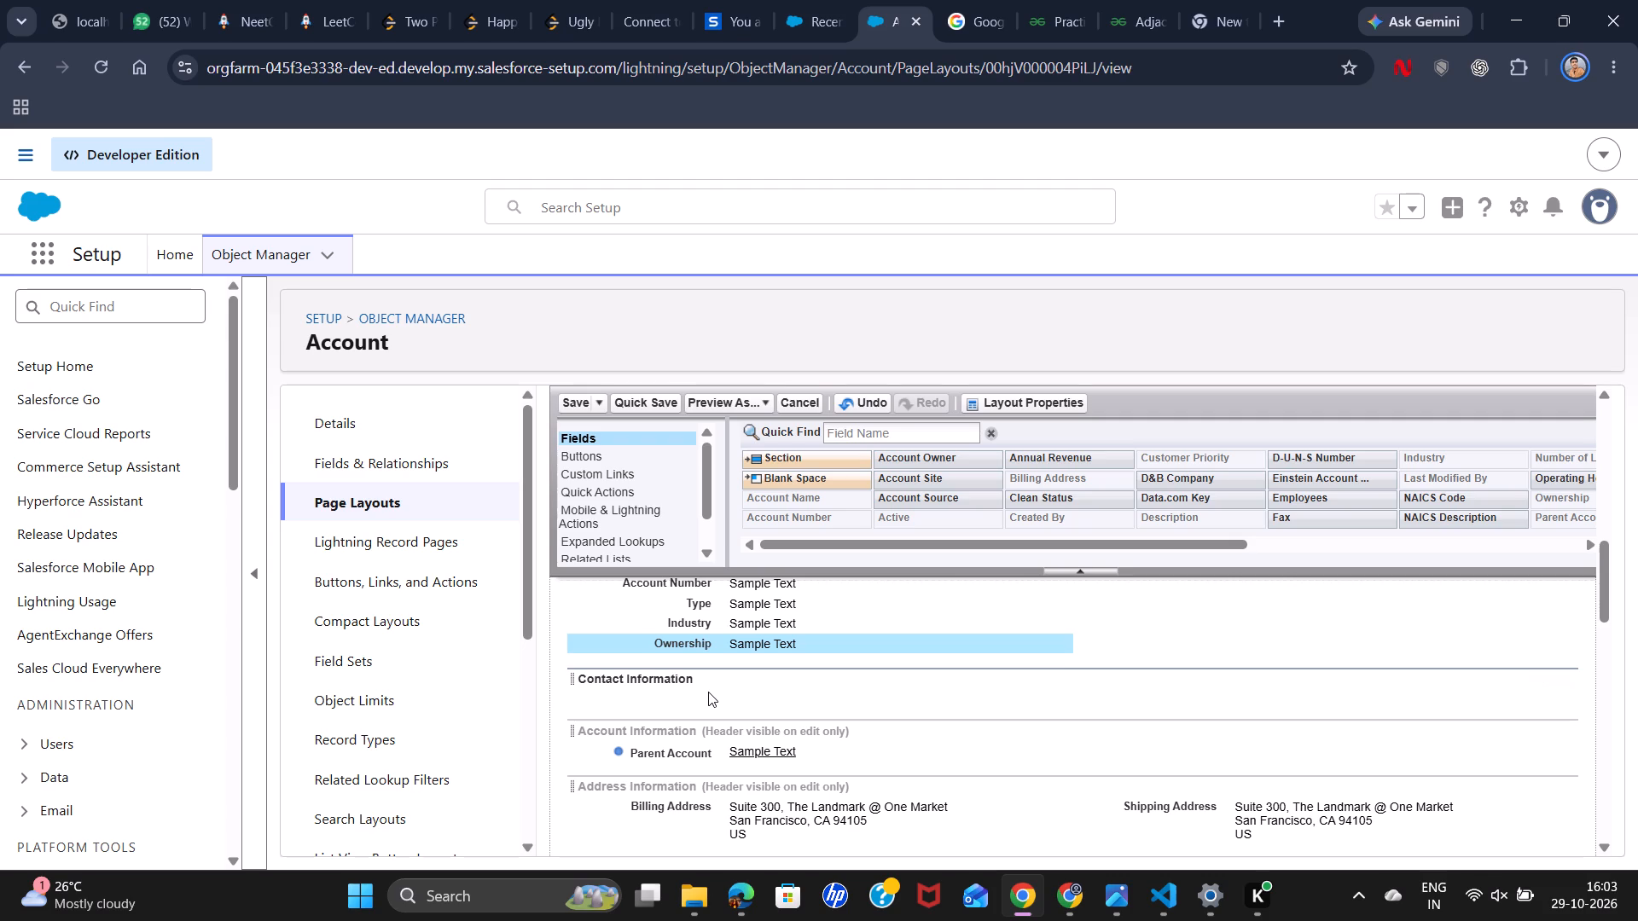
{"action": "scroll", "coordinate": [707, 692], "scroll_direction": "up", "scroll_amount": 1}
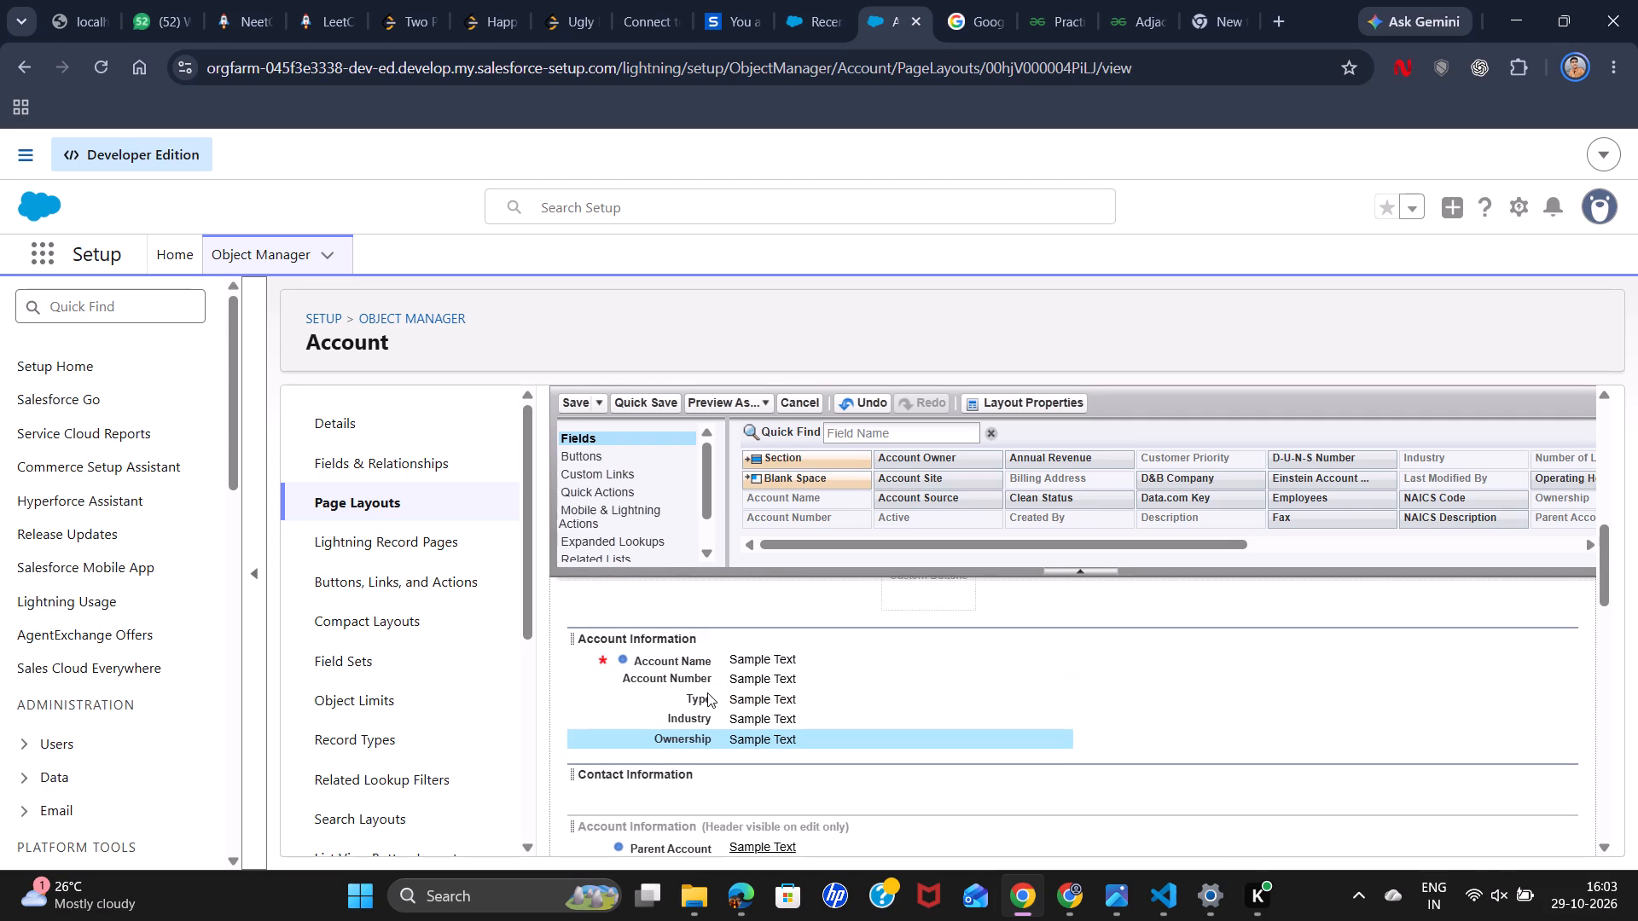
{"action": "scroll", "coordinate": [707, 692], "scroll_direction": "up", "scroll_amount": 1}
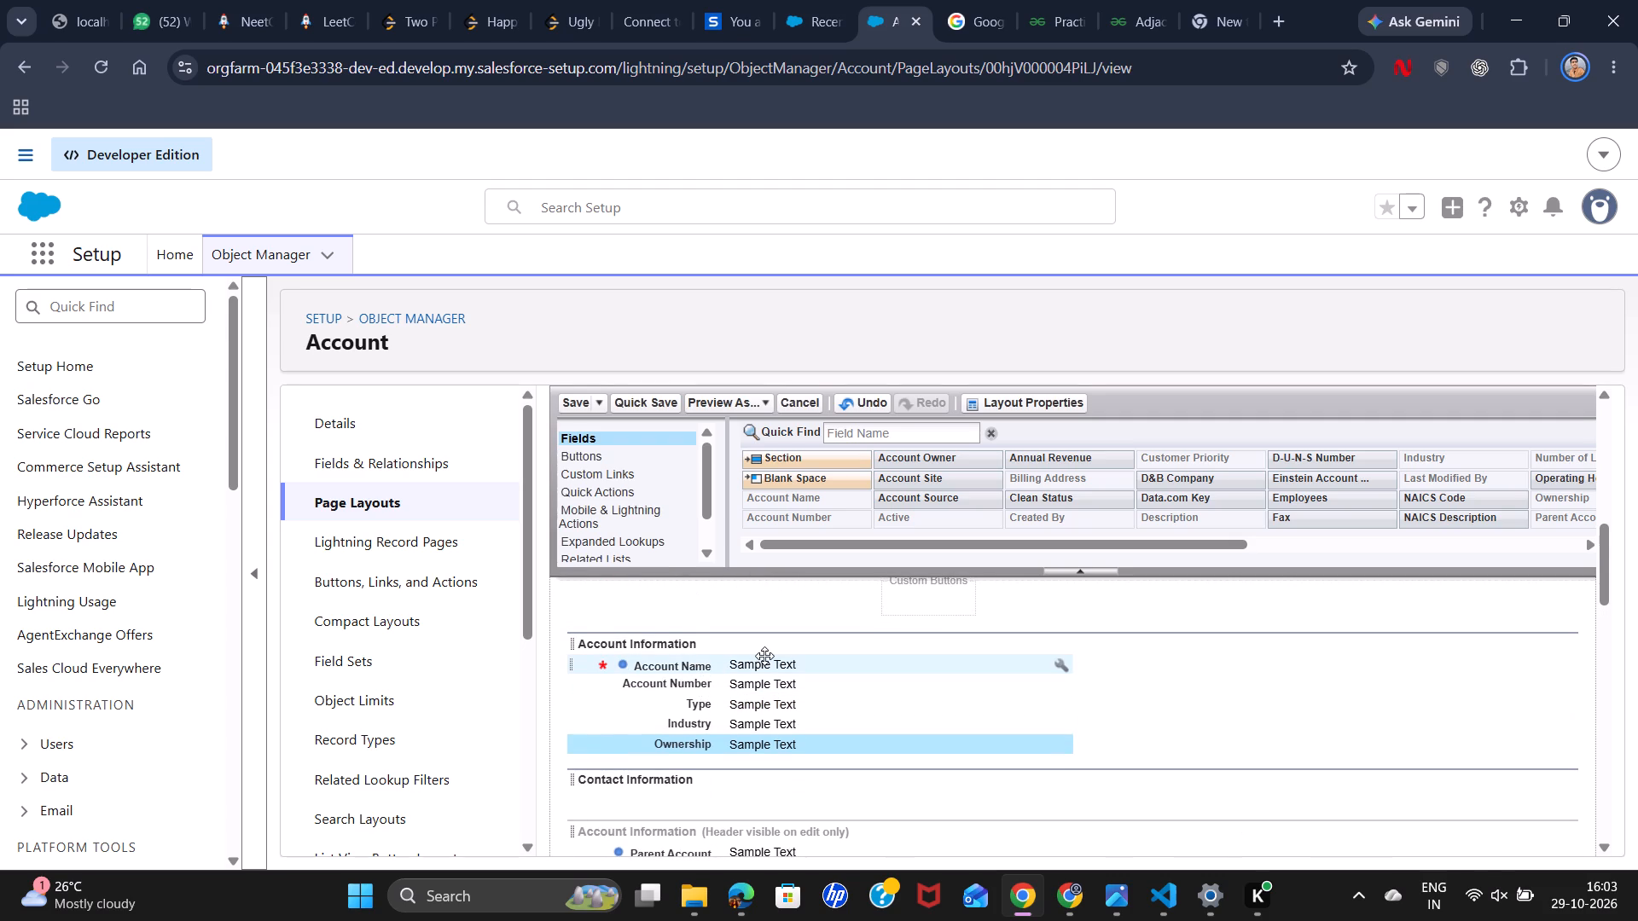
{"action": "scroll", "coordinate": [734, 723], "scroll_direction": "down", "scroll_amount": 1}
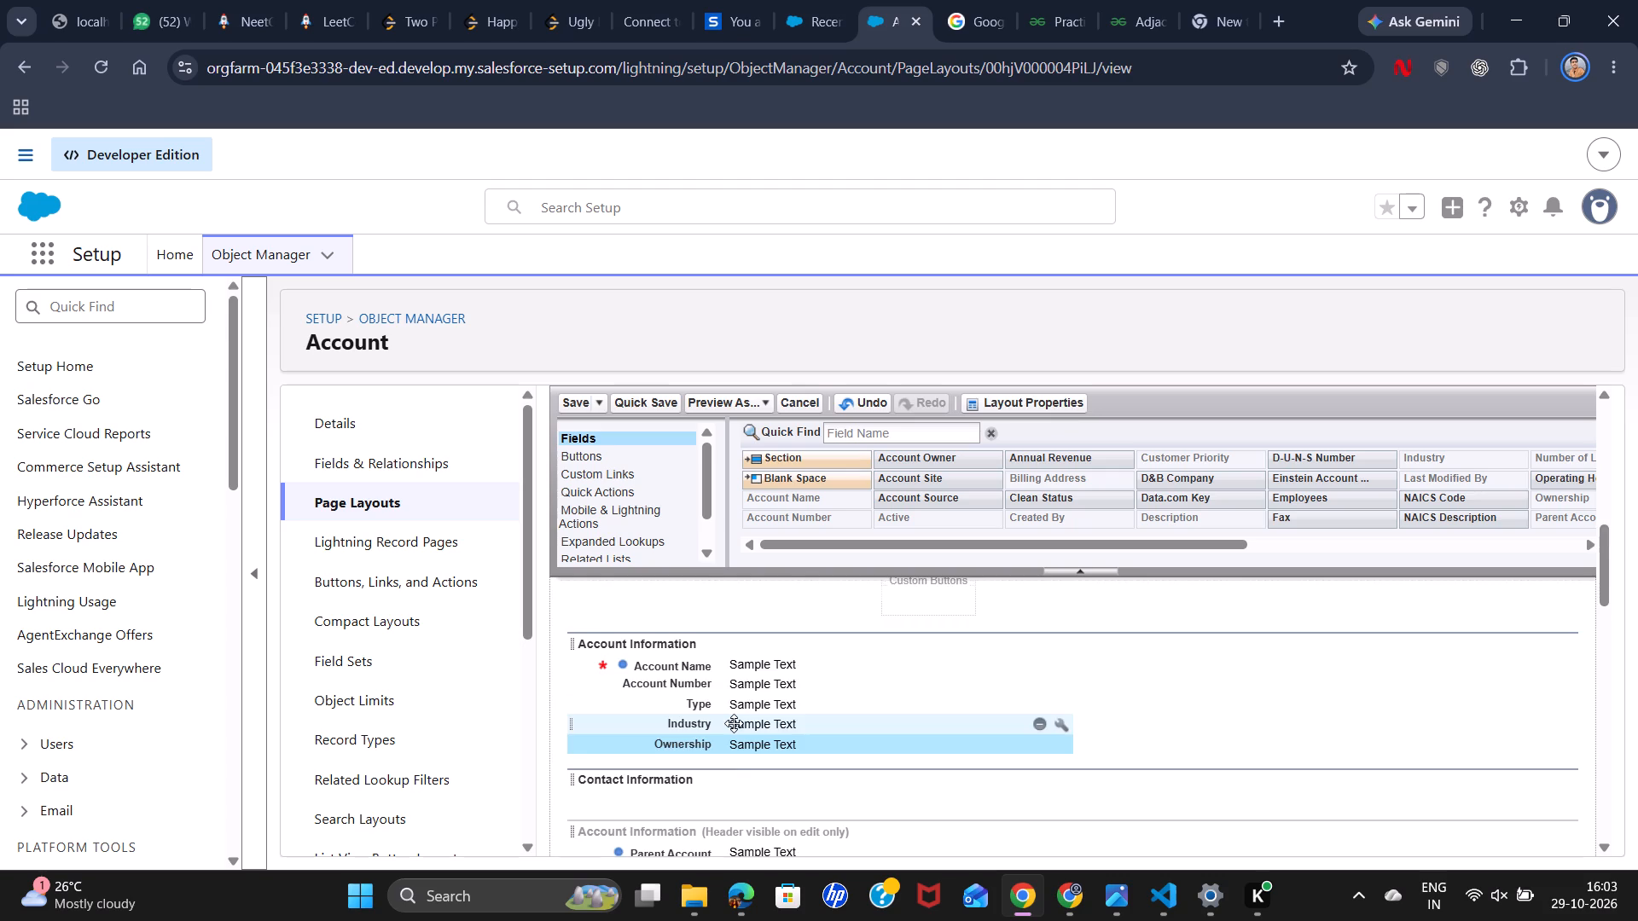
{"action": "scroll", "coordinate": [734, 723], "scroll_direction": "down", "scroll_amount": 2}
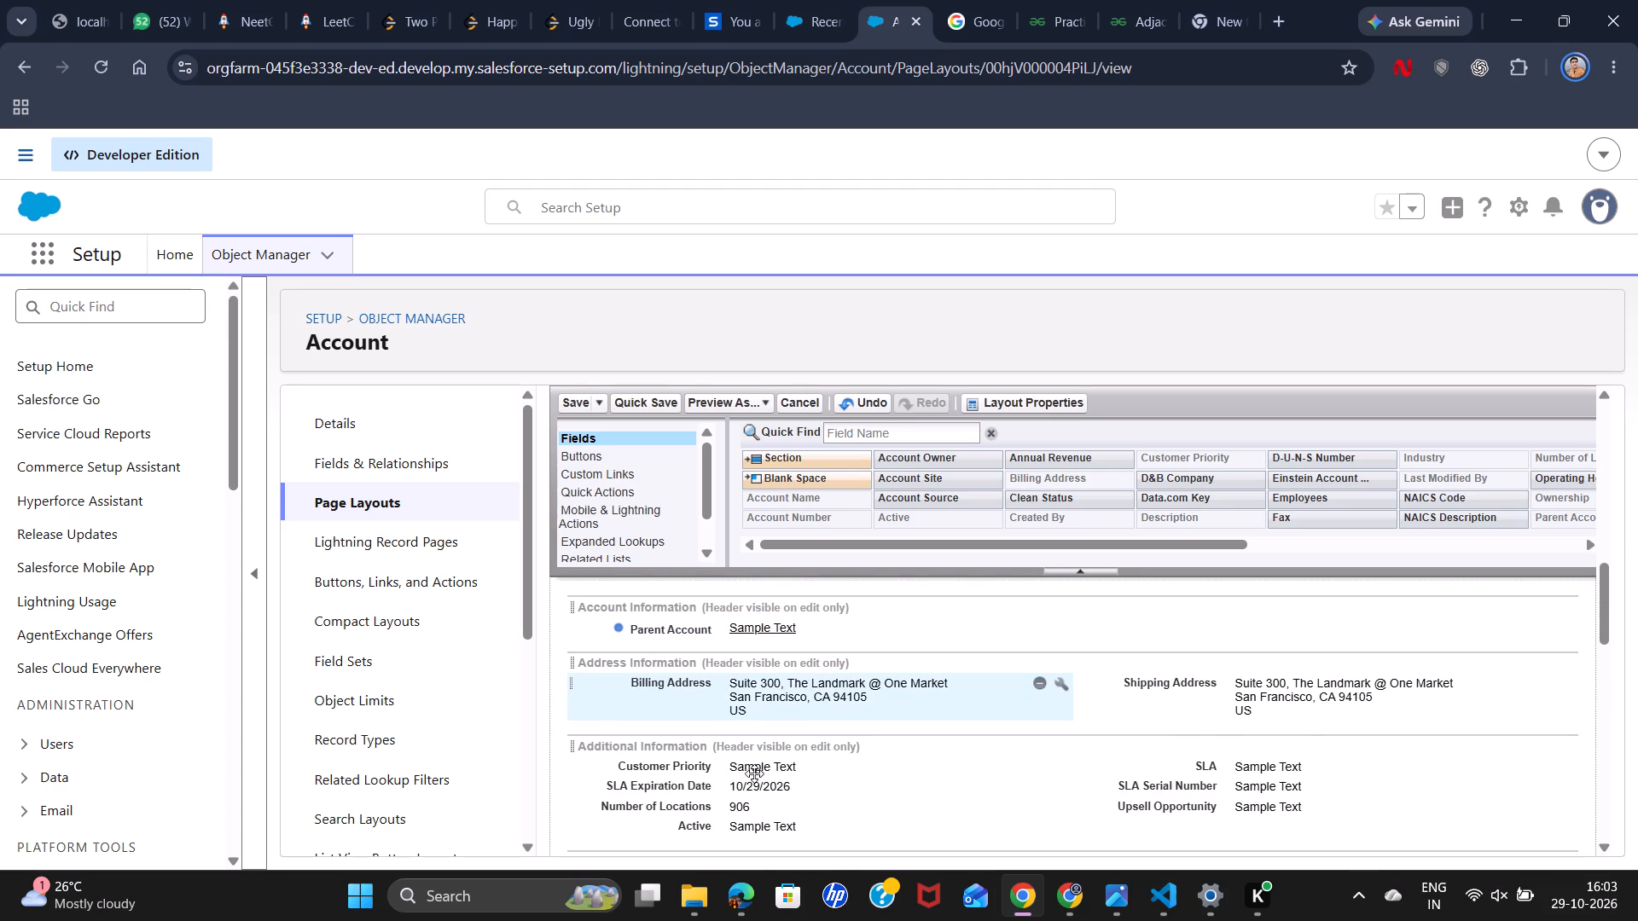
{"action": "scroll", "coordinate": [754, 773], "scroll_direction": "down", "scroll_amount": 1}
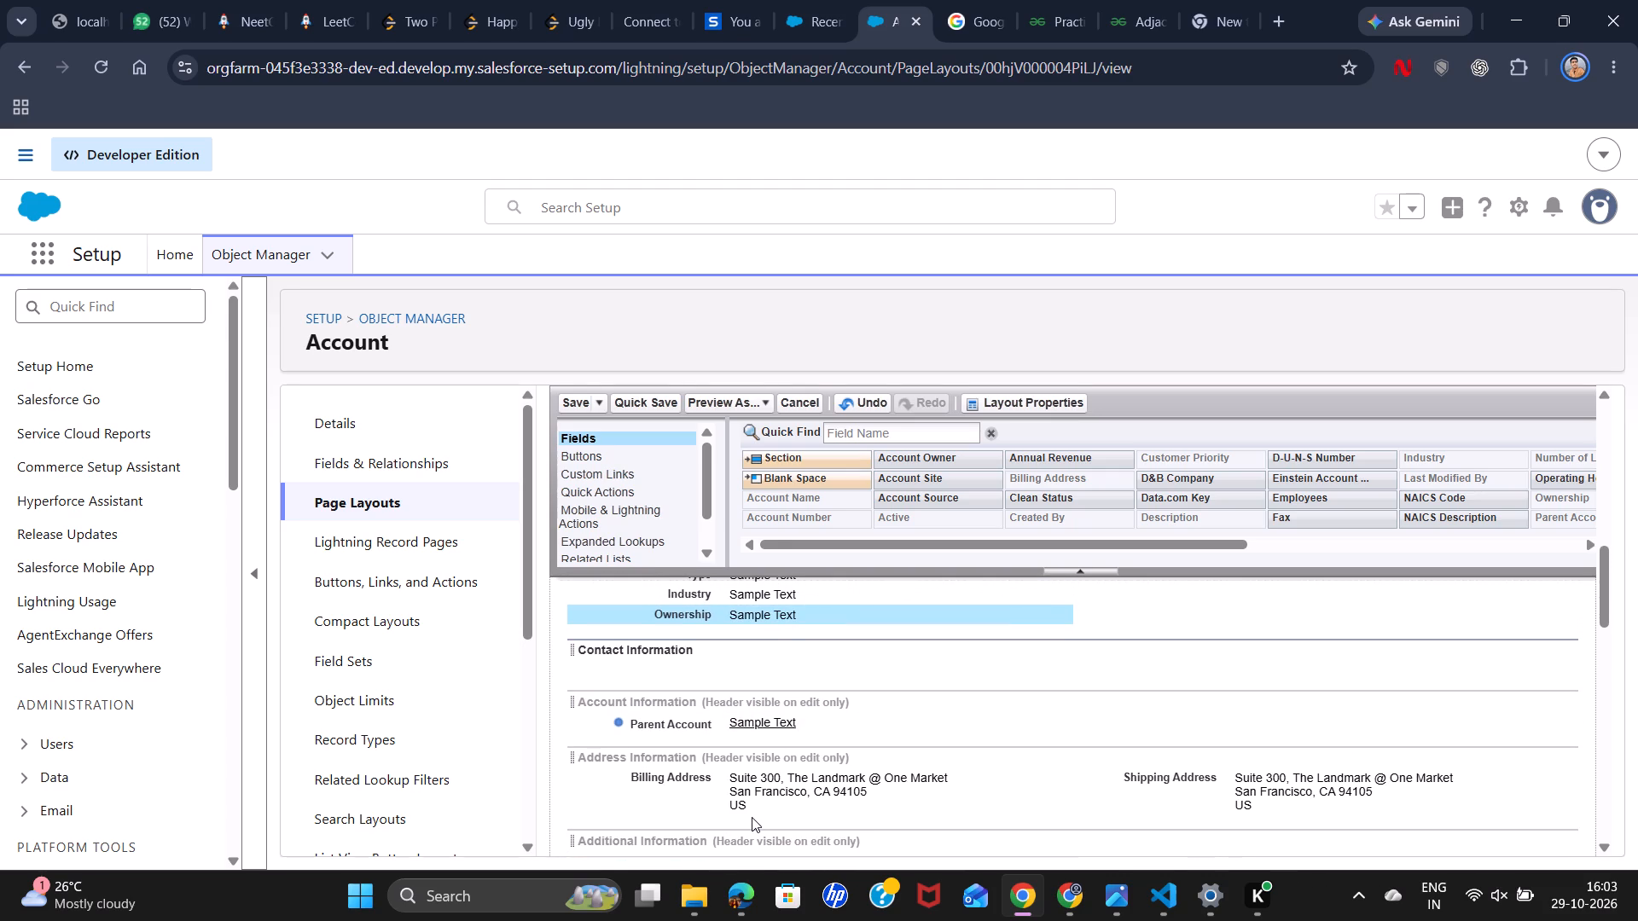
{"action": "scroll", "coordinate": [752, 817], "scroll_direction": "down", "scroll_amount": 1}
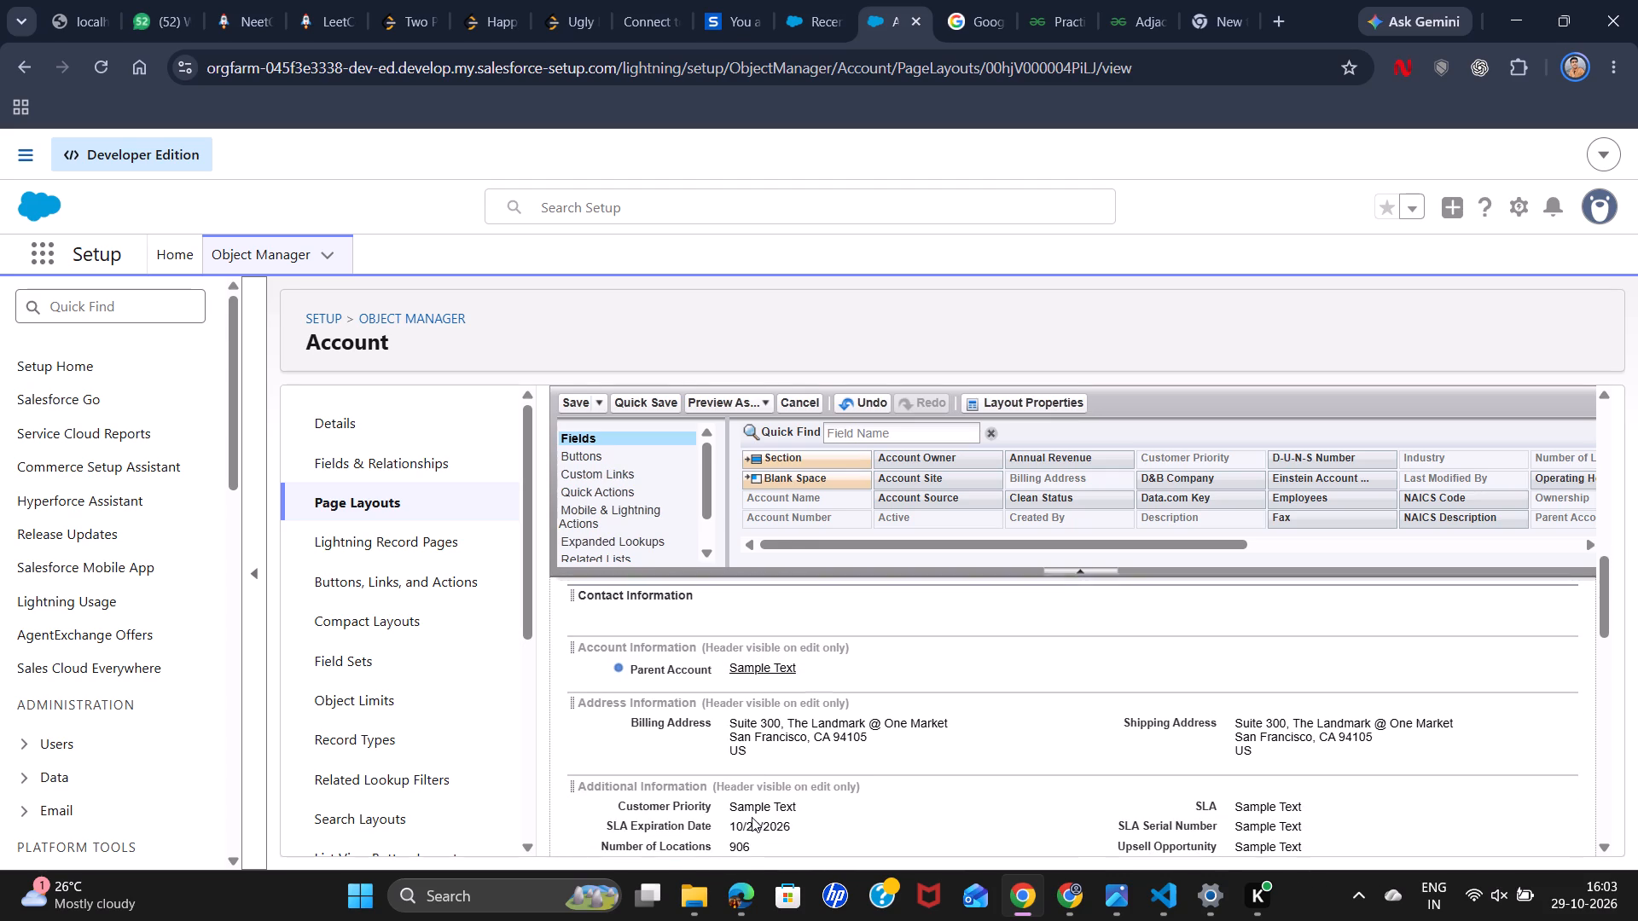
{"action": "scroll", "coordinate": [752, 817], "scroll_direction": "down", "scroll_amount": 3}
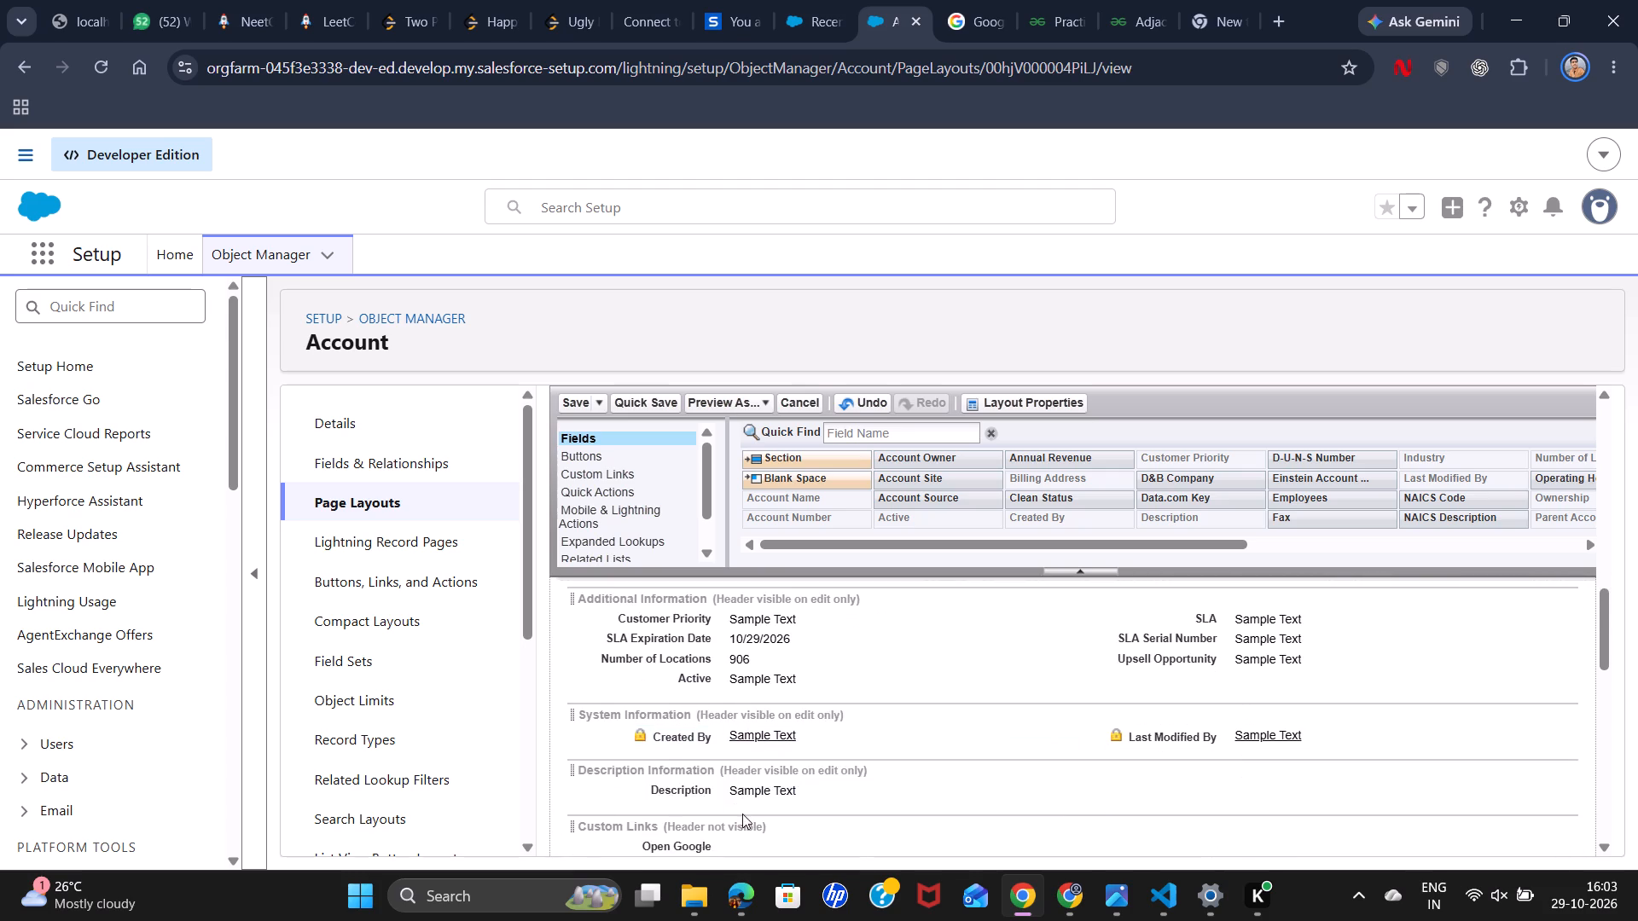
{"action": "scroll", "coordinate": [742, 814], "scroll_direction": "down", "scroll_amount": 2}
{"action": "scroll", "coordinate": [742, 814], "scroll_direction": "up", "scroll_amount": 1}
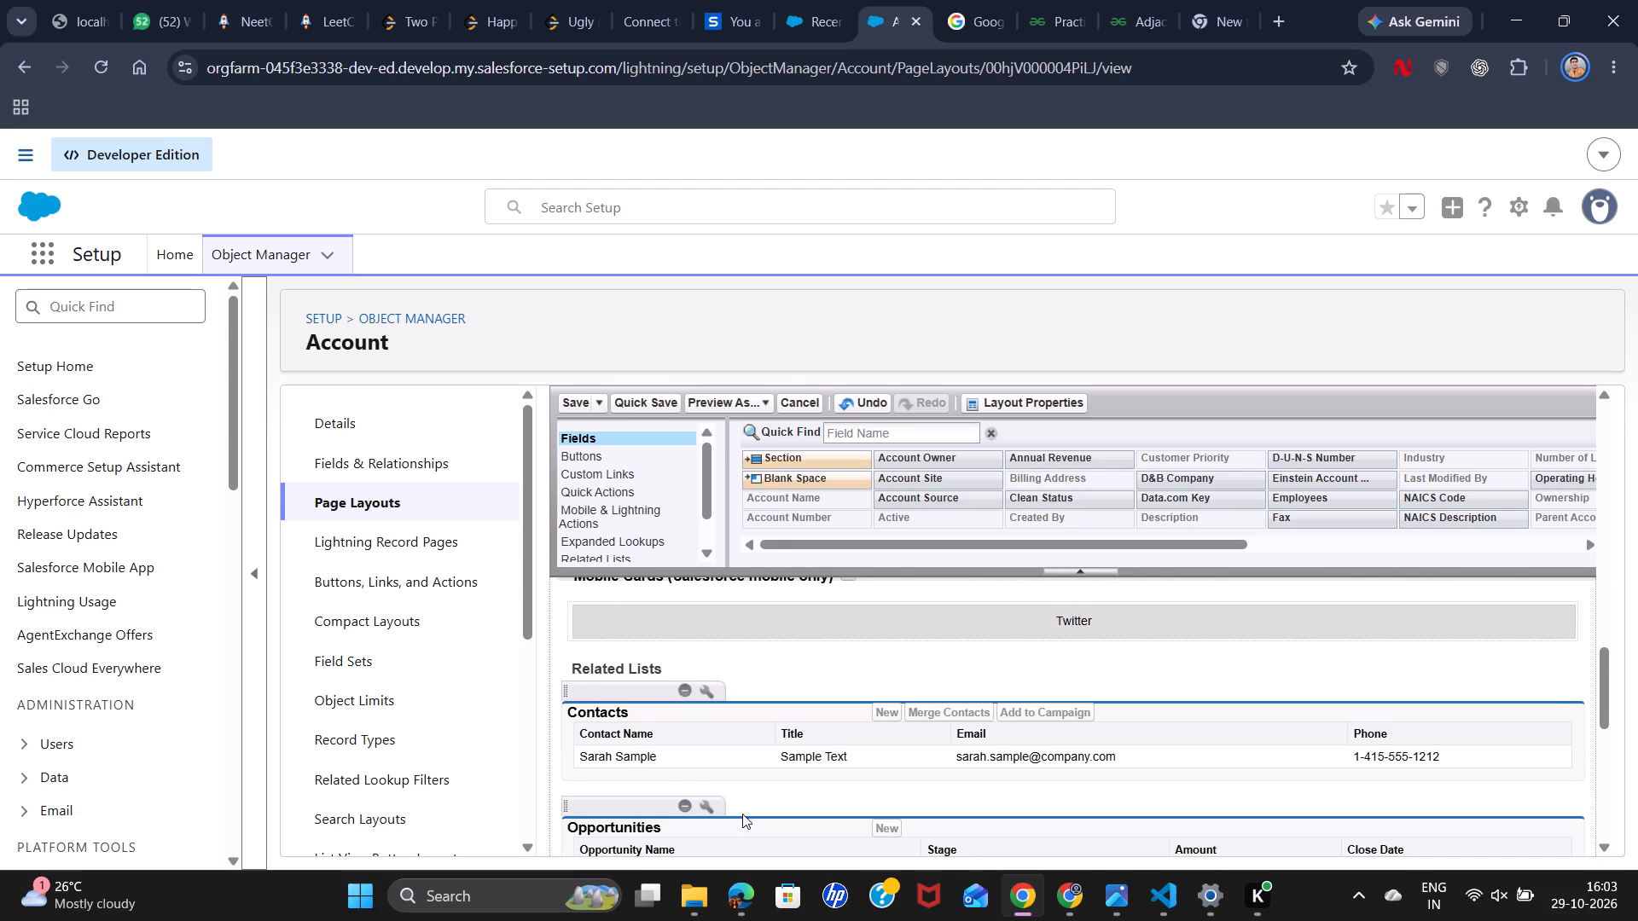
{"action": "scroll", "coordinate": [742, 814], "scroll_direction": "up", "scroll_amount": 2}
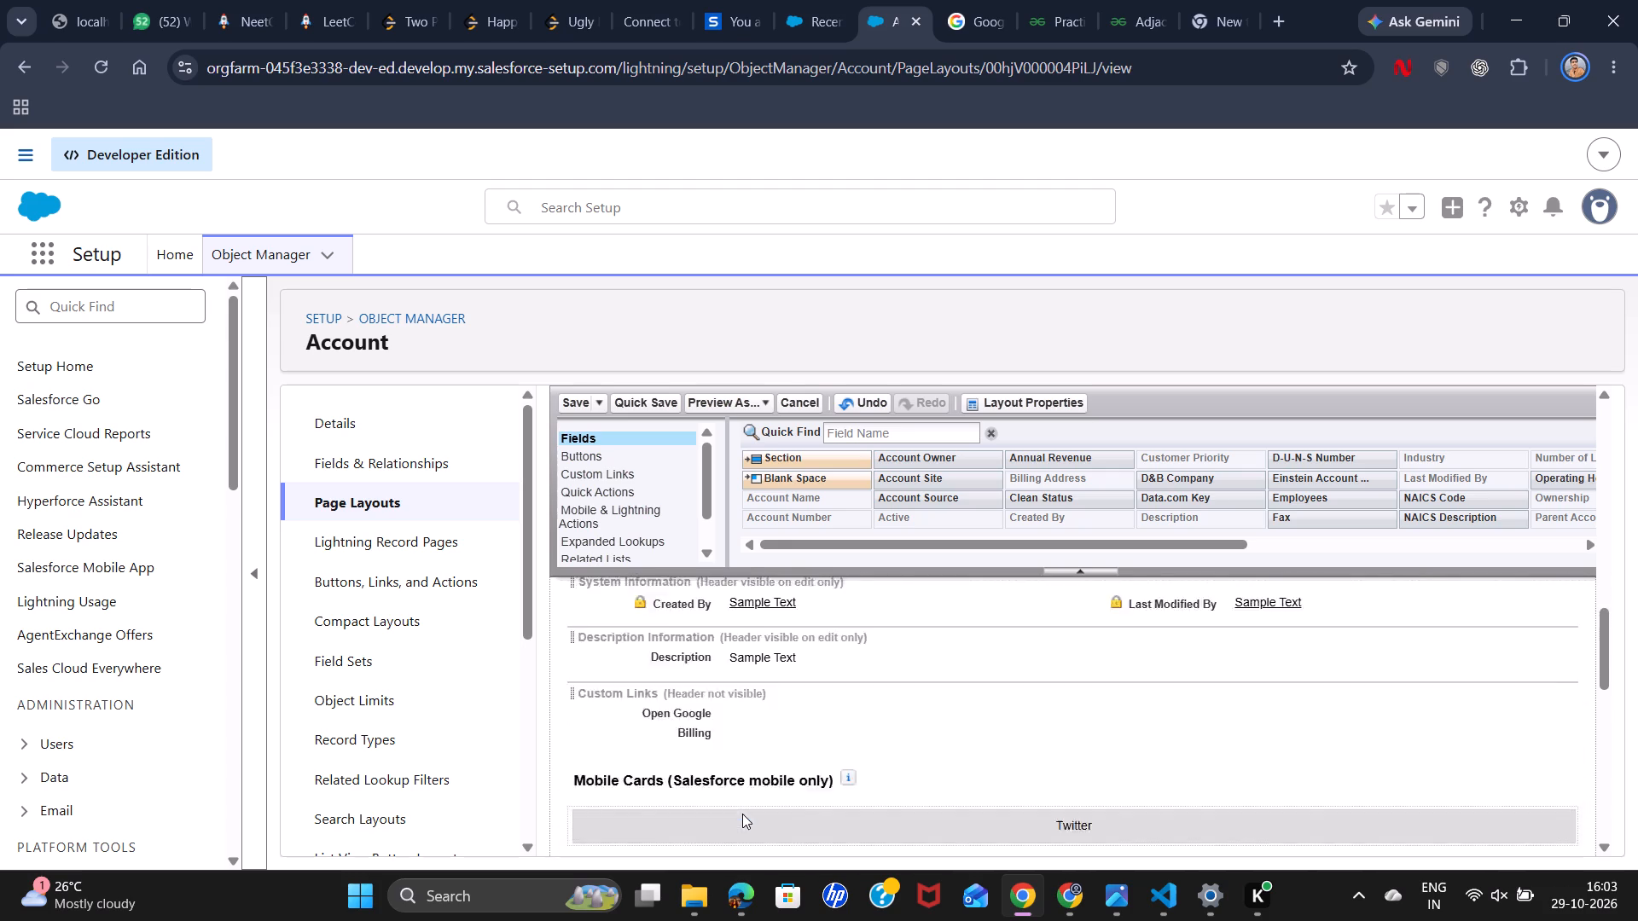
{"action": "scroll", "coordinate": [742, 814], "scroll_direction": "up", "scroll_amount": 2}
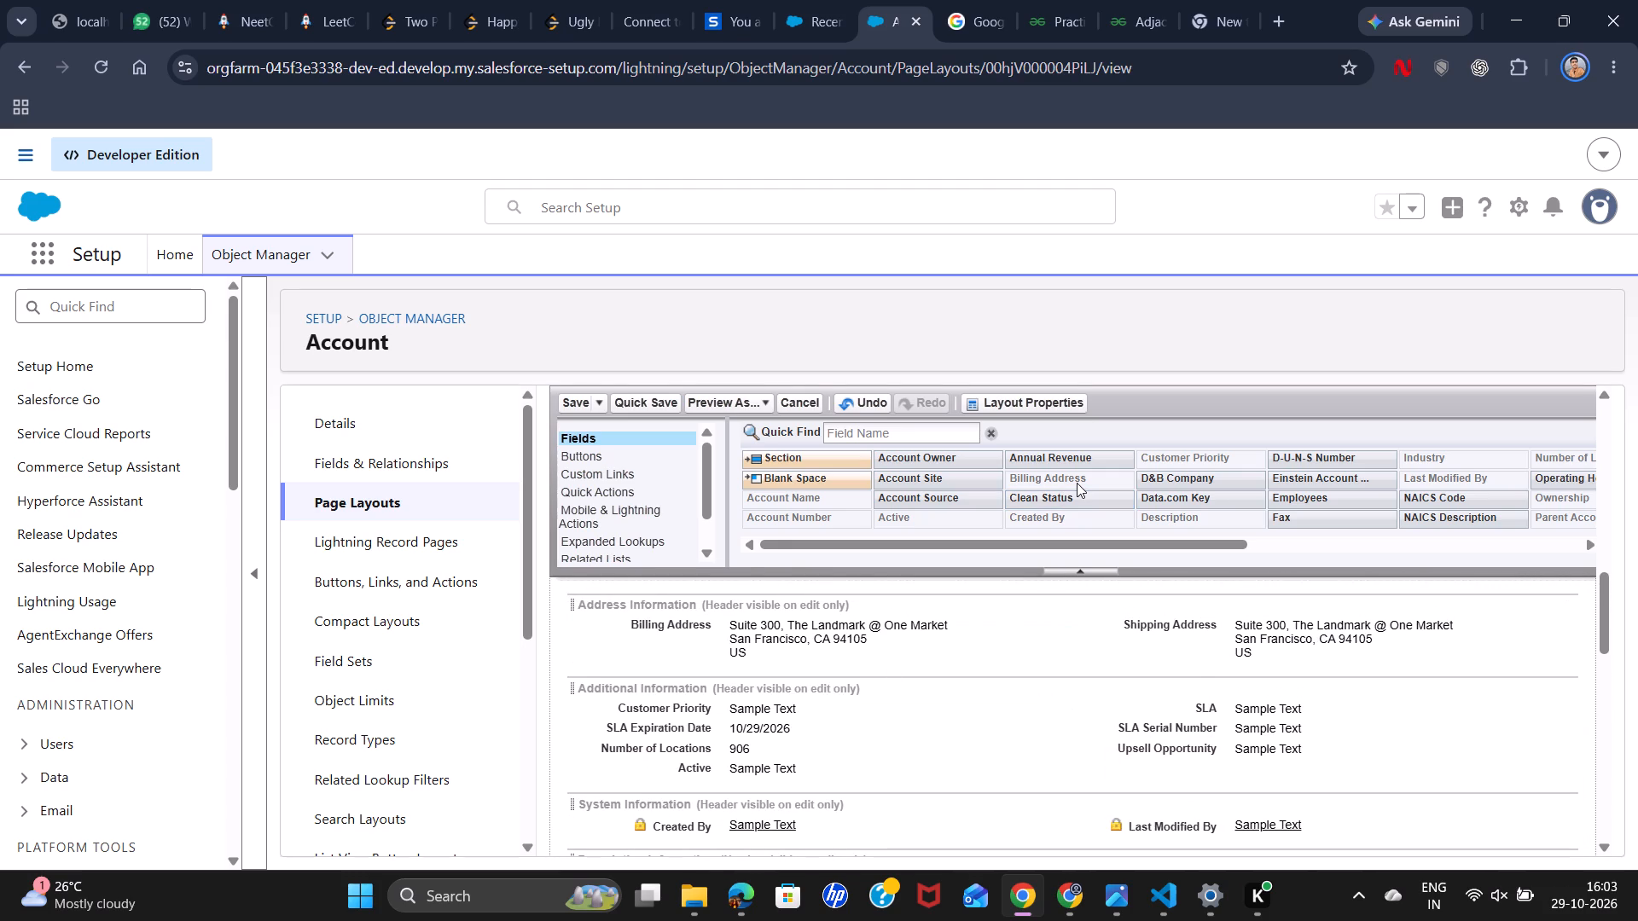
Add the Phone, Fax and Website fields, in that order, from the field palette to the Contact Information section.
{"action": "scroll", "coordinate": [1077, 483], "scroll_direction": "left", "scroll_amount": 5}
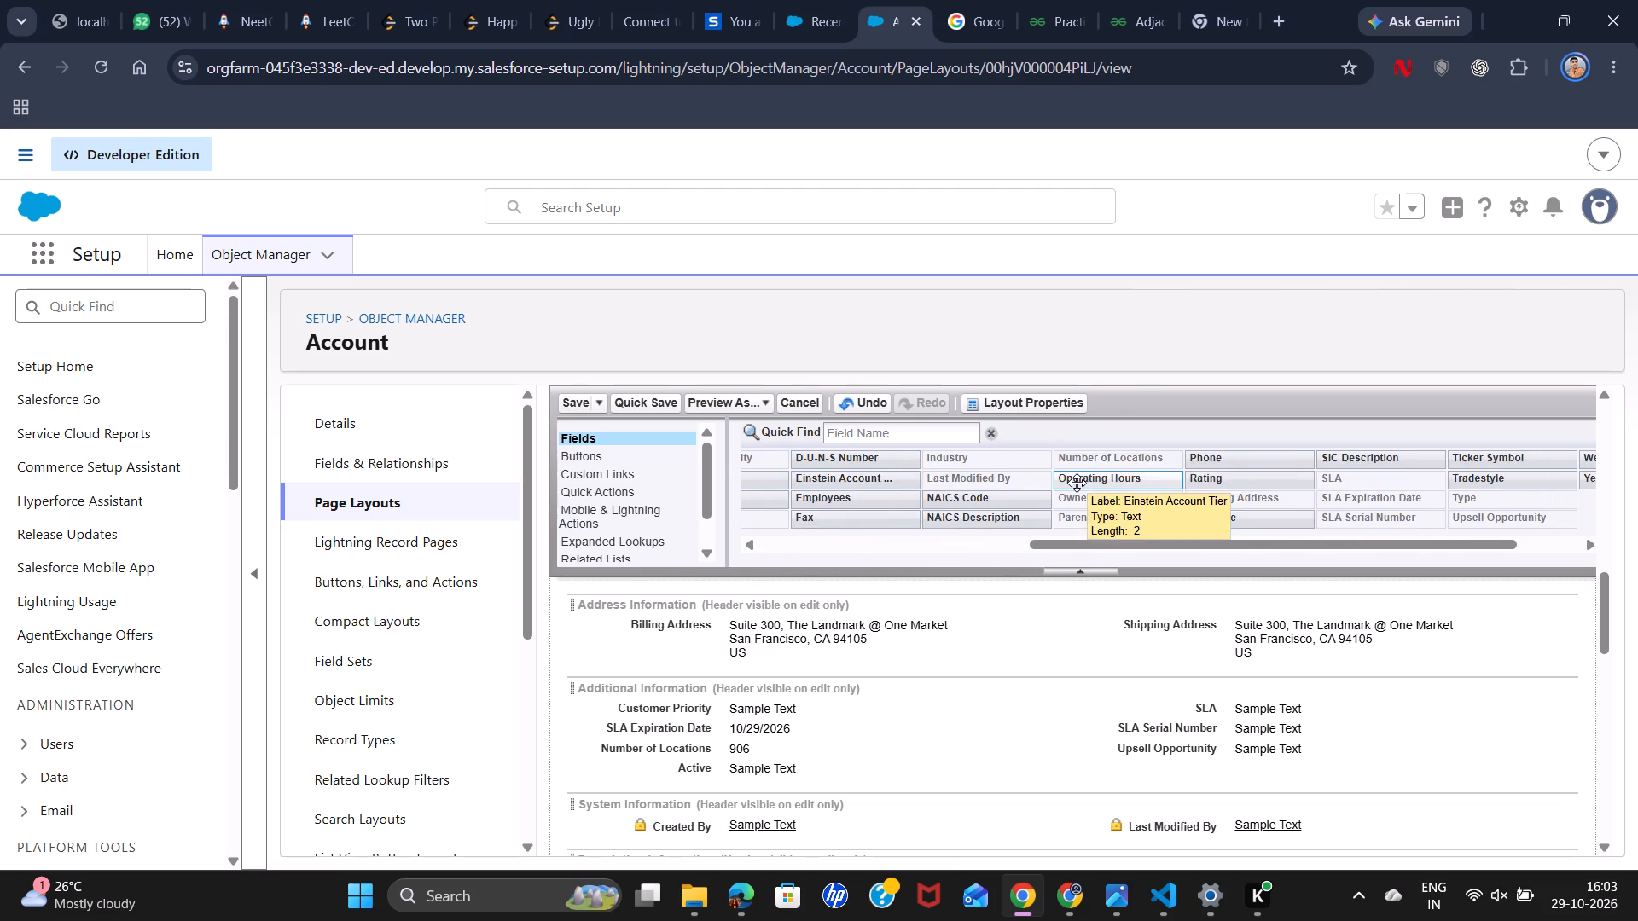
{"action": "scroll", "coordinate": [1077, 483], "scroll_direction": "left", "scroll_amount": 1}
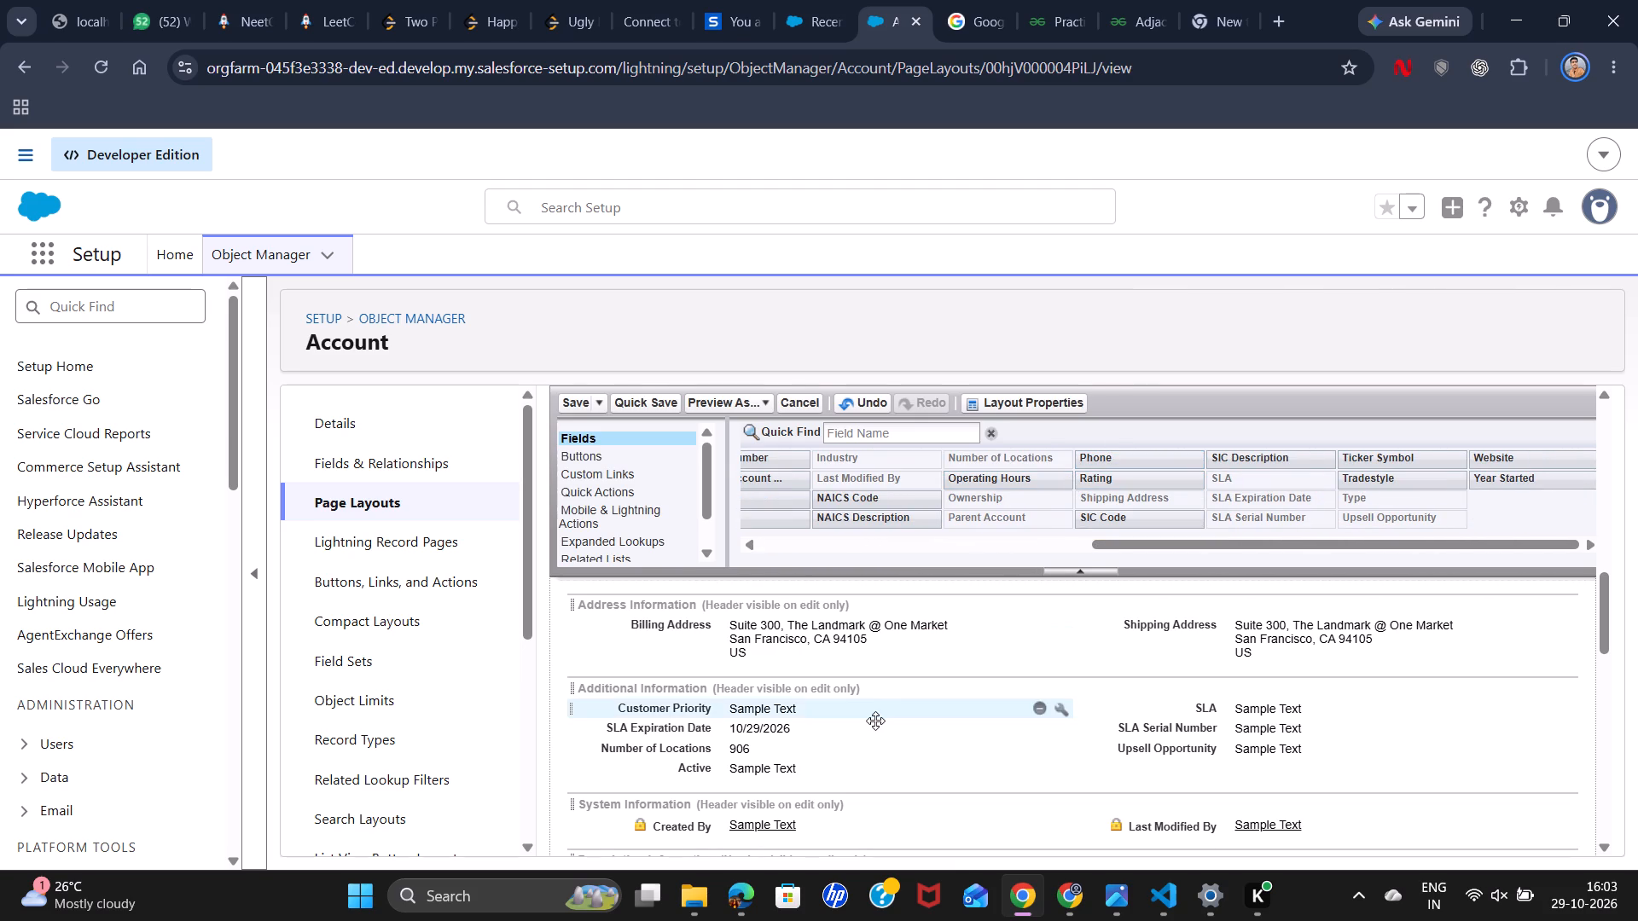
{"action": "scroll", "coordinate": [875, 721], "scroll_direction": "up", "scroll_amount": 2}
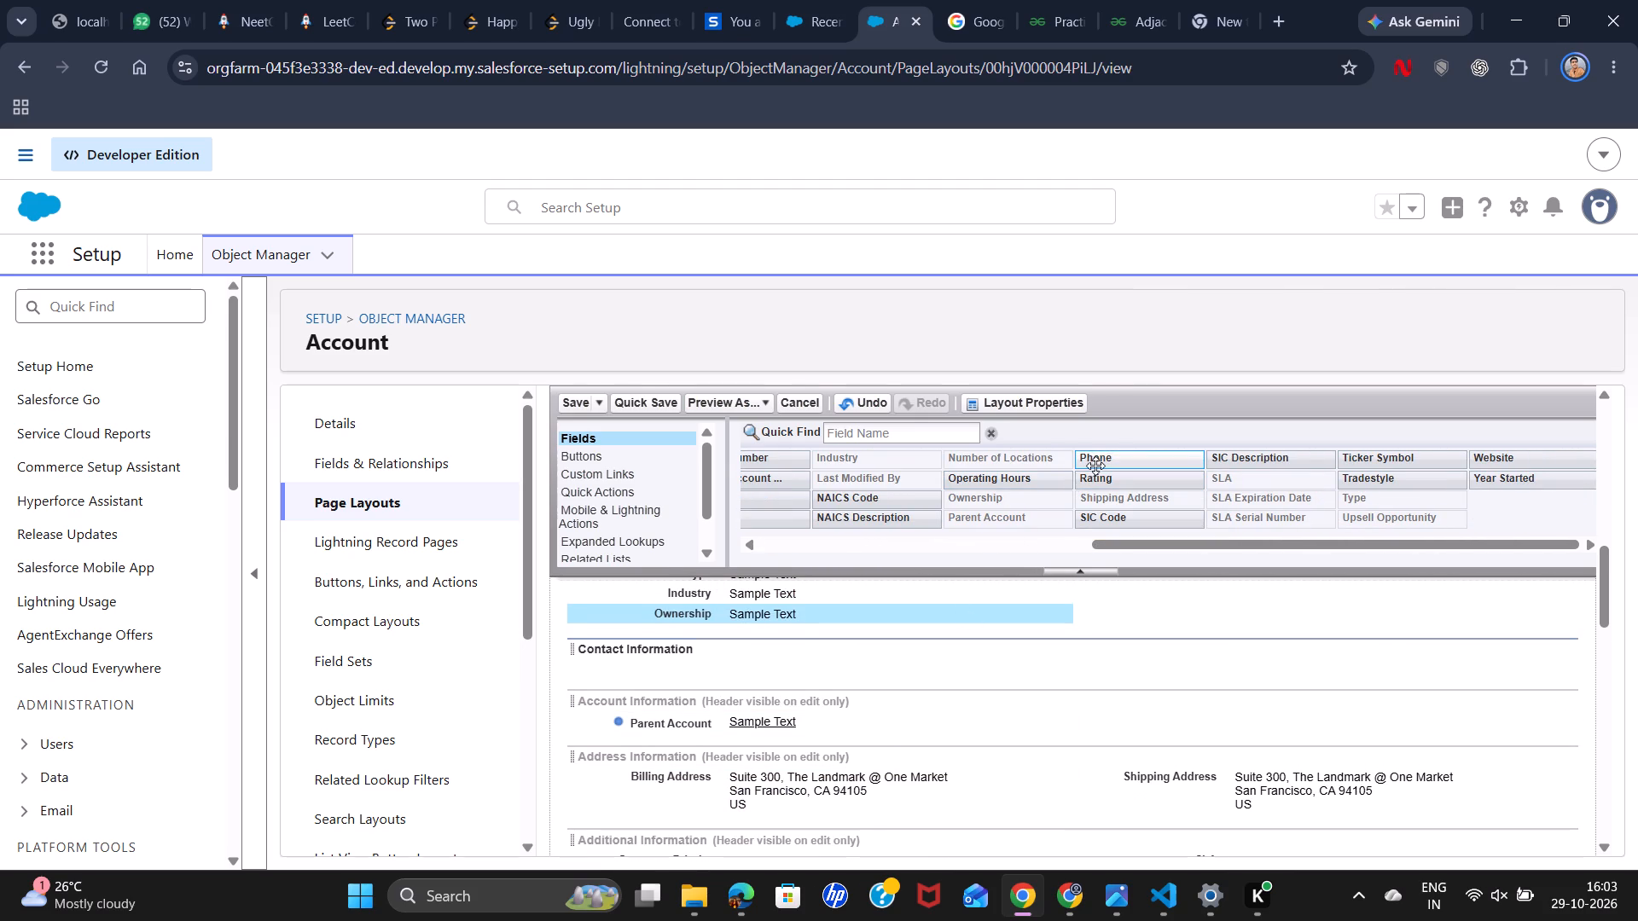
{"action": "left_click_drag", "start_coordinate": [1098, 462], "coordinate": [657, 666]}
{"action": "scroll", "coordinate": [1025, 498], "scroll_direction": "left", "scroll_amount": 1}
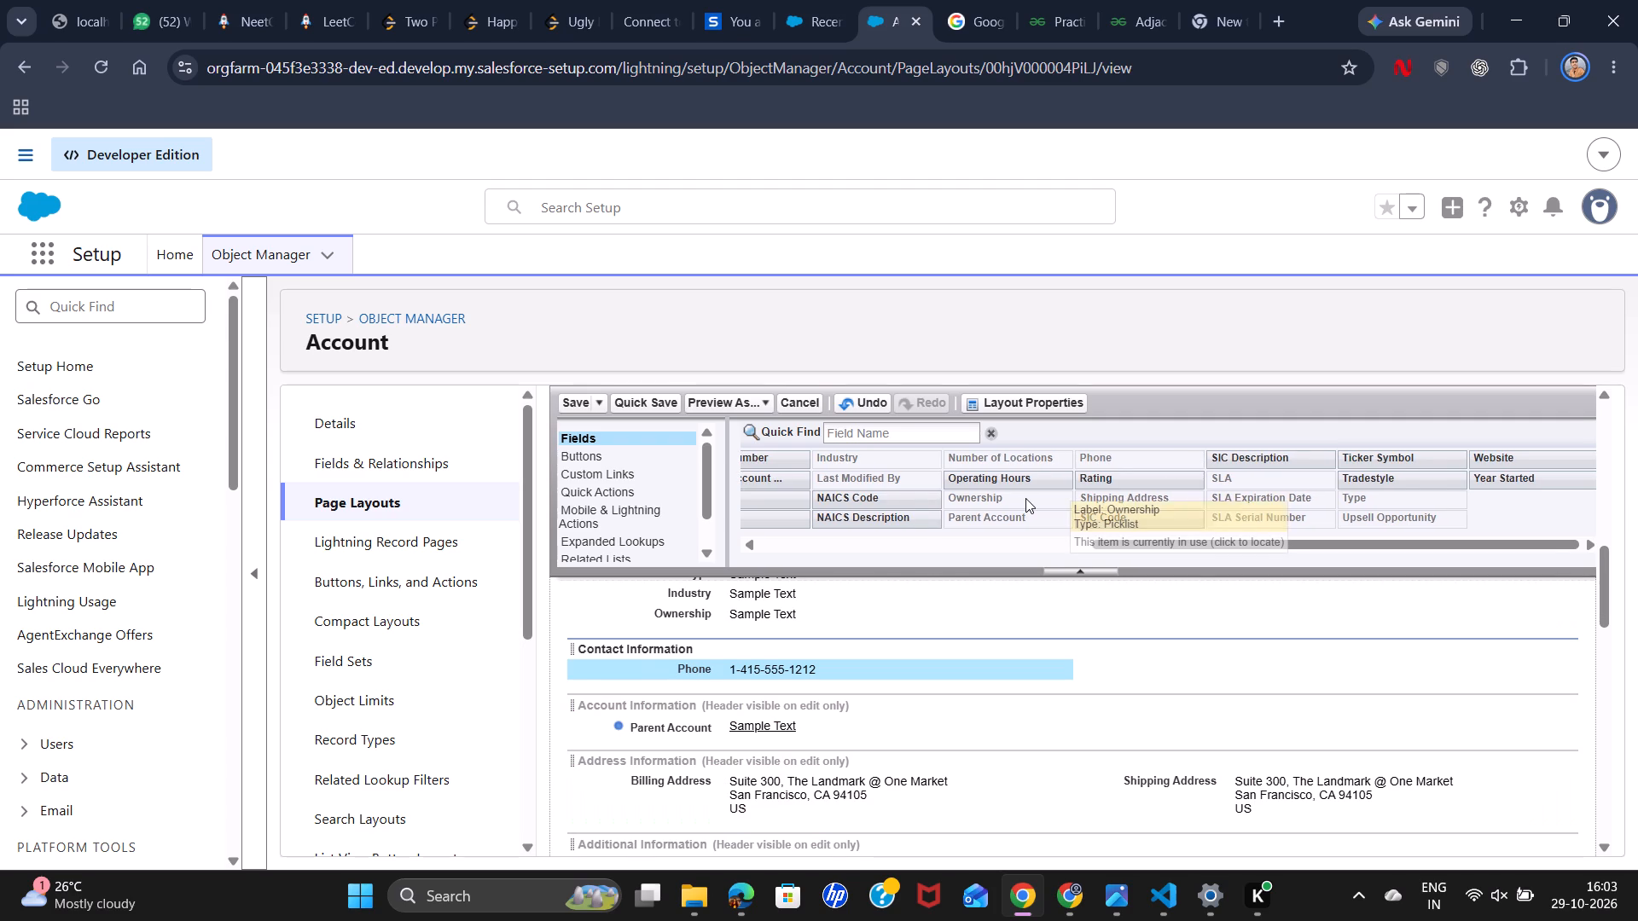
{"action": "scroll", "coordinate": [1025, 498], "scroll_direction": "right", "scroll_amount": 3}
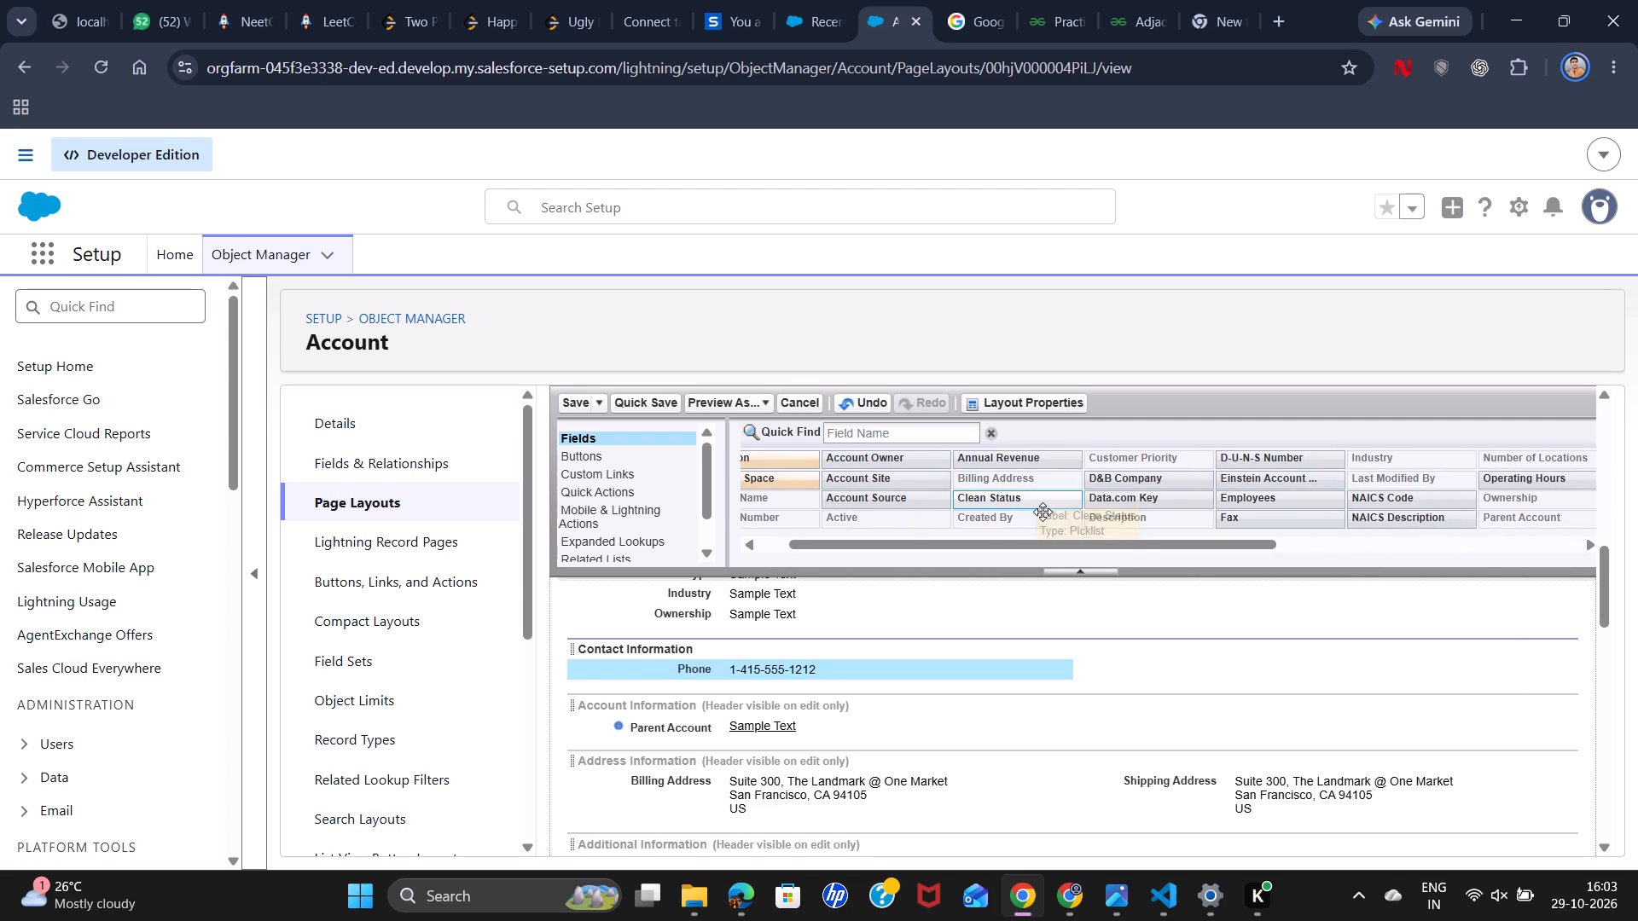
{"action": "left_click_drag", "start_coordinate": [1234, 514], "coordinate": [892, 628]}
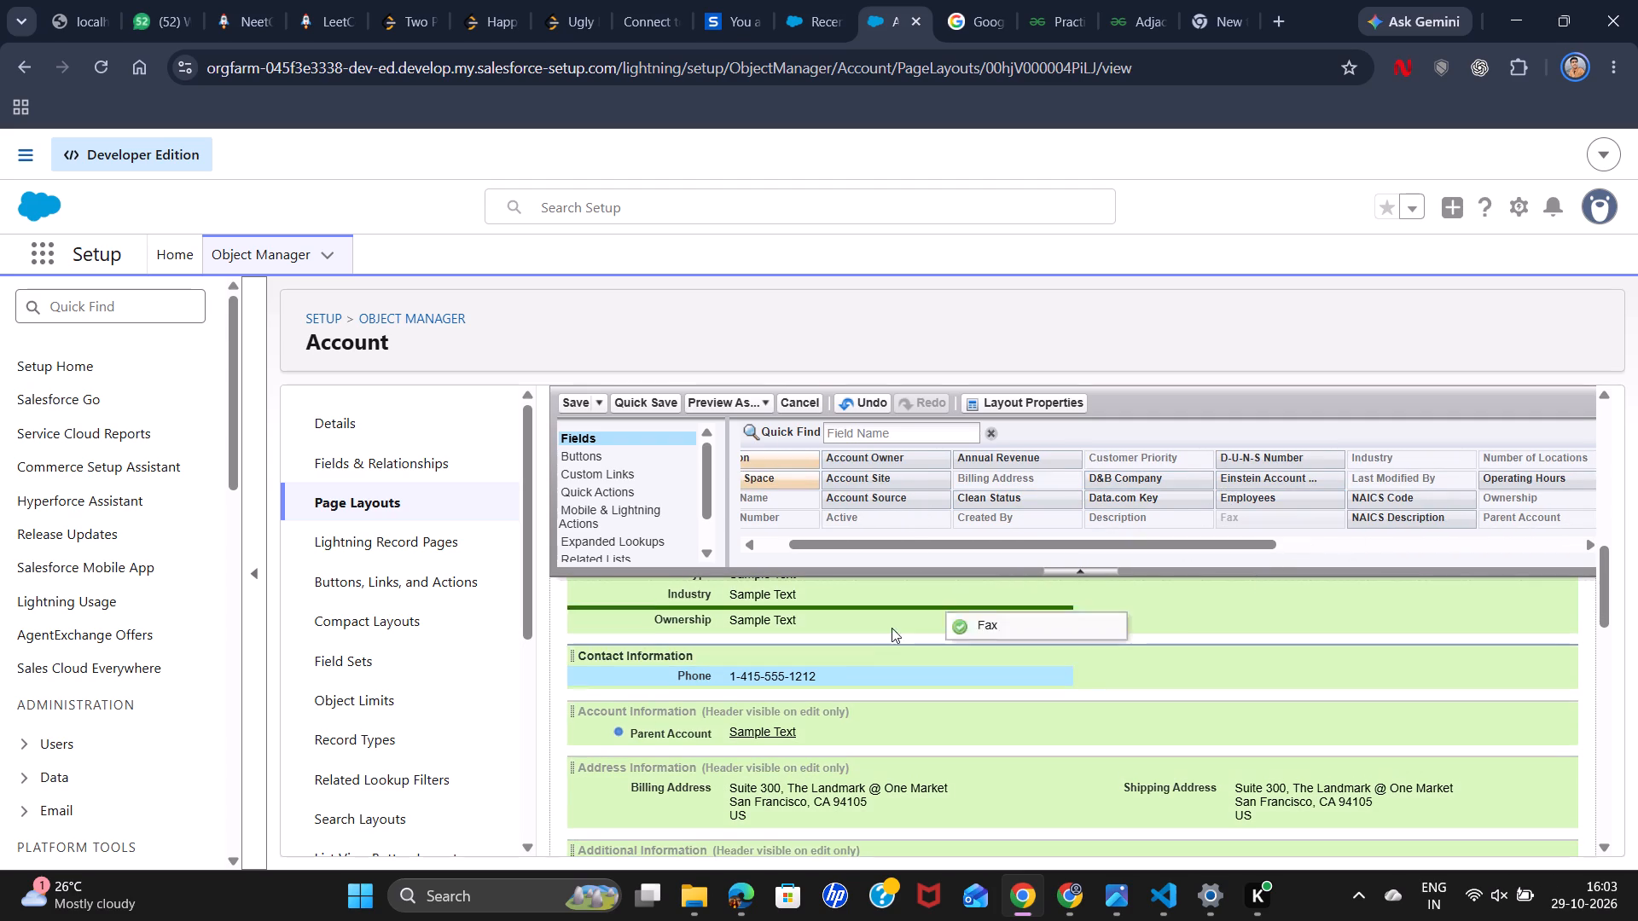
{"action": "left_click_drag", "start_coordinate": [892, 628], "coordinate": [733, 676]}
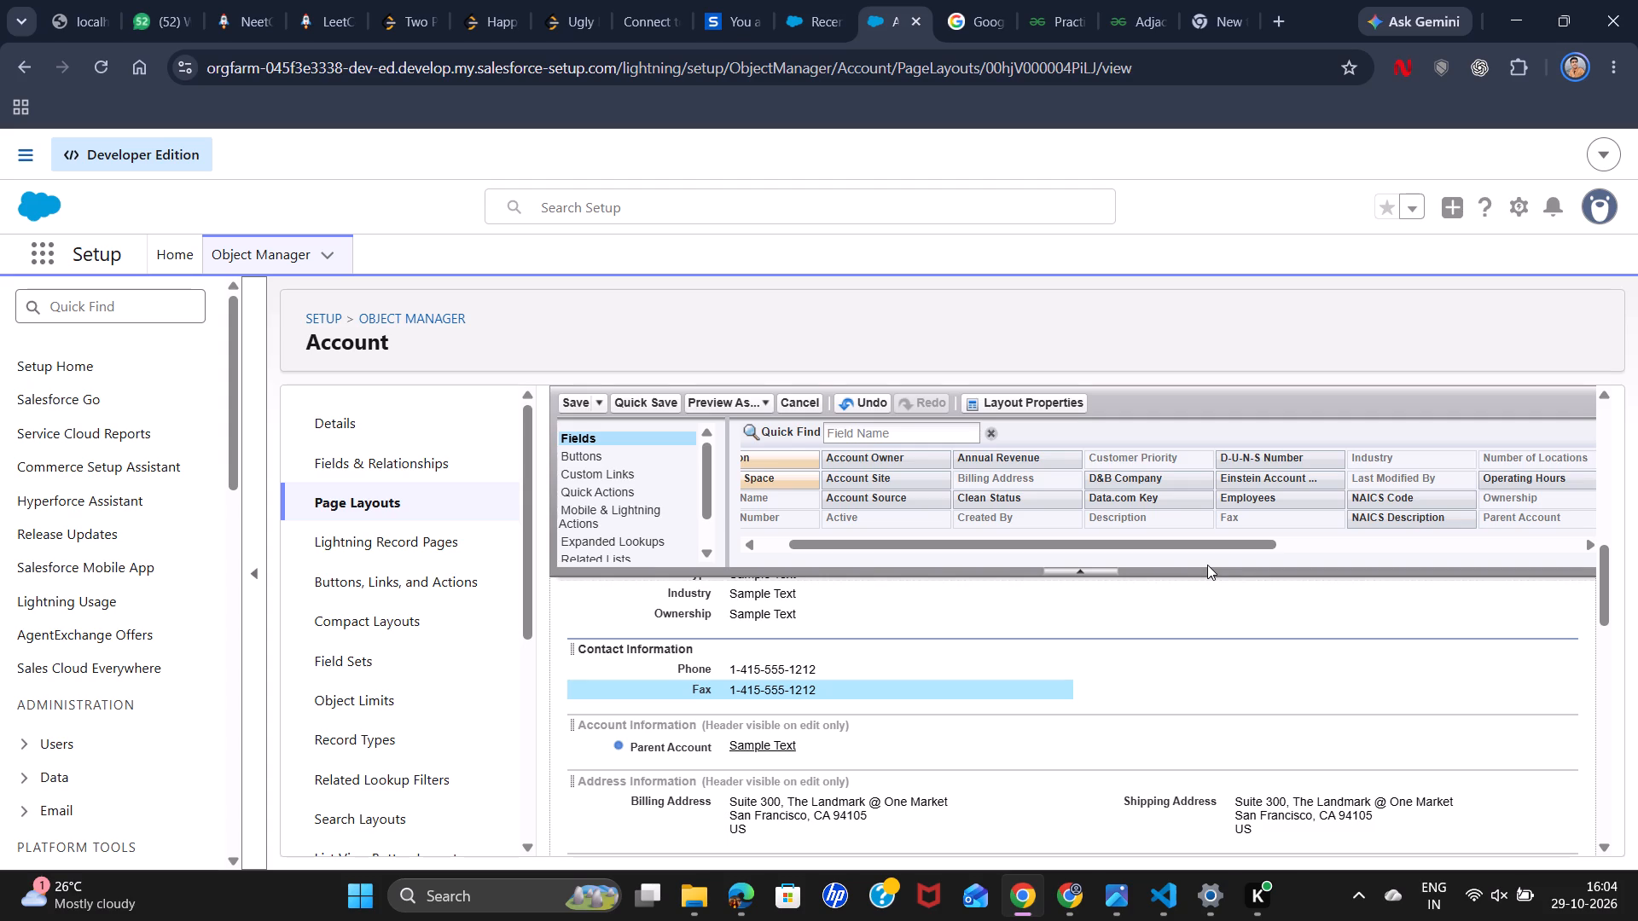
{"action": "scroll", "coordinate": [1269, 470], "scroll_direction": "left", "scroll_amount": 4}
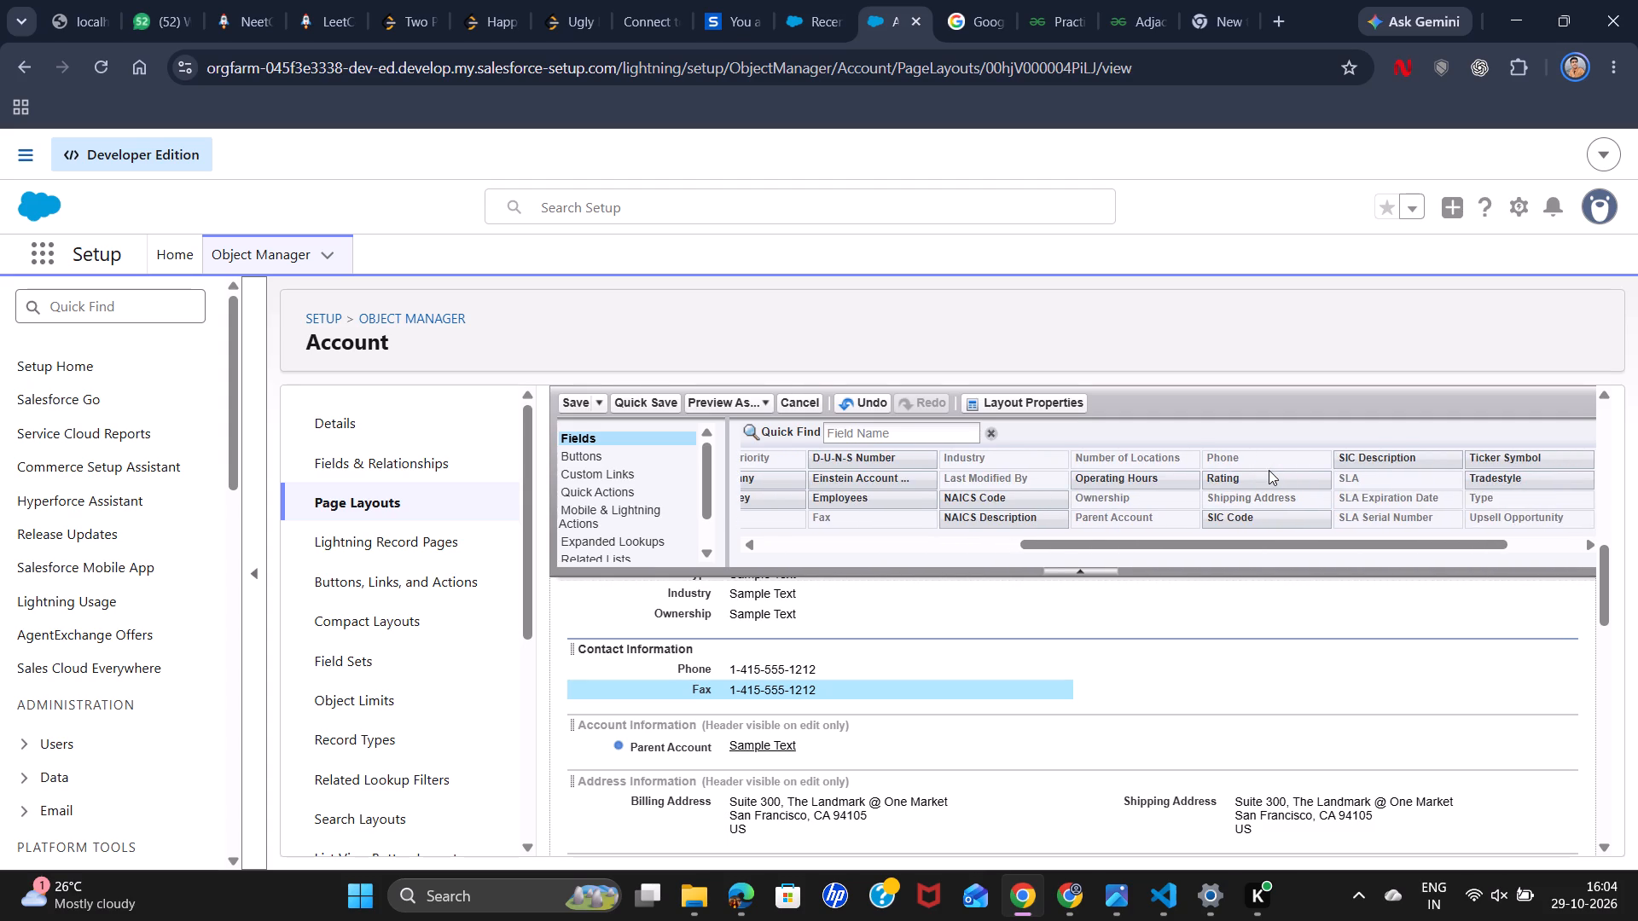
{"action": "scroll", "coordinate": [1269, 470], "scroll_direction": "left", "scroll_amount": 2}
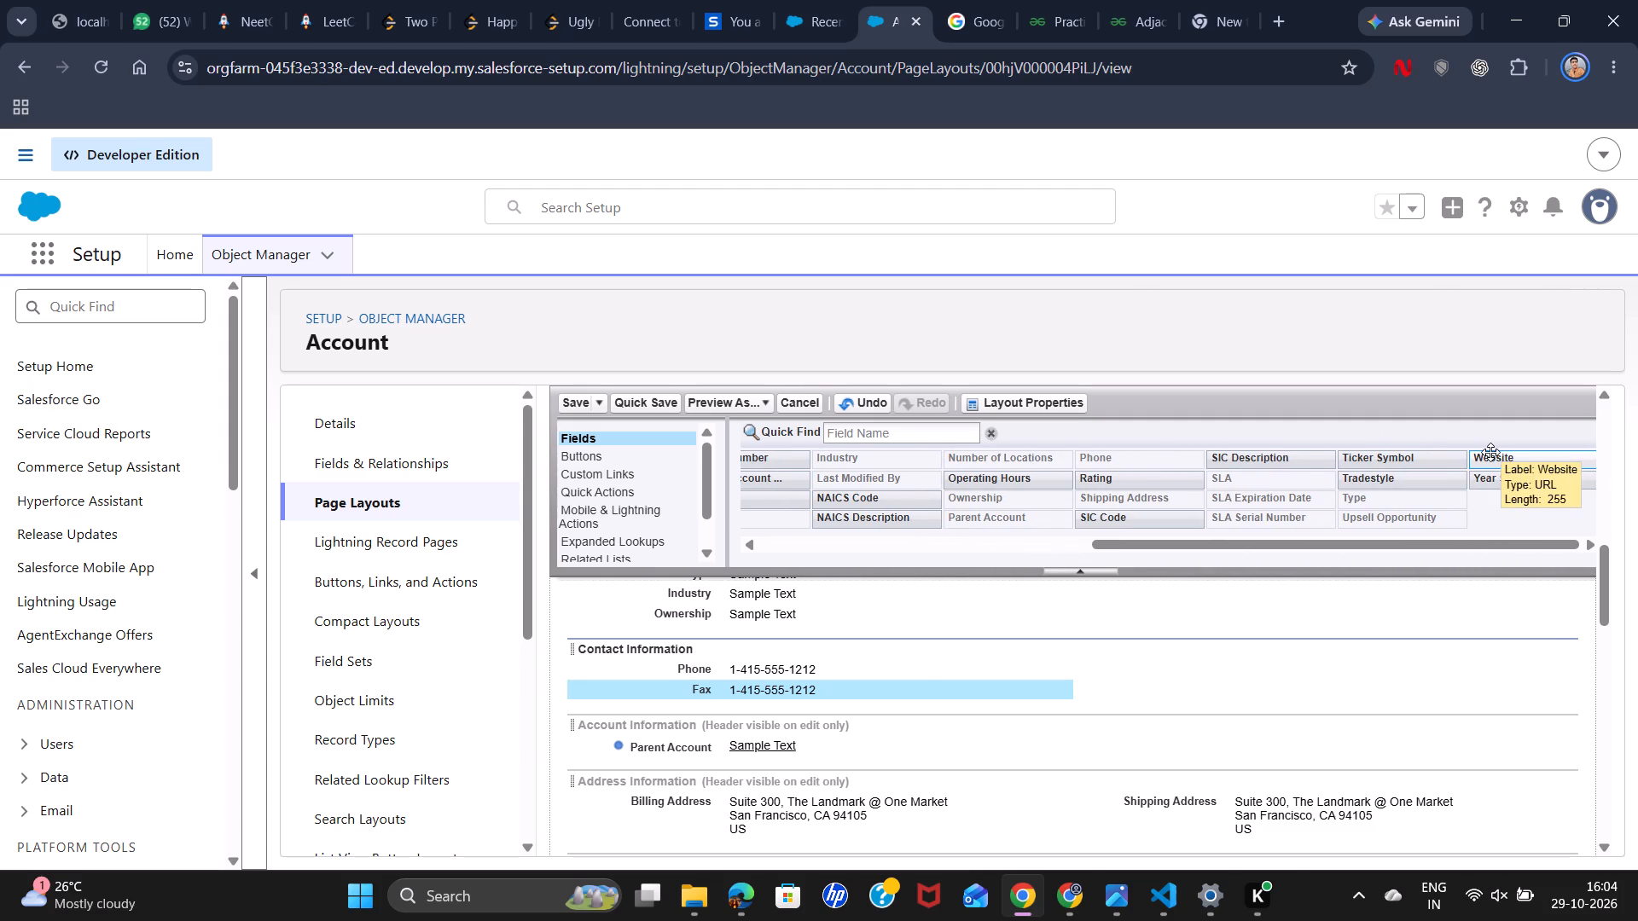
{"action": "left_click_drag", "start_coordinate": [1490, 452], "coordinate": [823, 698]}
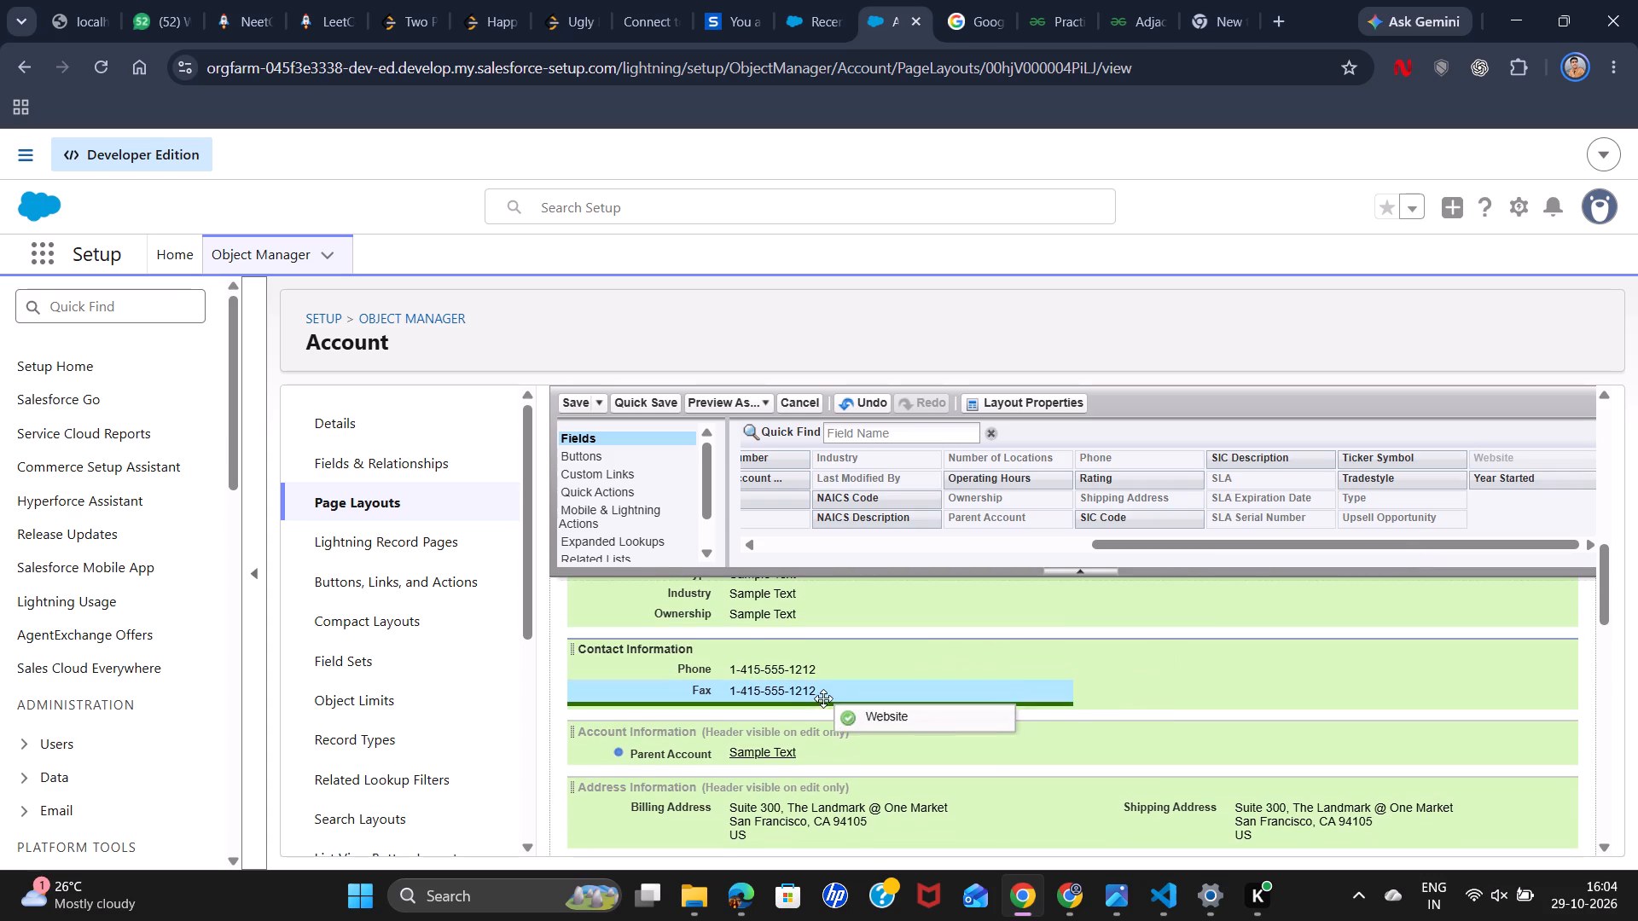
{"action": "left_click_drag", "start_coordinate": [823, 698], "coordinate": [807, 704]}
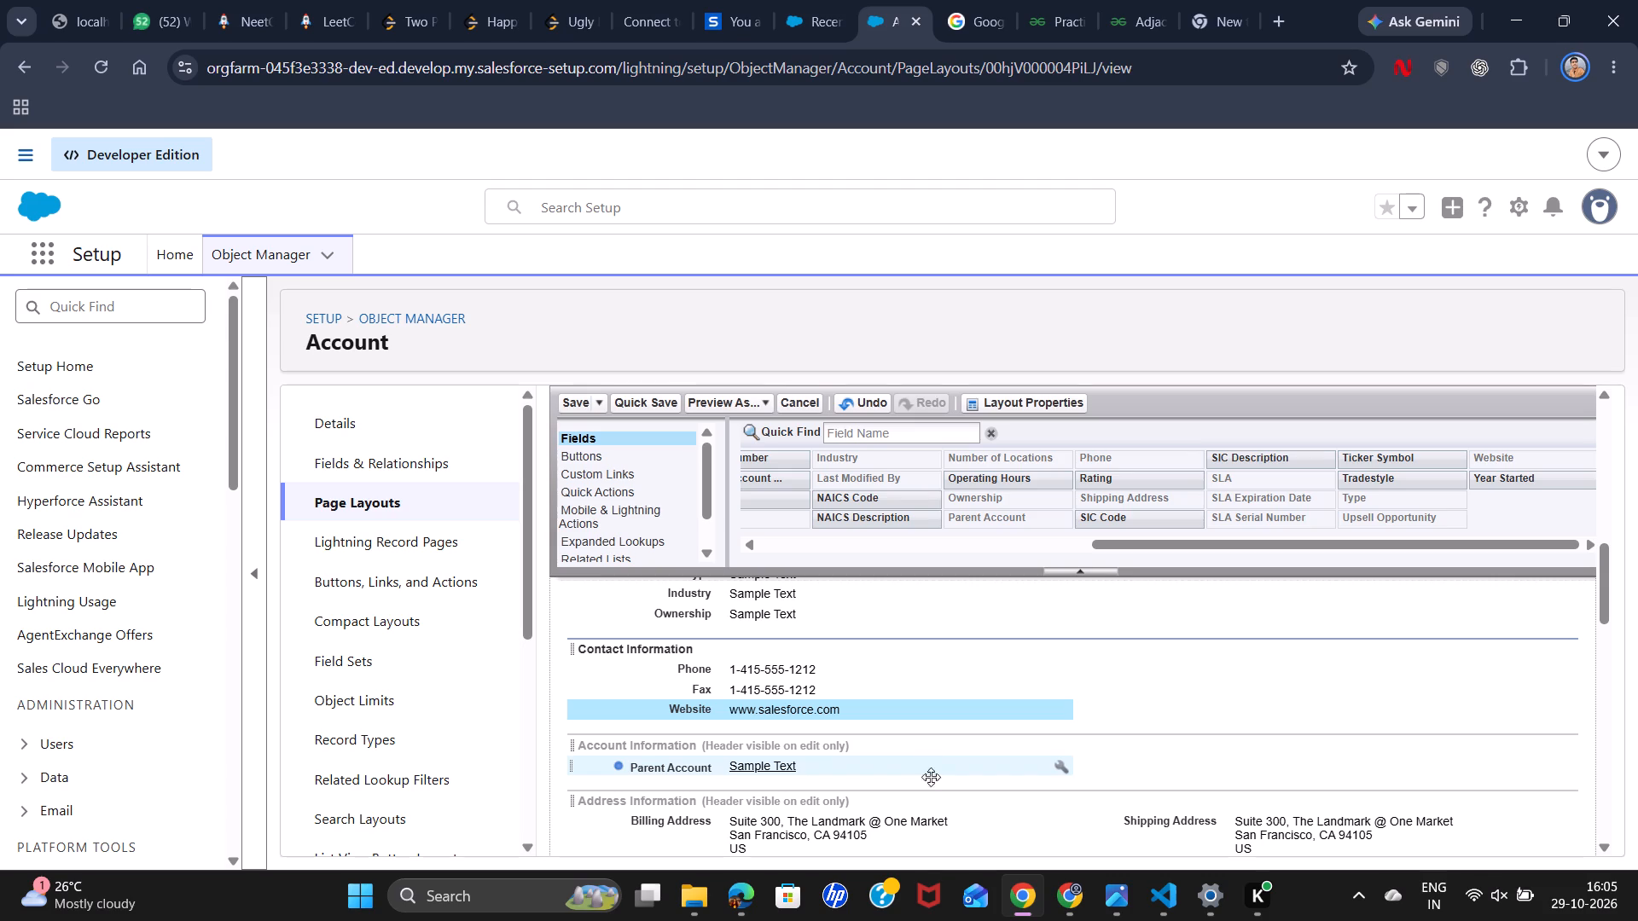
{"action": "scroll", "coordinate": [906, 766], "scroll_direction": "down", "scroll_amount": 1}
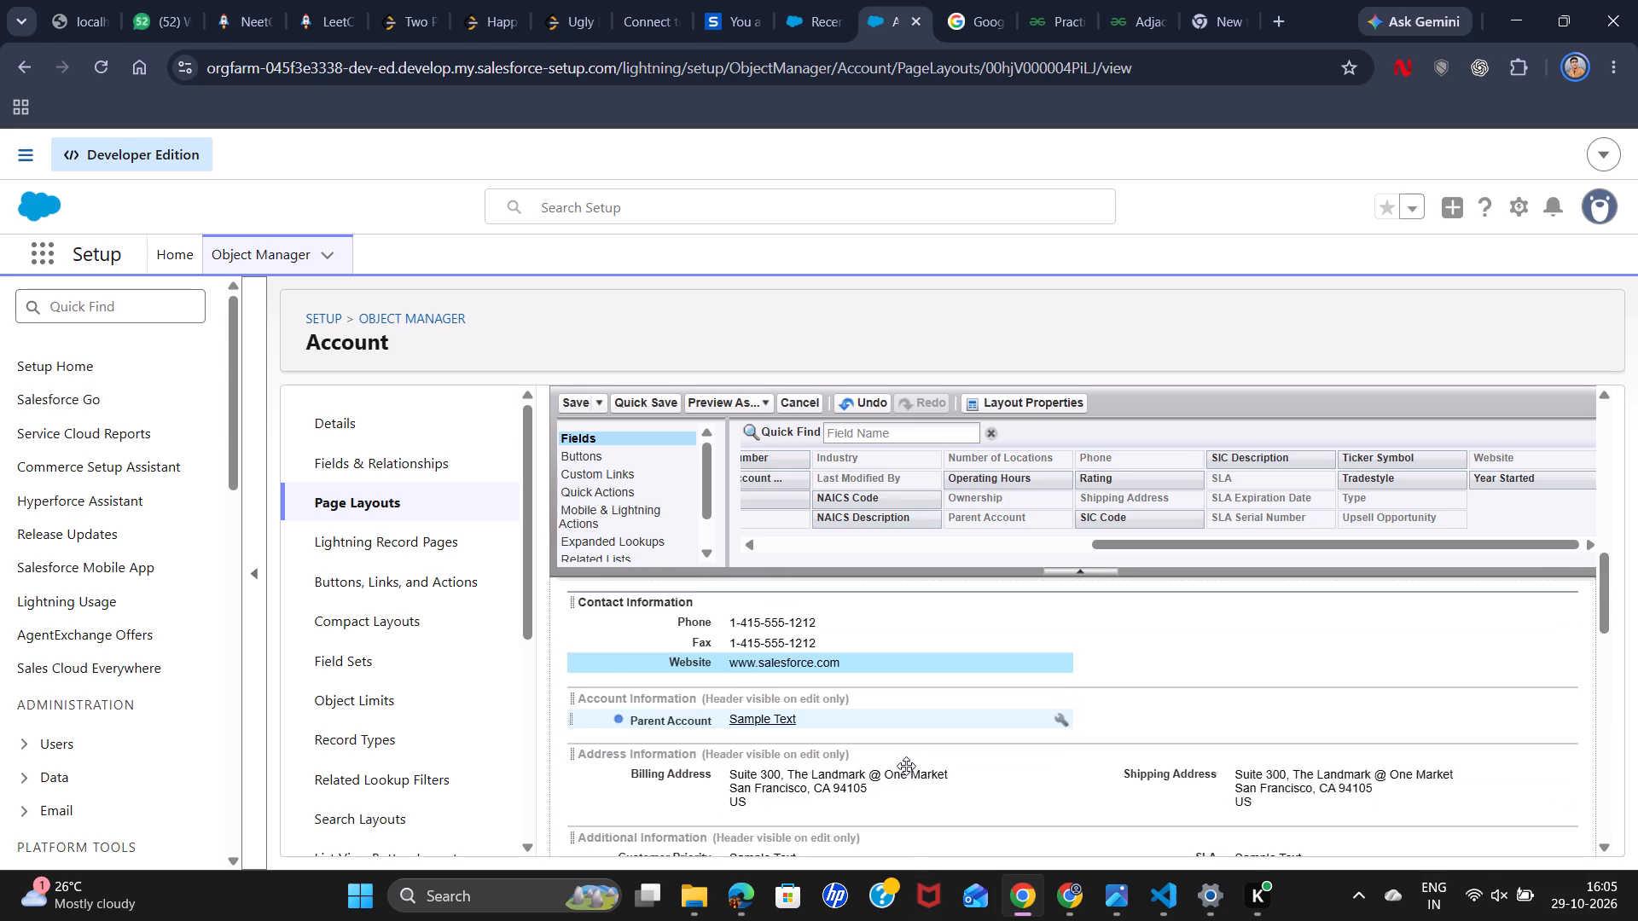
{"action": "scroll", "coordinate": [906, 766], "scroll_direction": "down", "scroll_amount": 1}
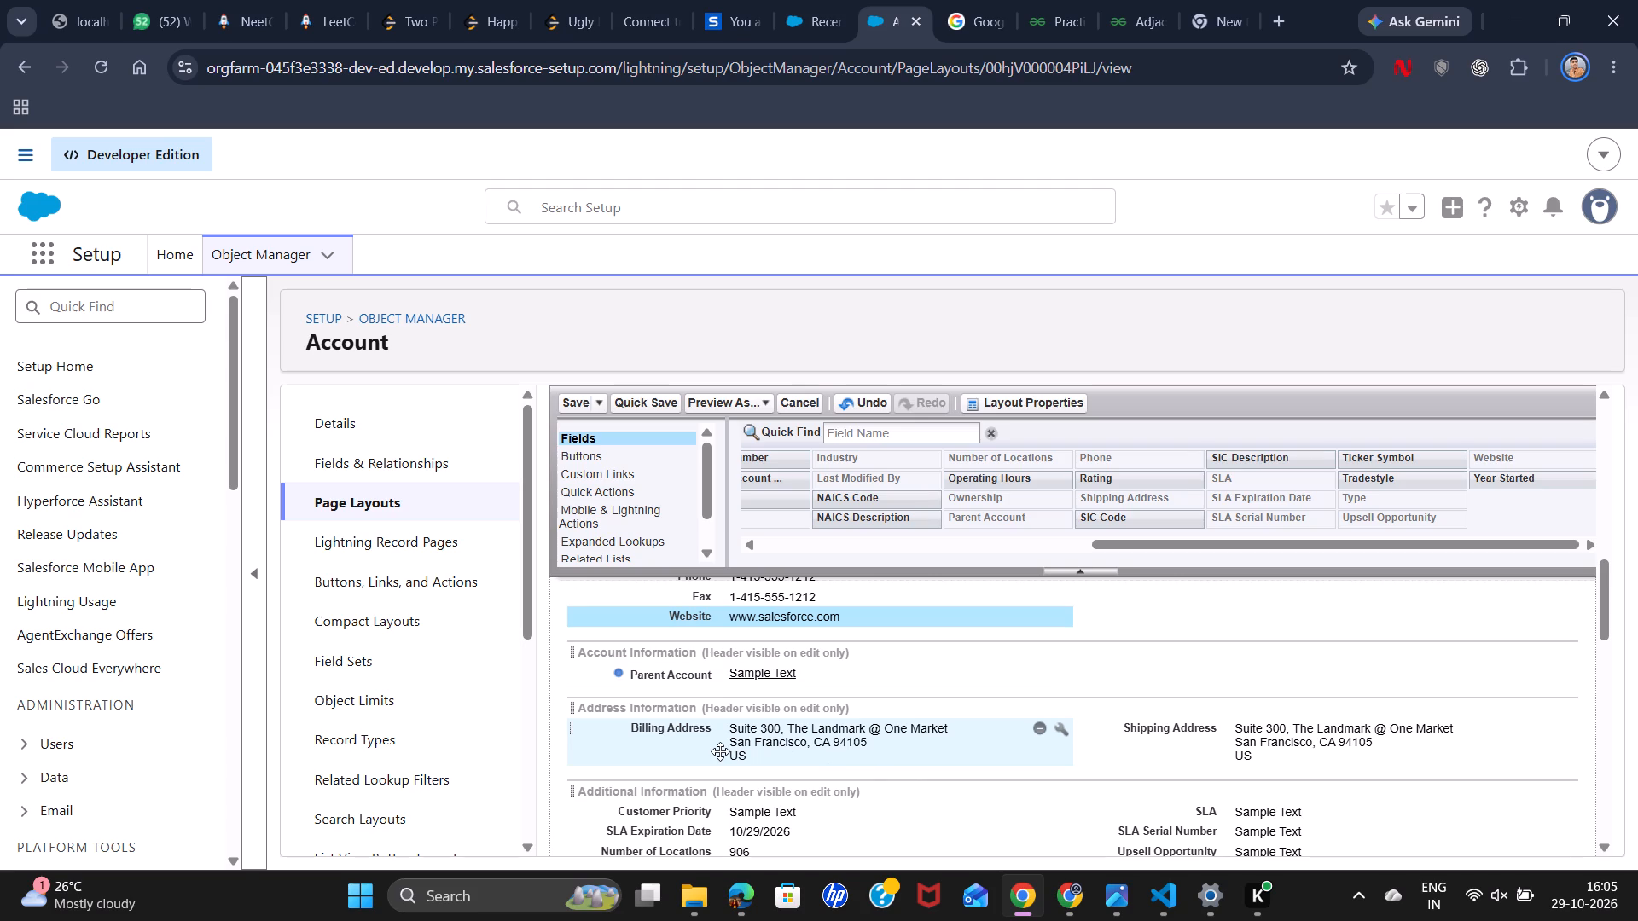
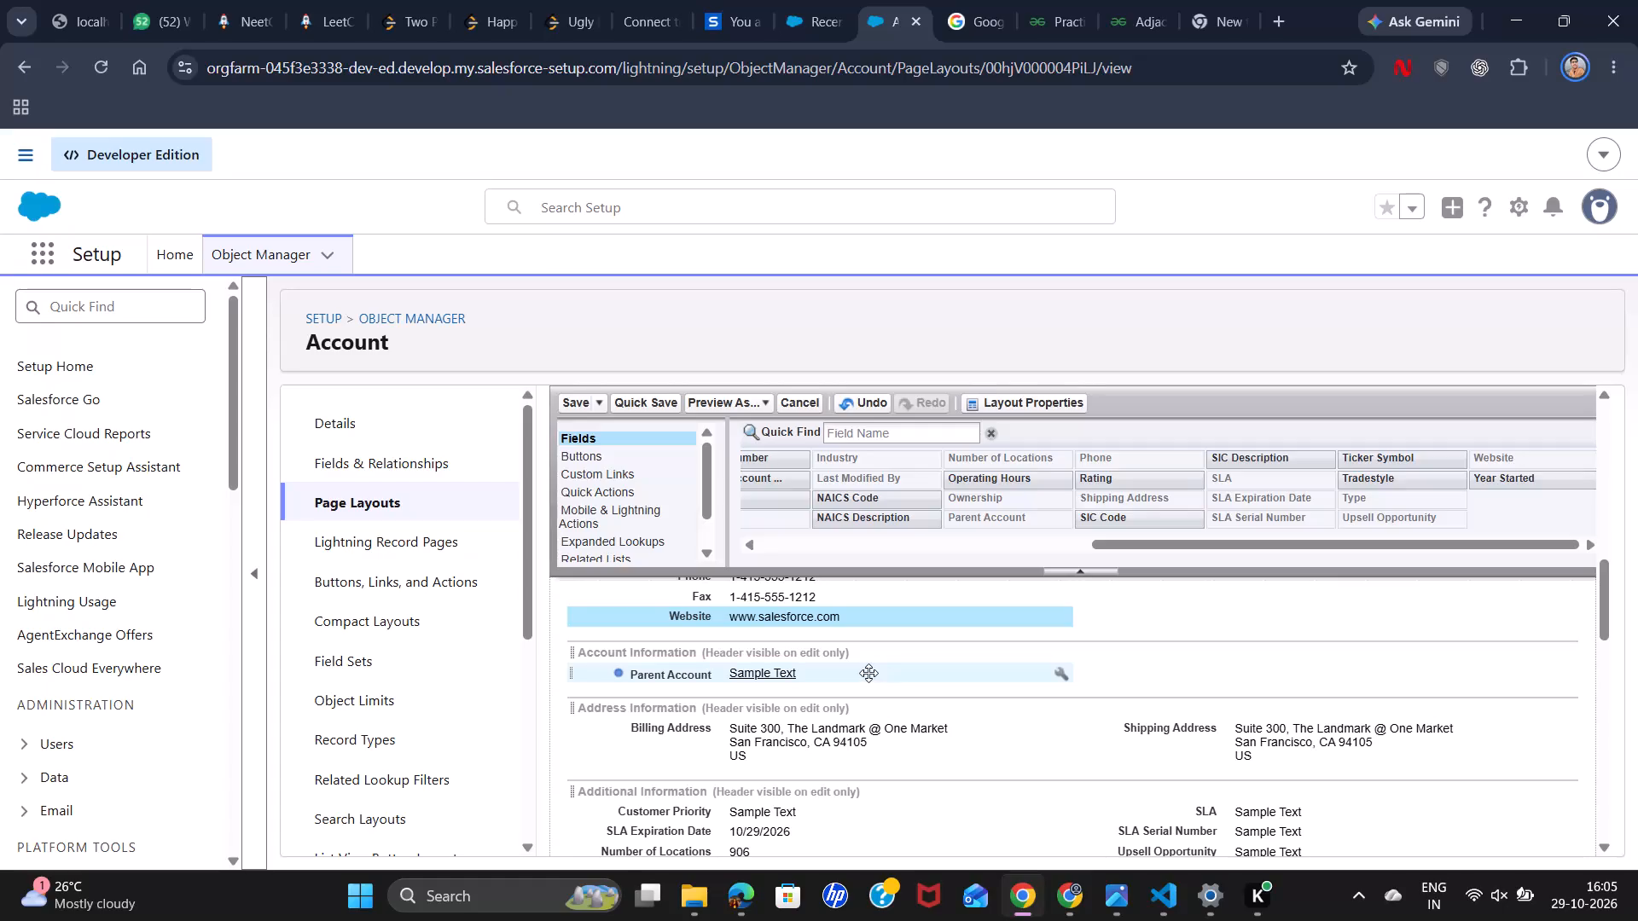
Review the edited layout from the Contact Information section up to the highlights panel and the quick actions.
{"action": "scroll", "coordinate": [868, 673], "scroll_direction": "up", "scroll_amount": 1}
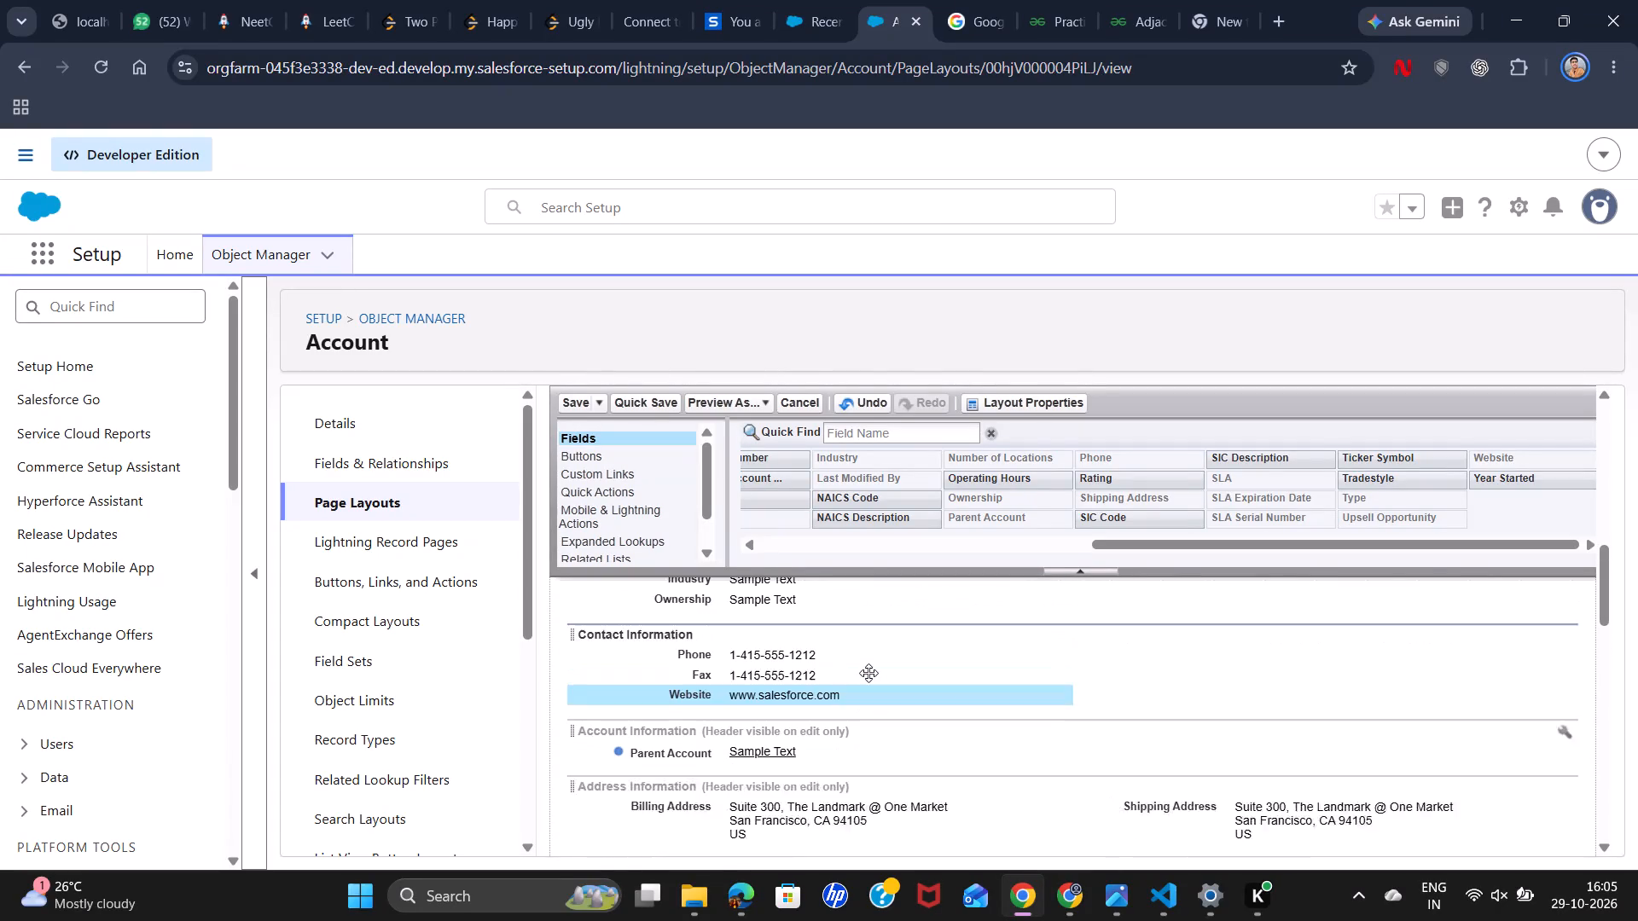
{"action": "scroll", "coordinate": [868, 673], "scroll_direction": "up", "scroll_amount": 6}
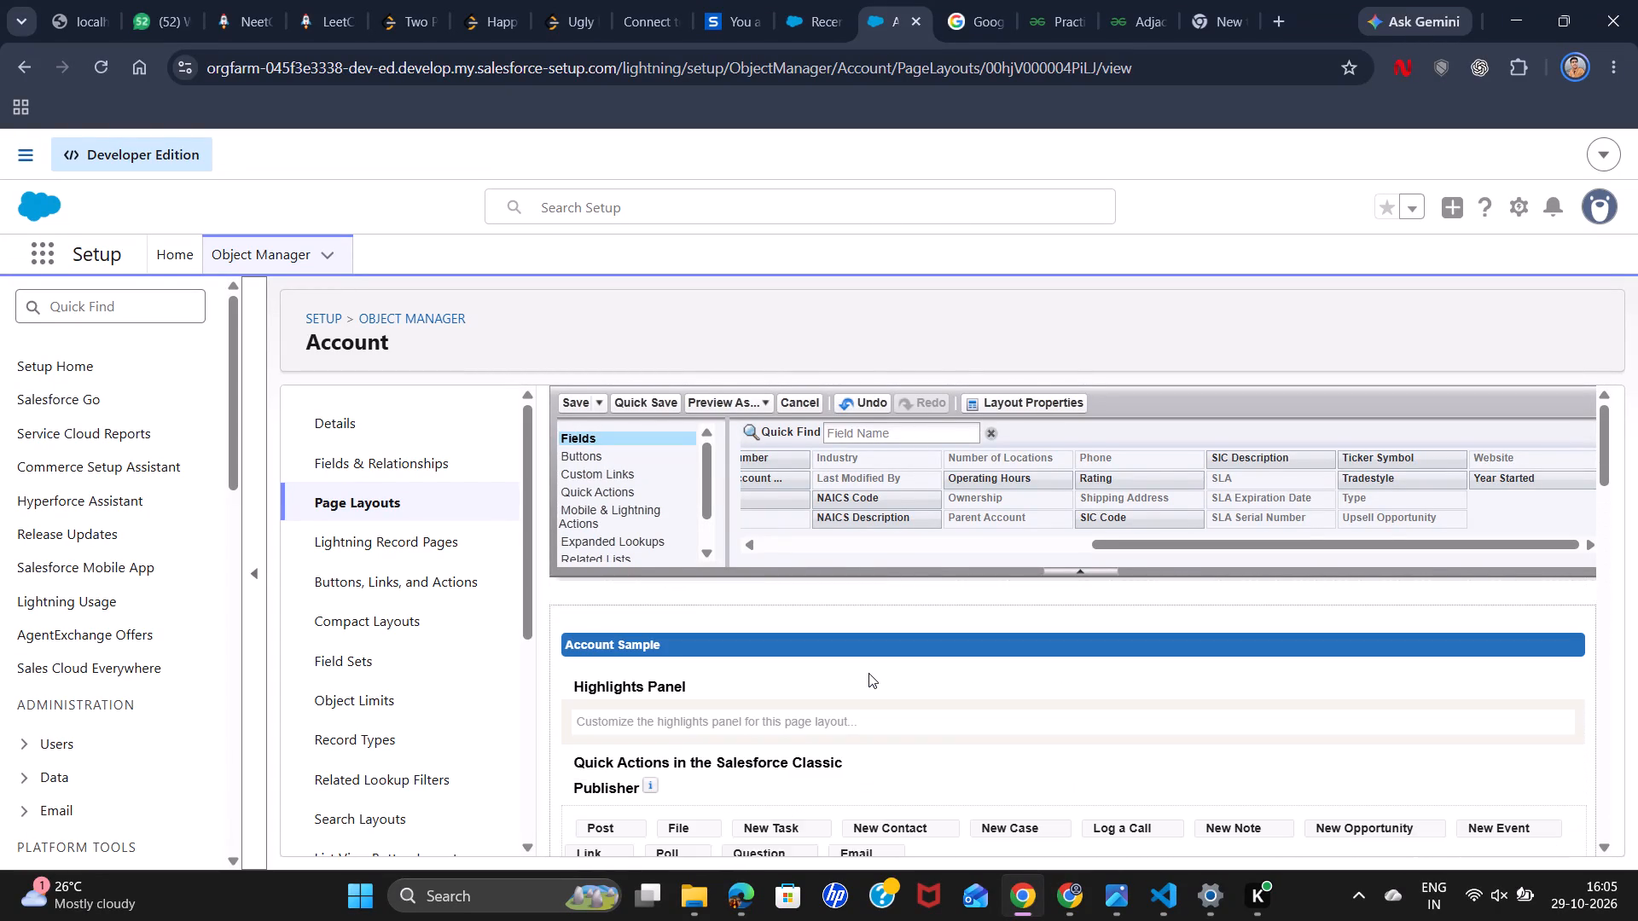
{"action": "scroll", "coordinate": [868, 673], "scroll_direction": "up", "scroll_amount": 1}
{"action": "scroll", "coordinate": [871, 698], "scroll_direction": "down", "scroll_amount": 1}
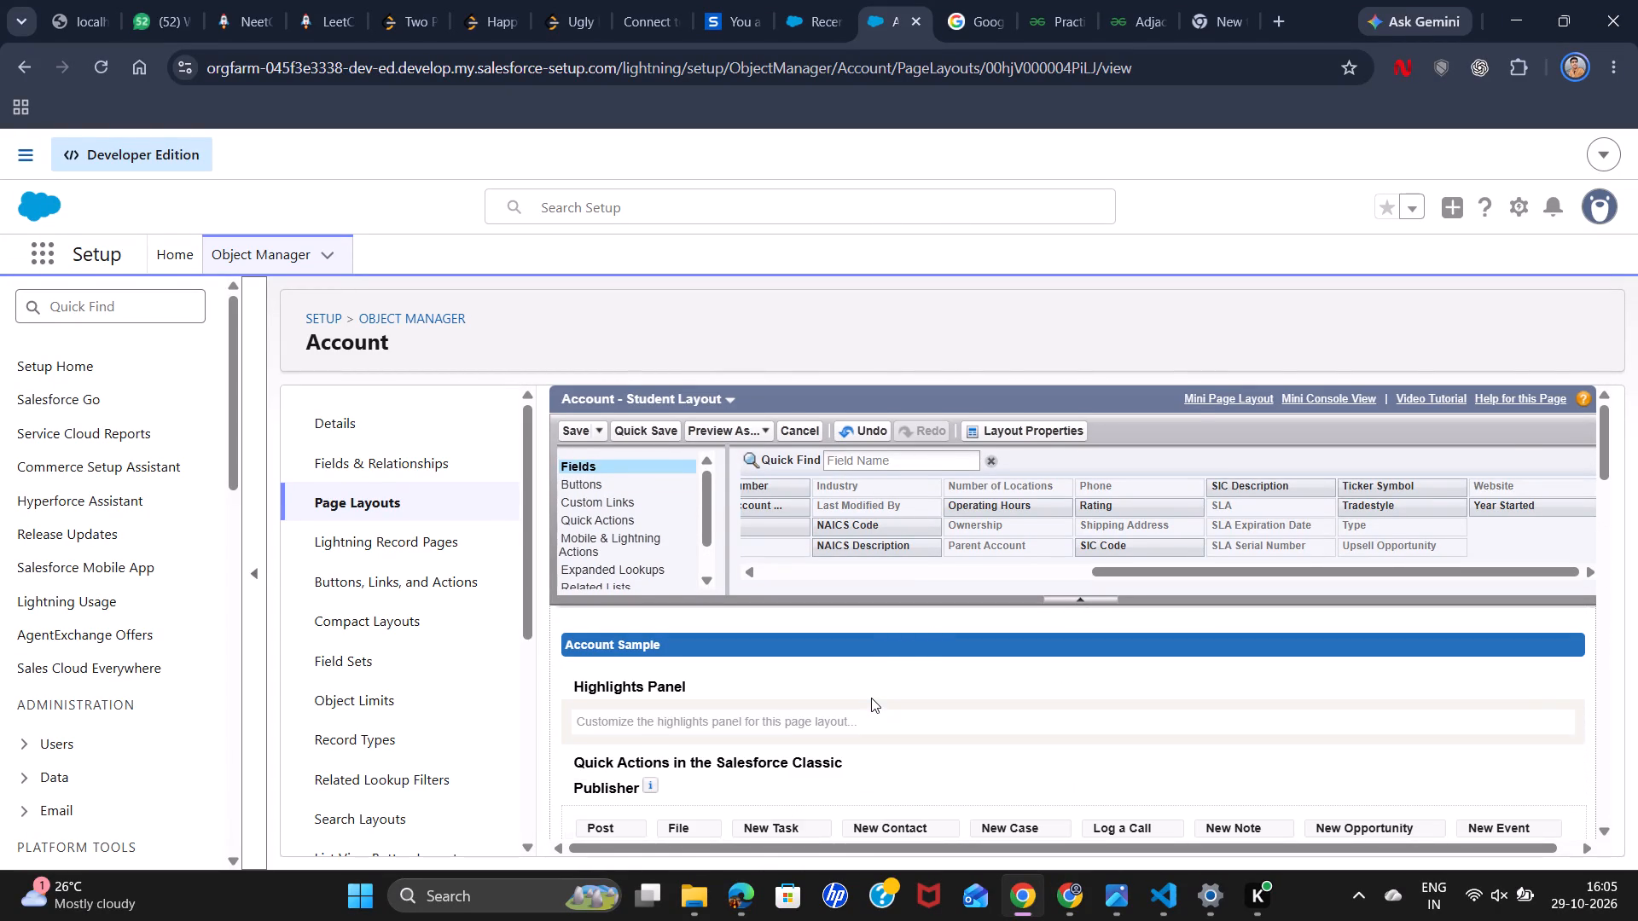
{"action": "scroll", "coordinate": [871, 698], "scroll_direction": "down", "scroll_amount": 1}
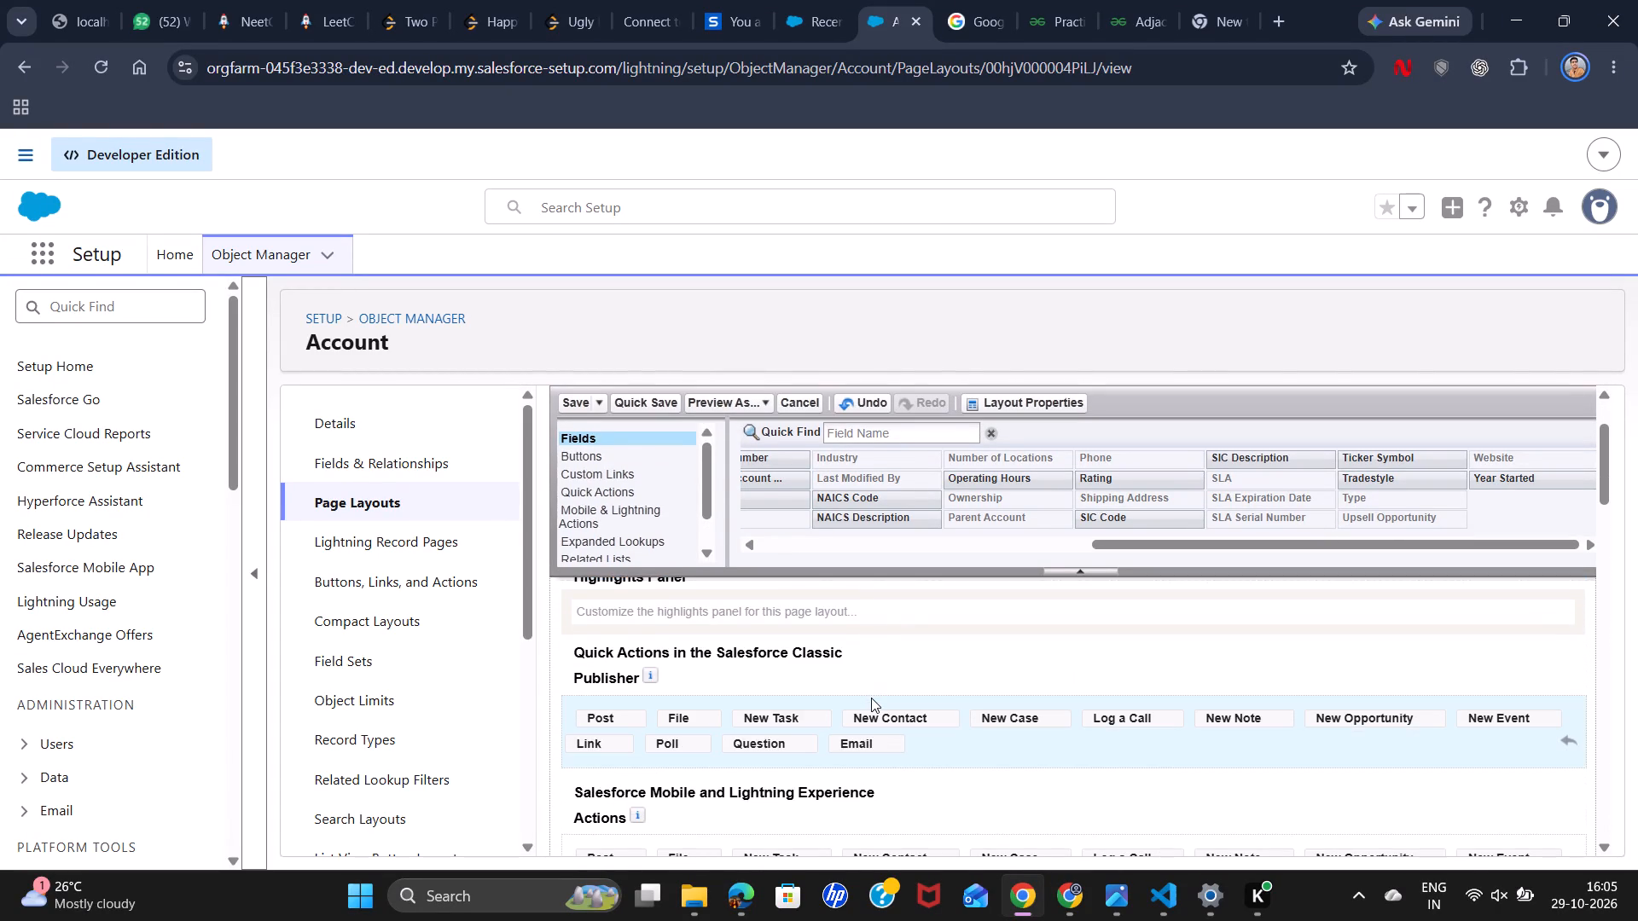
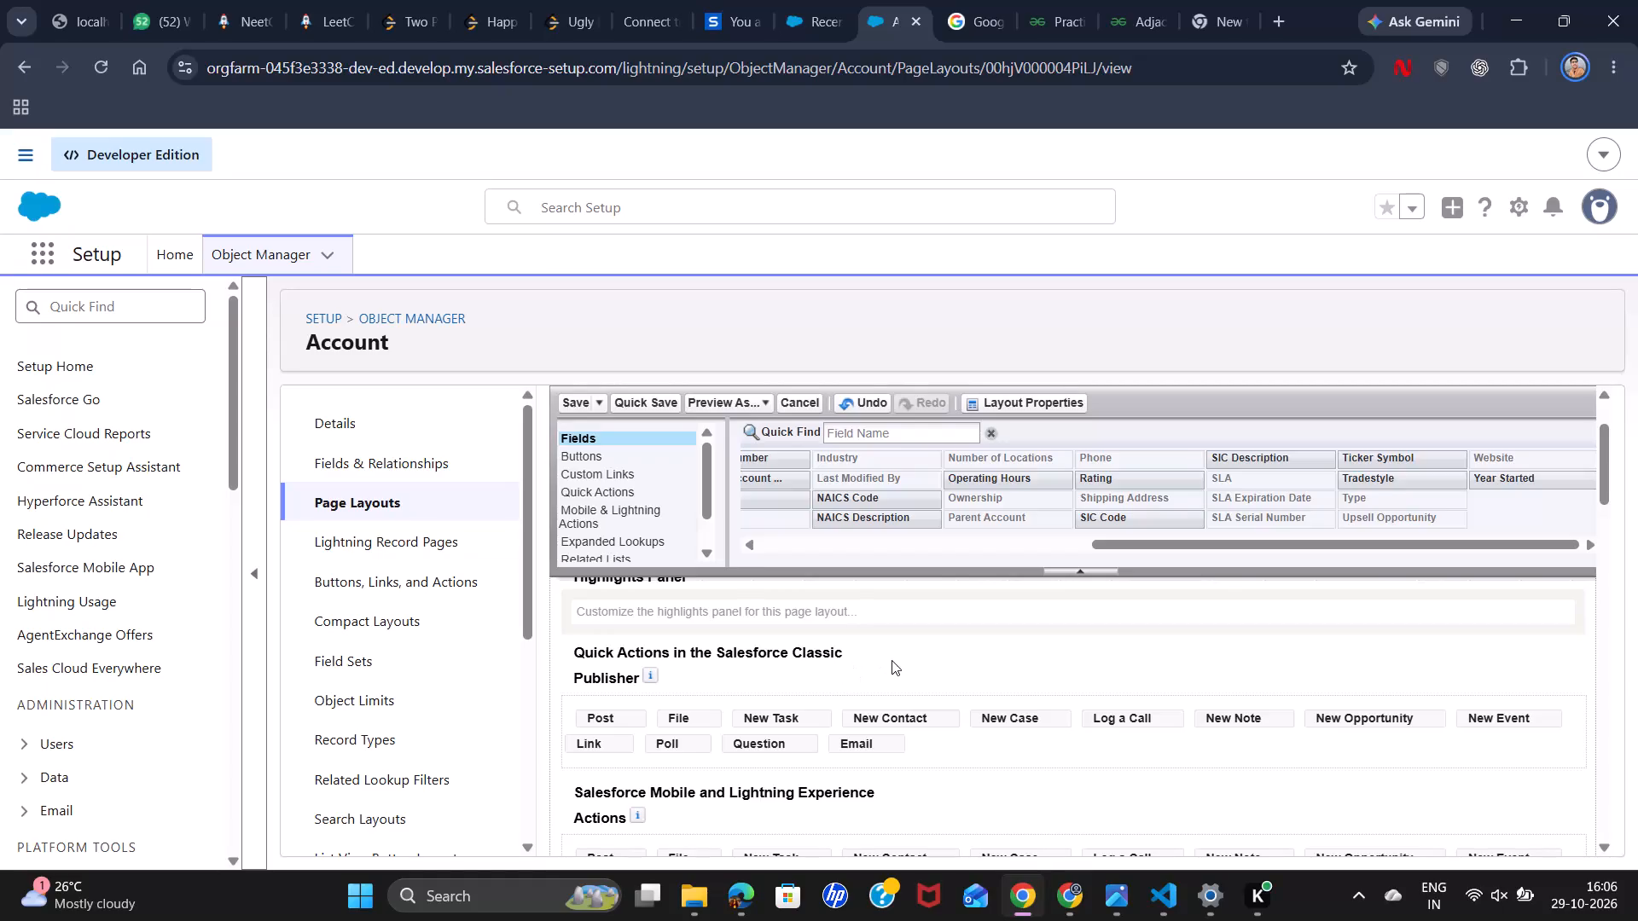
Review the Account - Student Layout from the highlights panel and quick actions through the detail sections to the Partners related list.
{"action": "scroll", "coordinate": [892, 660], "scroll_direction": "up", "scroll_amount": 3}
{"action": "scroll", "coordinate": [892, 660], "scroll_direction": "down", "scroll_amount": 1}
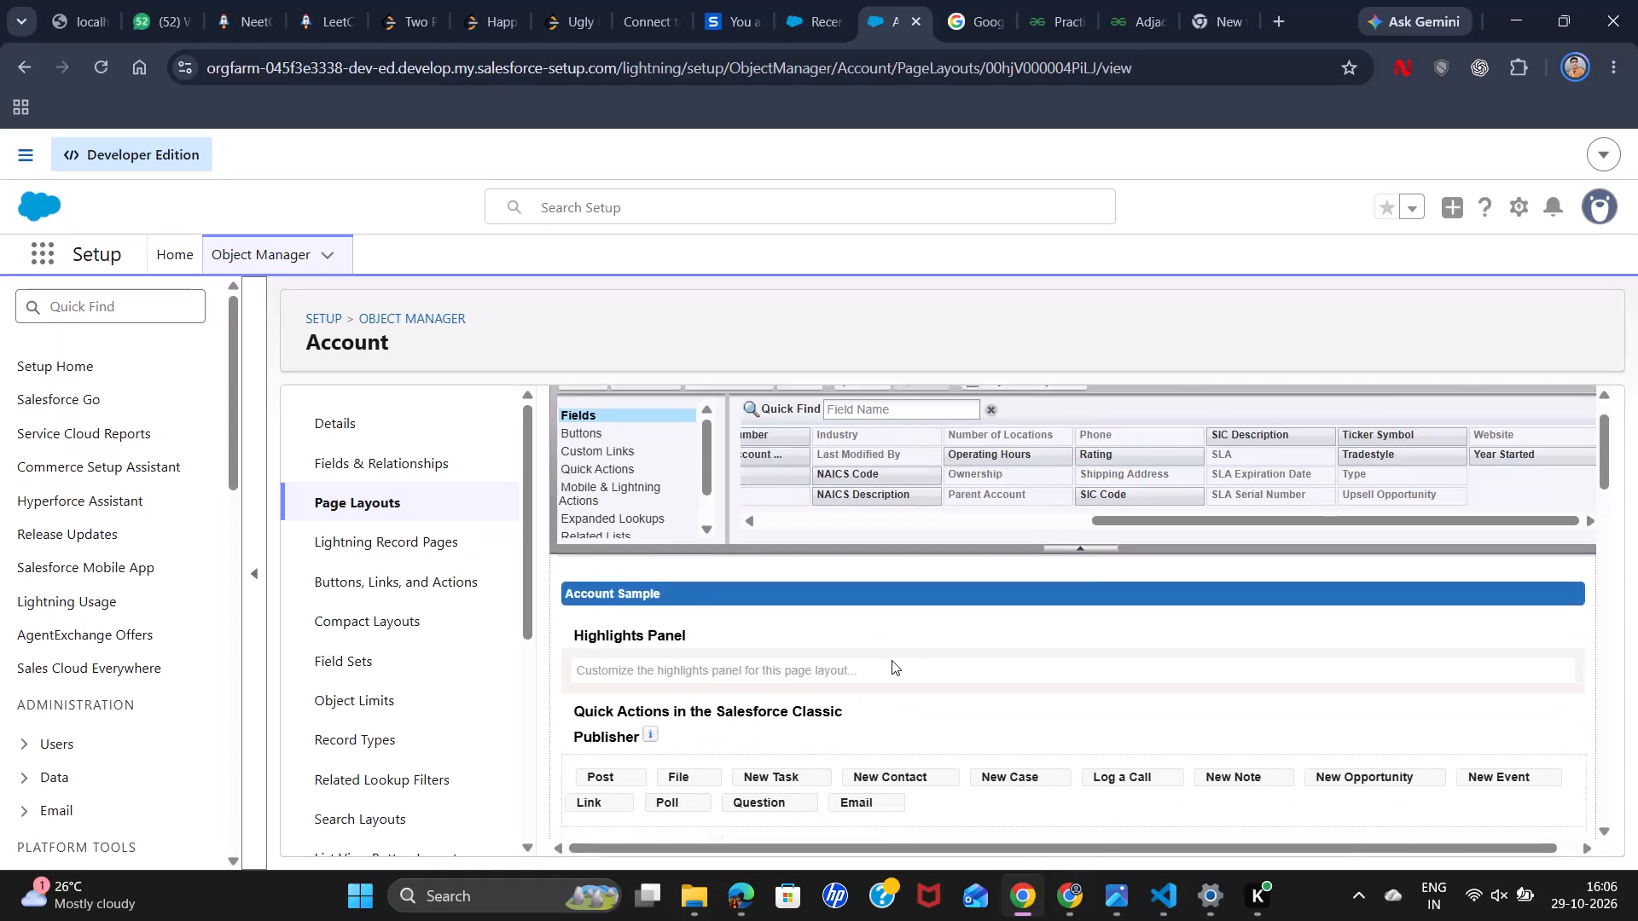
{"action": "scroll", "coordinate": [892, 660], "scroll_direction": "down", "scroll_amount": 5}
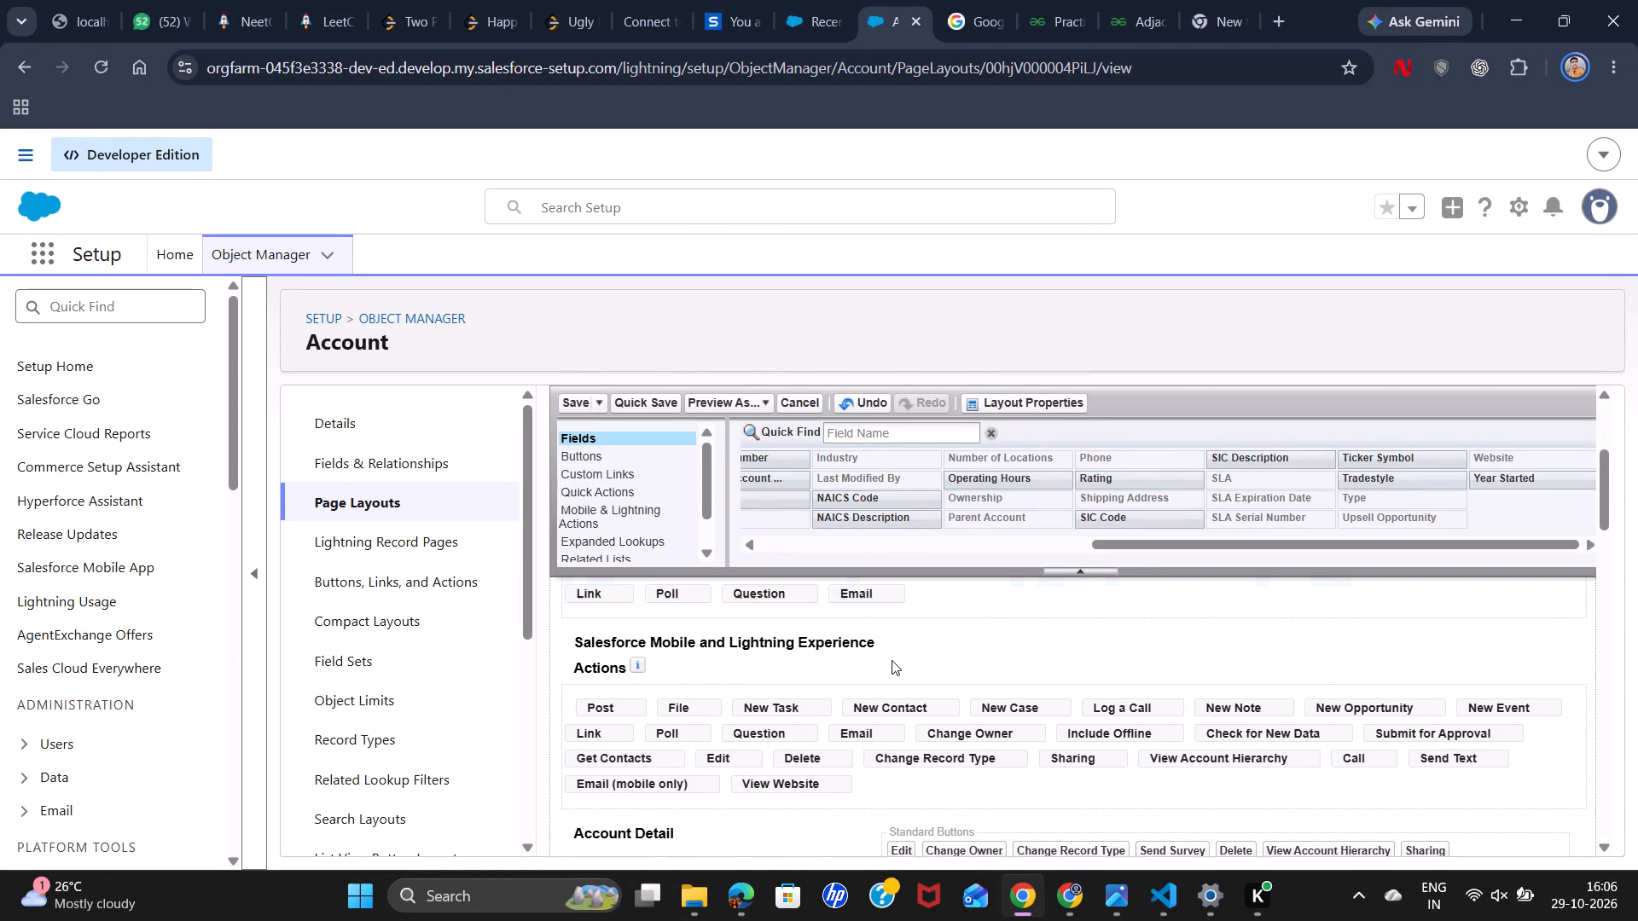
{"action": "scroll", "coordinate": [892, 660], "scroll_direction": "down", "scroll_amount": 4}
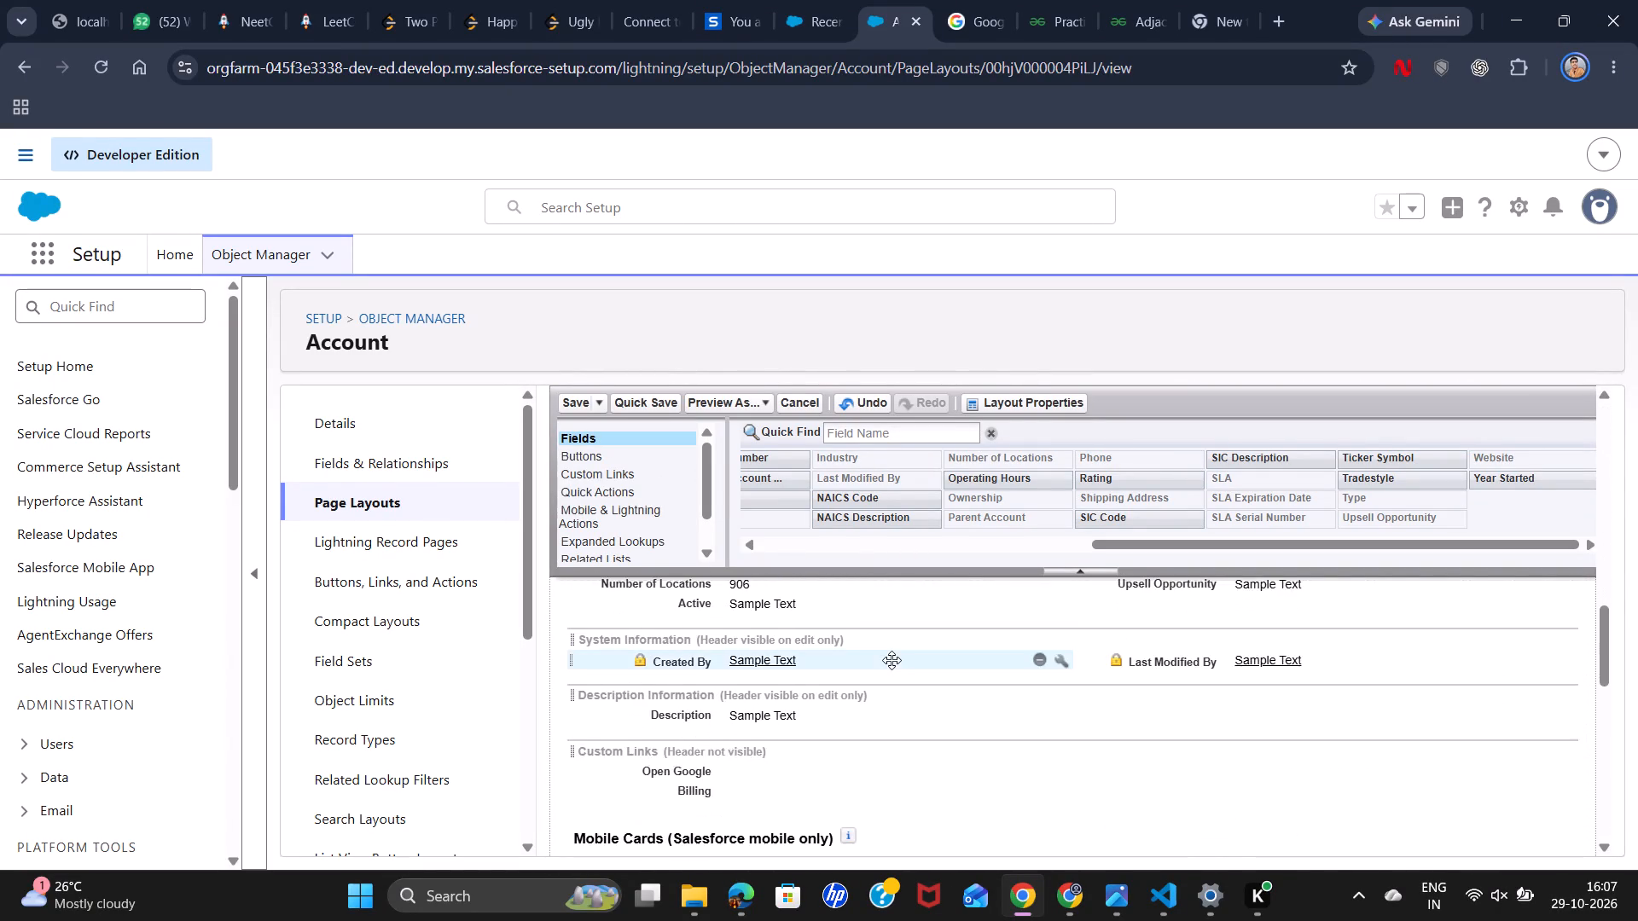
{"action": "scroll", "coordinate": [892, 660], "scroll_direction": "down", "scroll_amount": 2}
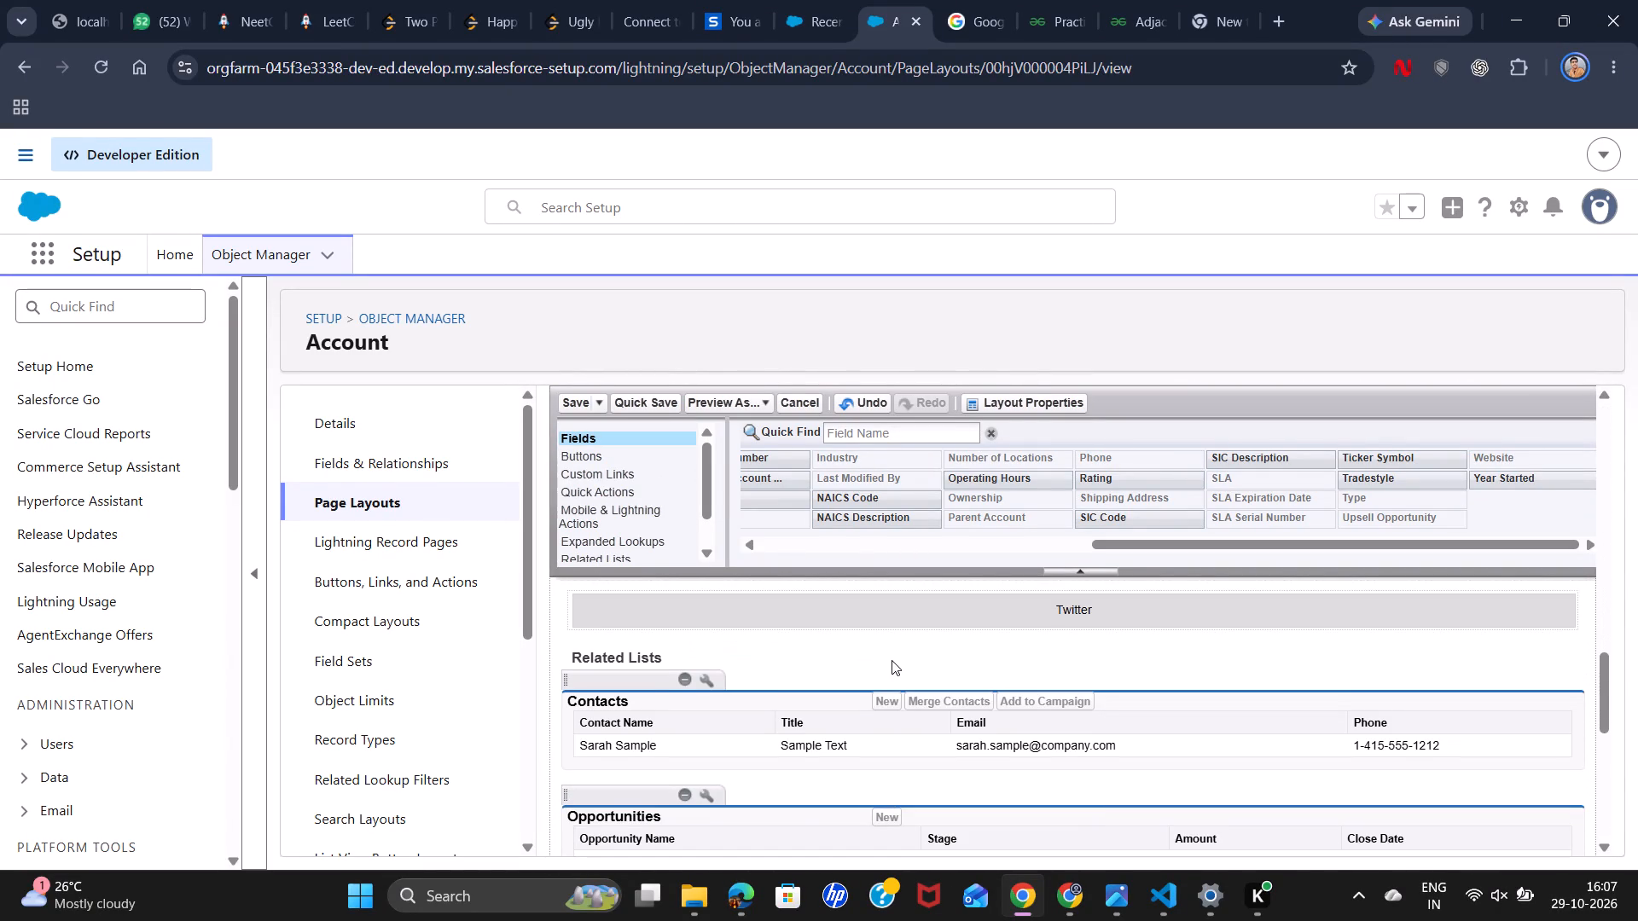
{"action": "scroll", "coordinate": [864, 700], "scroll_direction": "down", "scroll_amount": 3}
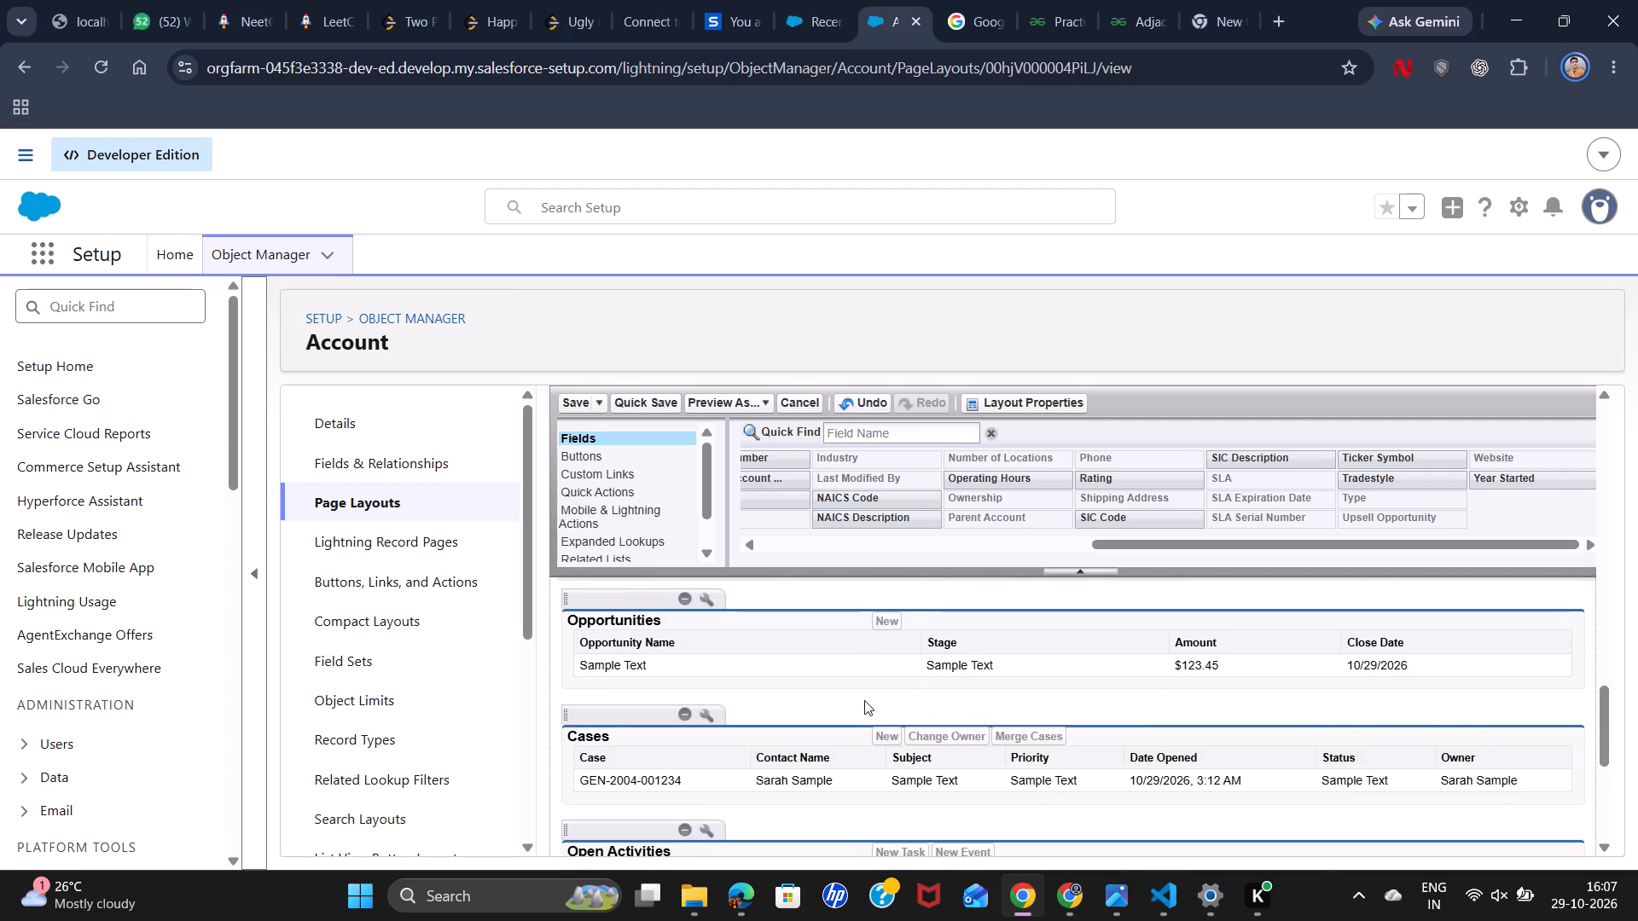
{"action": "scroll", "coordinate": [864, 700], "scroll_direction": "down", "scroll_amount": 3}
{"action": "scroll", "coordinate": [864, 700], "scroll_direction": "up", "scroll_amount": 10}
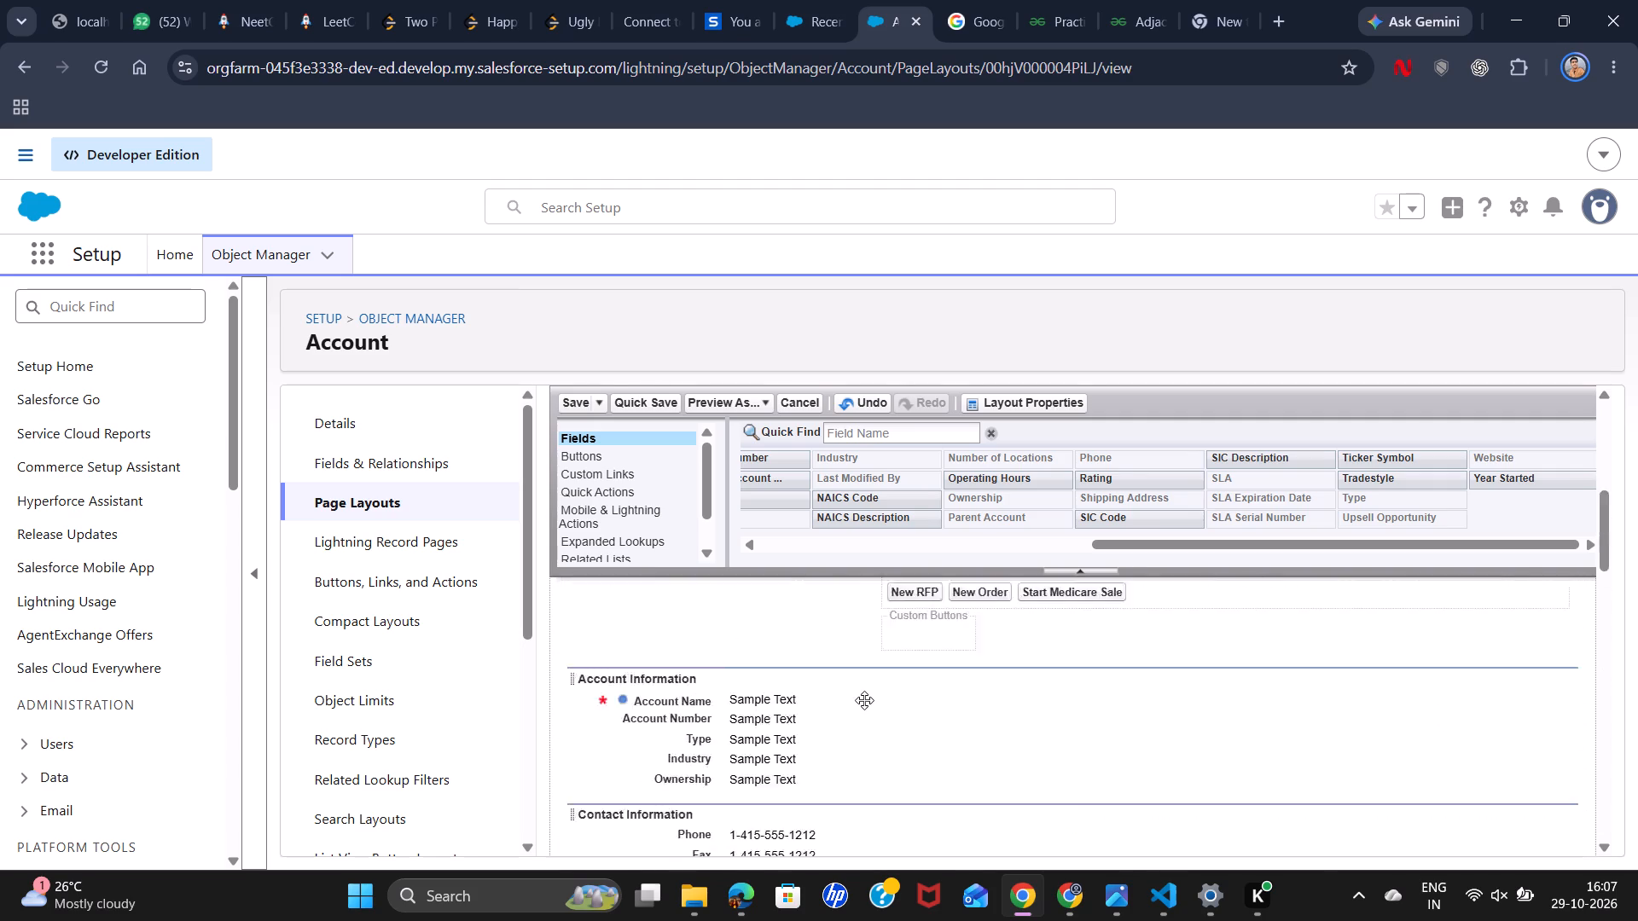
{"action": "scroll", "coordinate": [864, 700], "scroll_direction": "down", "scroll_amount": 3}
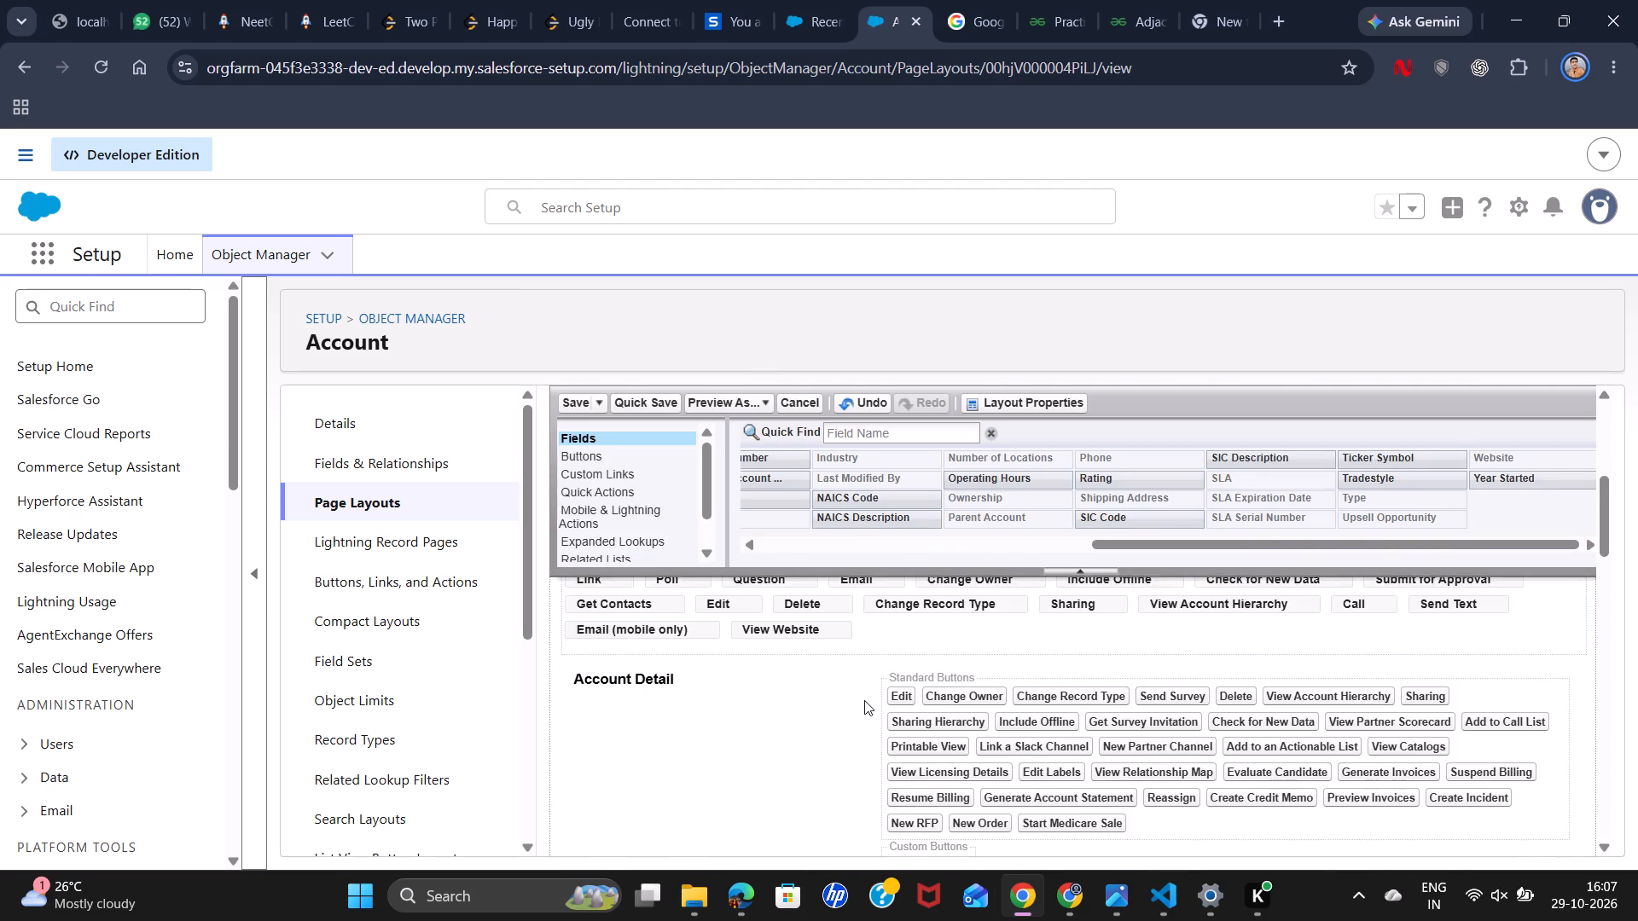
{"action": "scroll", "coordinate": [864, 700], "scroll_direction": "down", "scroll_amount": 4}
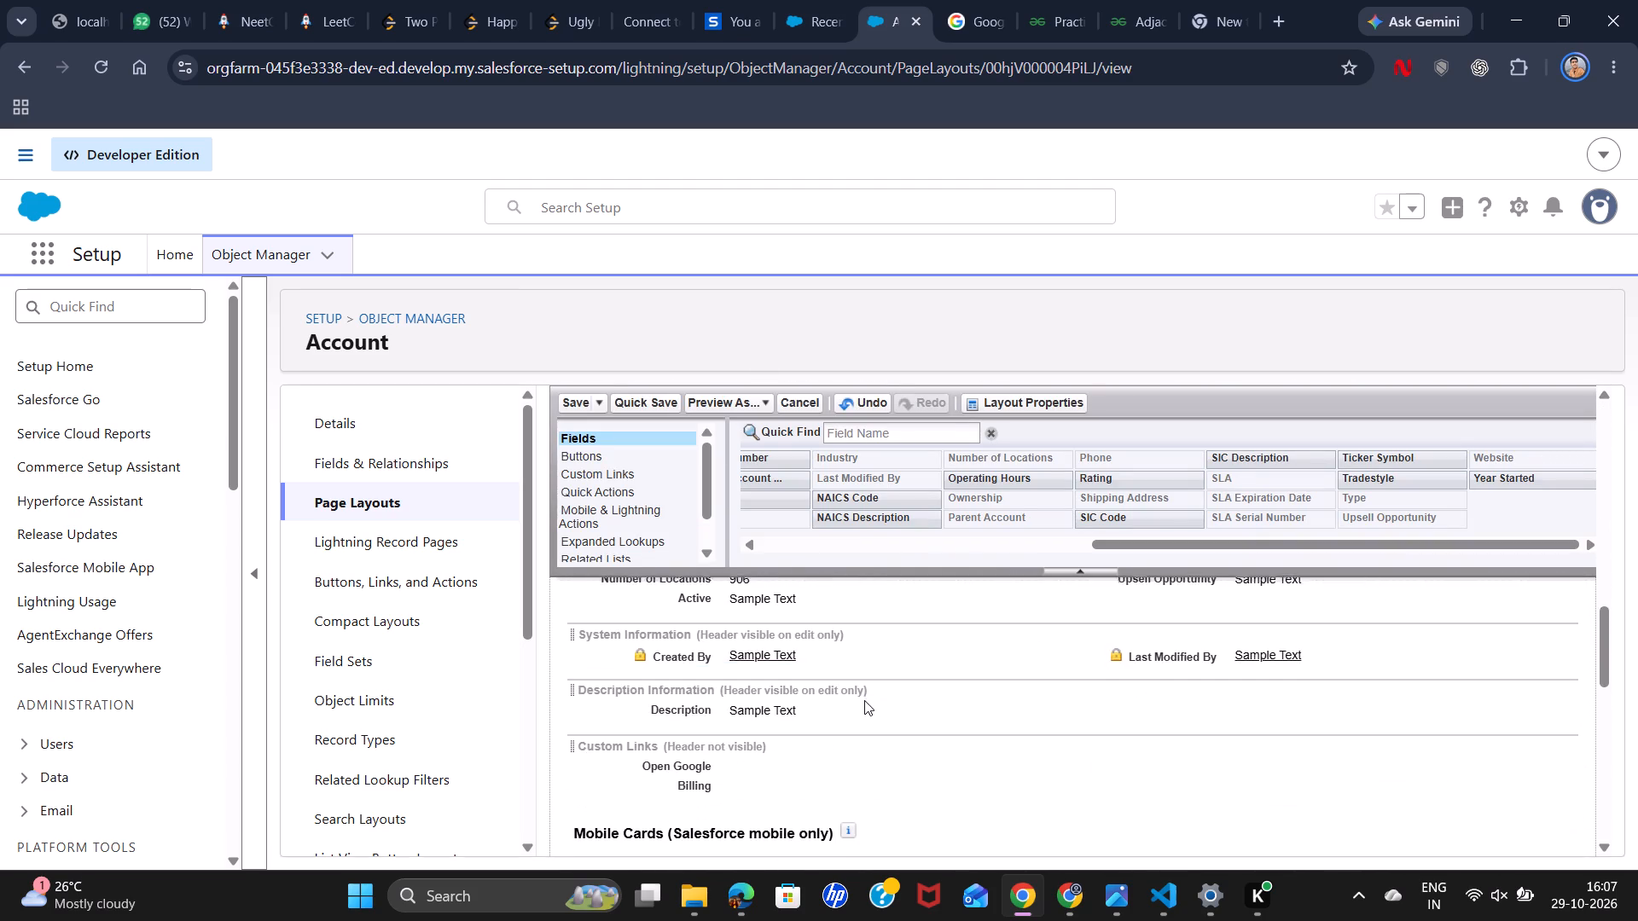
{"action": "scroll", "coordinate": [864, 700], "scroll_direction": "down", "scroll_amount": 4}
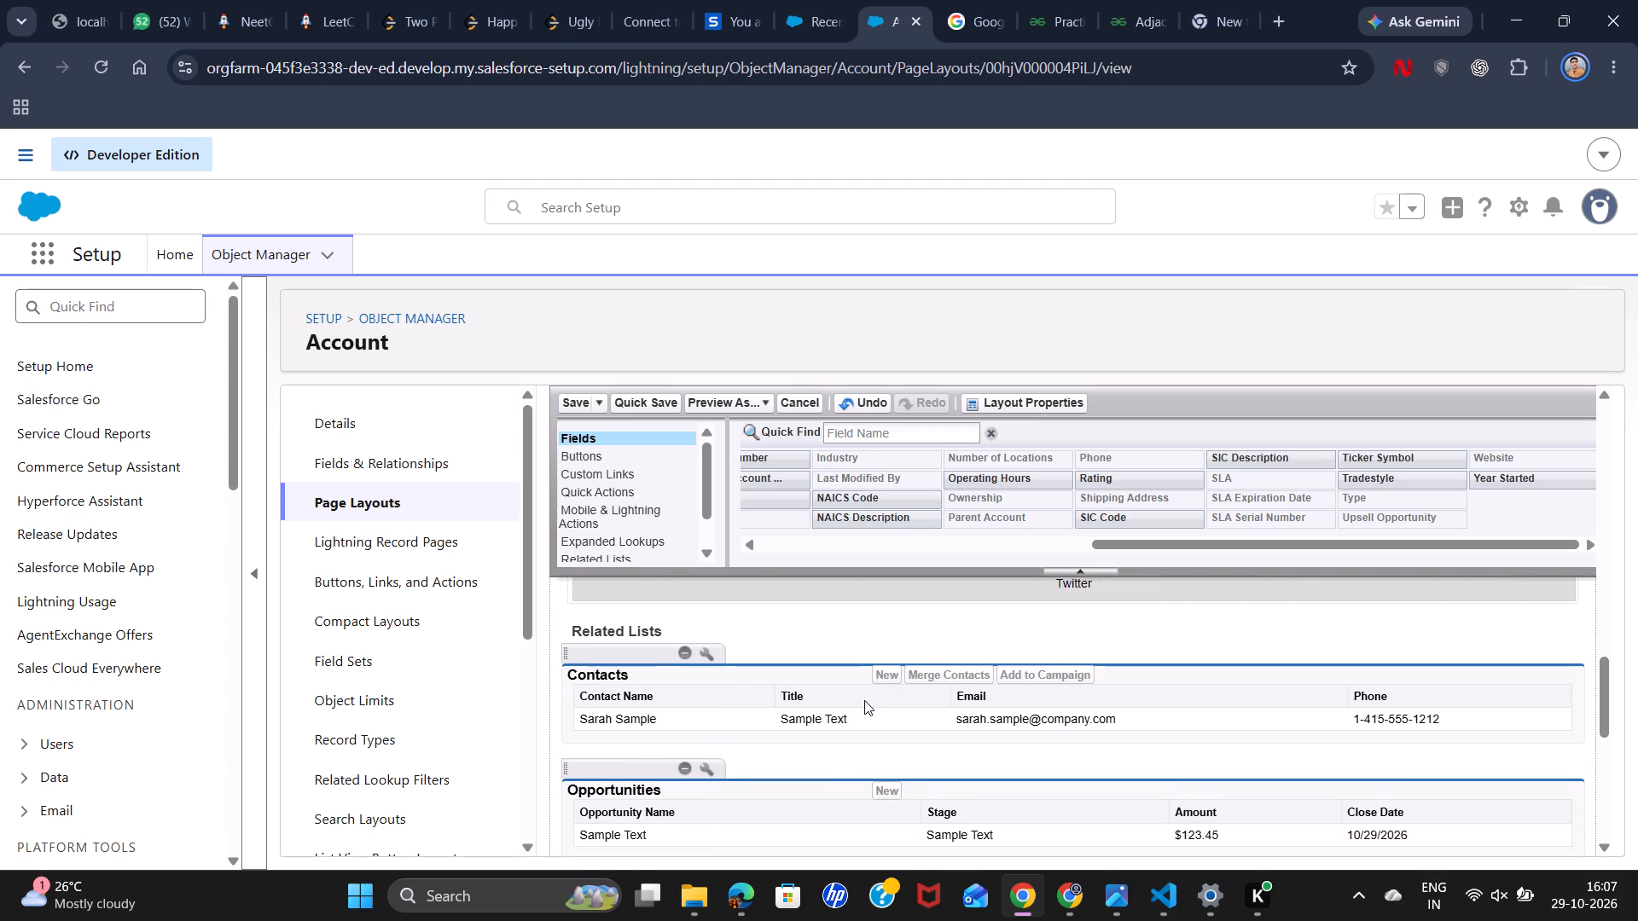
{"action": "scroll", "coordinate": [864, 700], "scroll_direction": "down", "scroll_amount": 3}
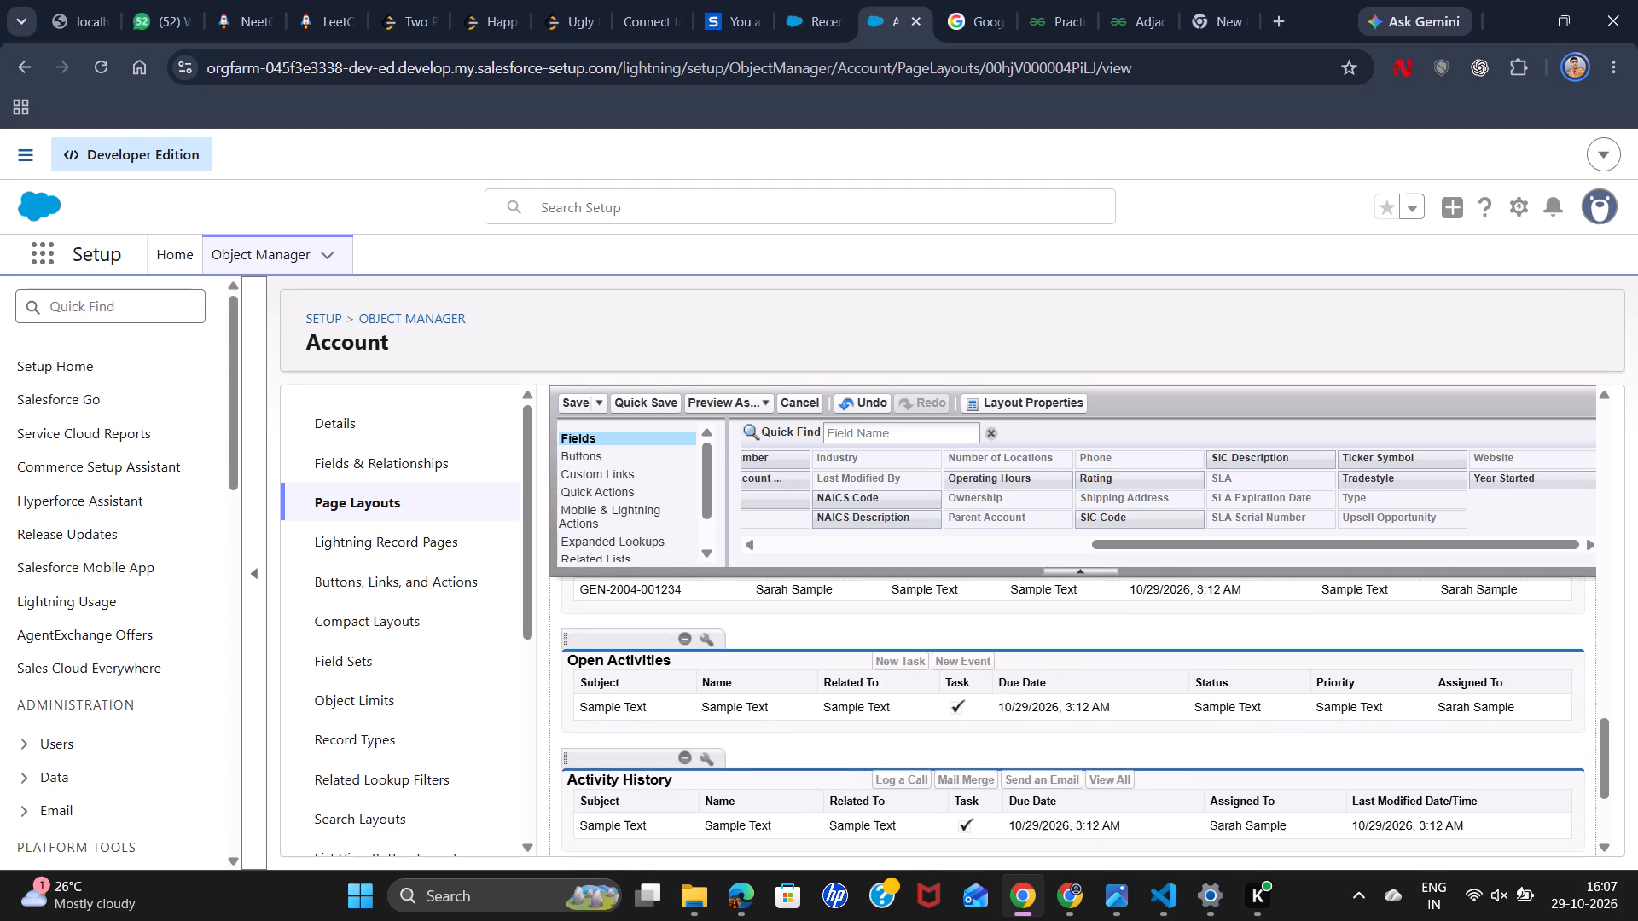
{"action": "scroll", "coordinate": [864, 700], "scroll_direction": "down", "scroll_amount": 1}
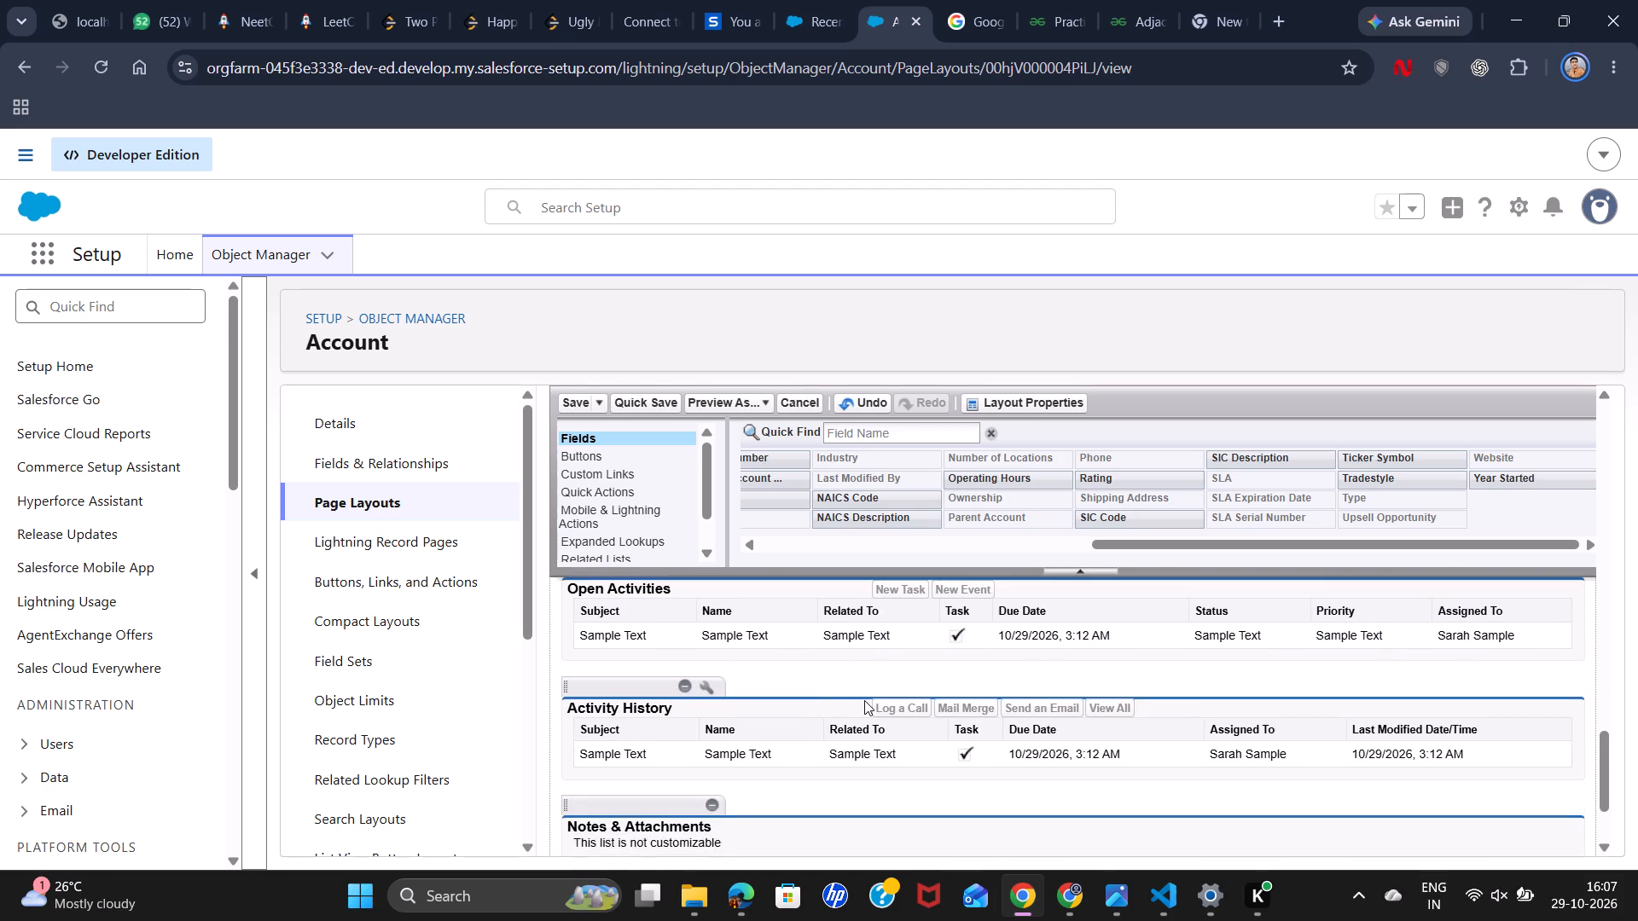
{"action": "scroll", "coordinate": [864, 700], "scroll_direction": "down", "scroll_amount": 1}
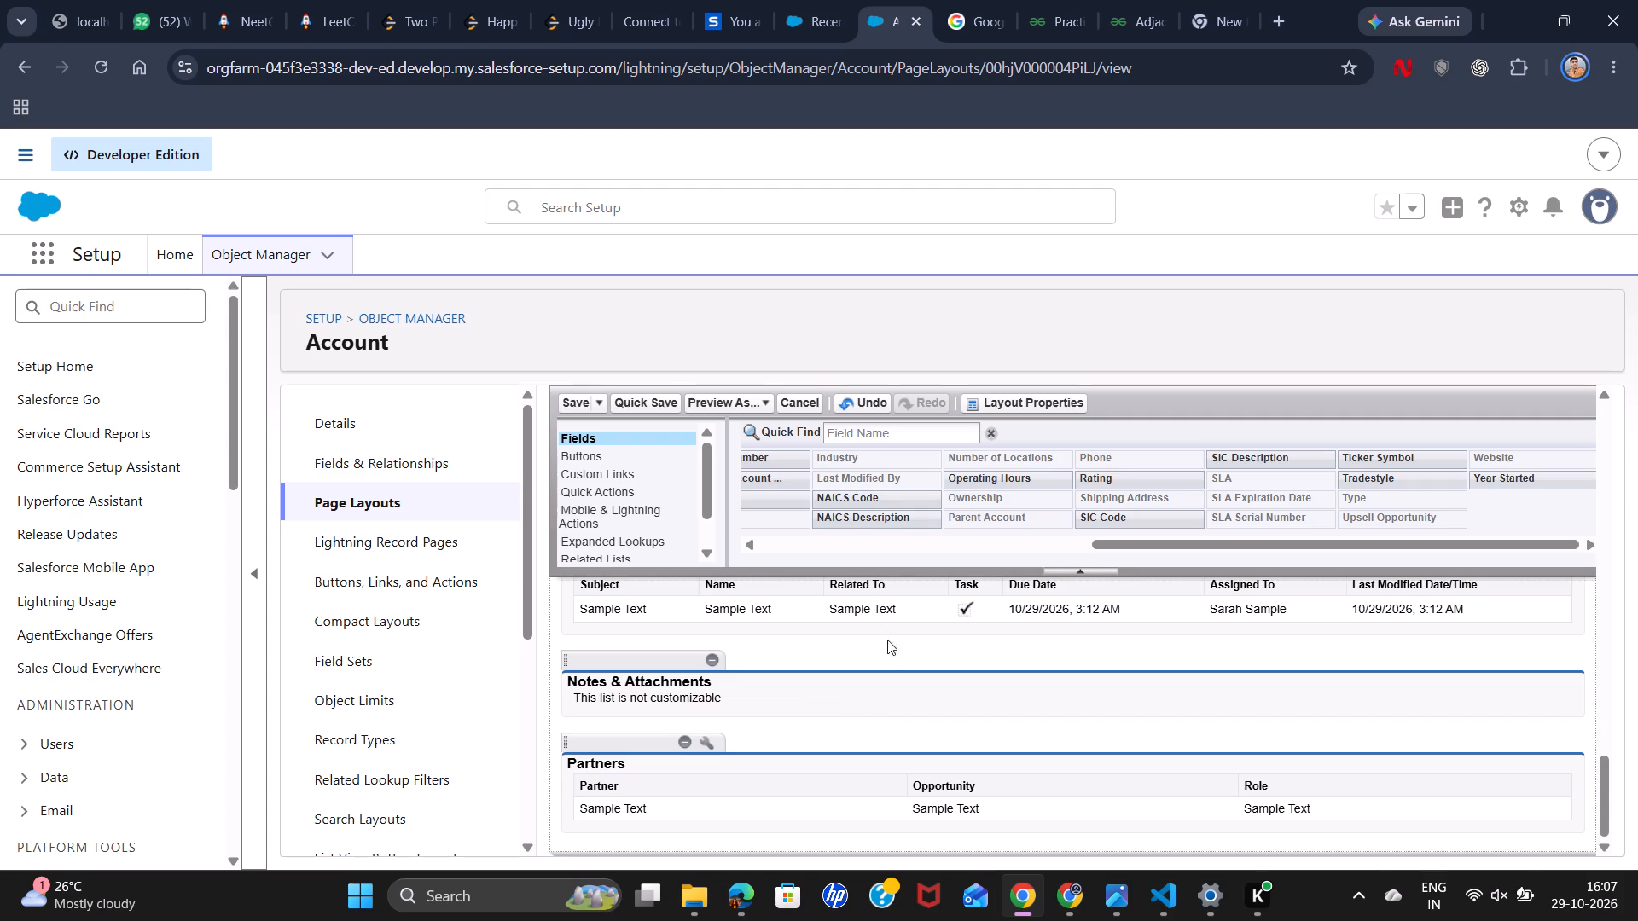
{"action": "scroll", "coordinate": [860, 724], "scroll_direction": "down", "scroll_amount": 1}
{"action": "scroll", "coordinate": [860, 724], "scroll_direction": "up", "scroll_amount": 1}
Browse the palette of available account fields from one end to the other, alongside the layout's detail sections.
{"action": "scroll", "coordinate": [860, 724], "scroll_direction": "up", "scroll_amount": 8}
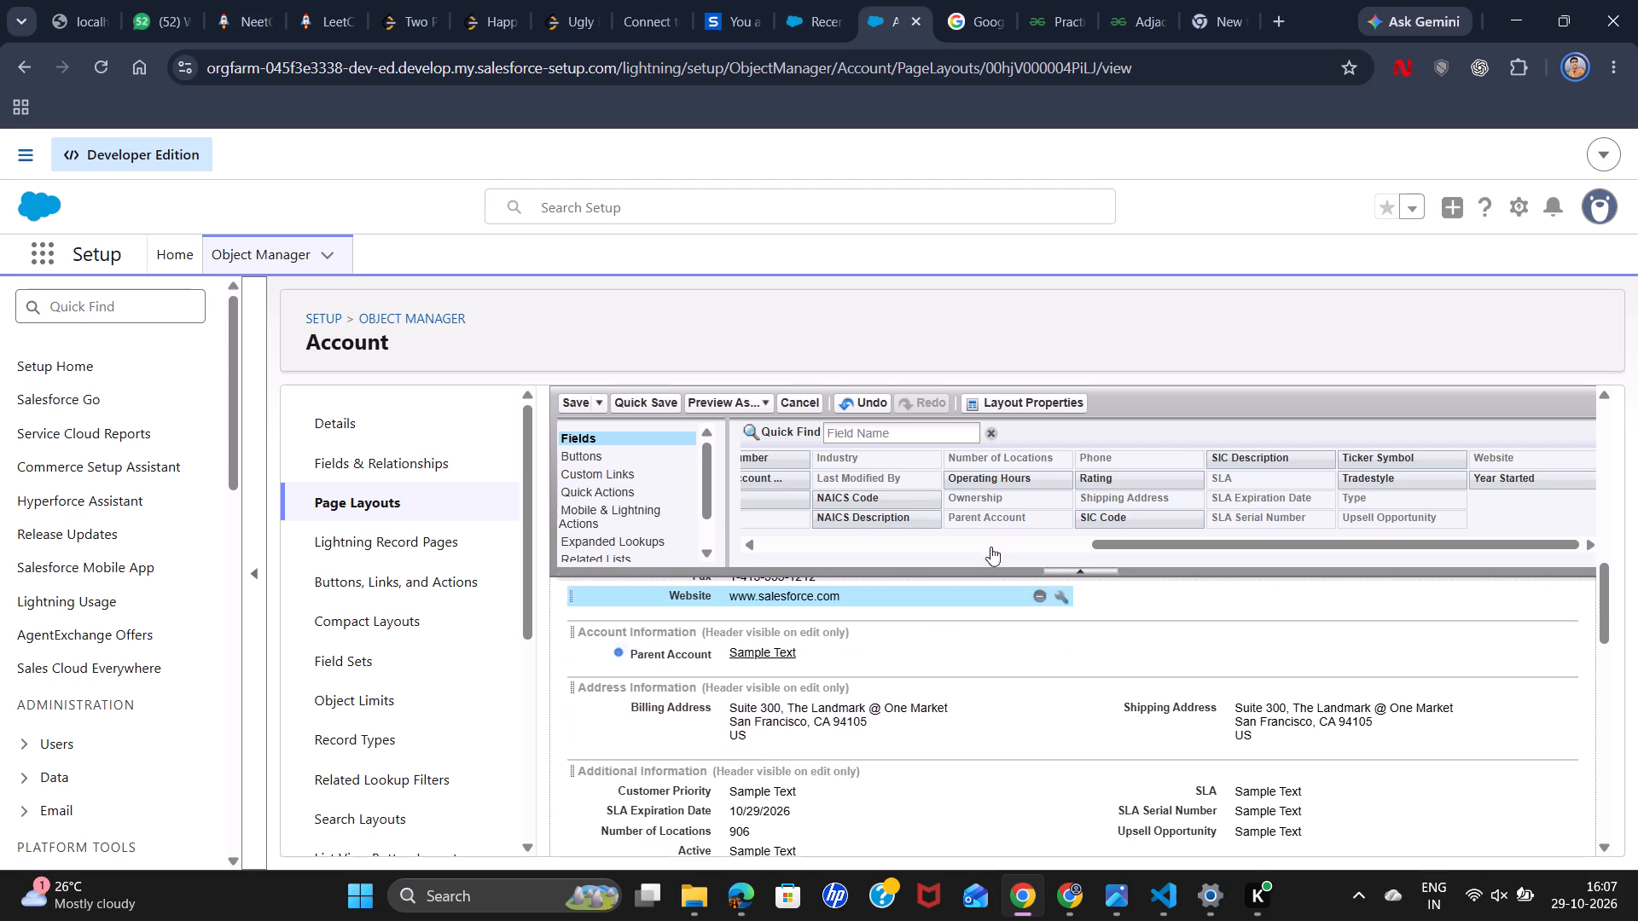
{"action": "scroll", "coordinate": [1136, 487], "scroll_direction": "left", "scroll_amount": 3}
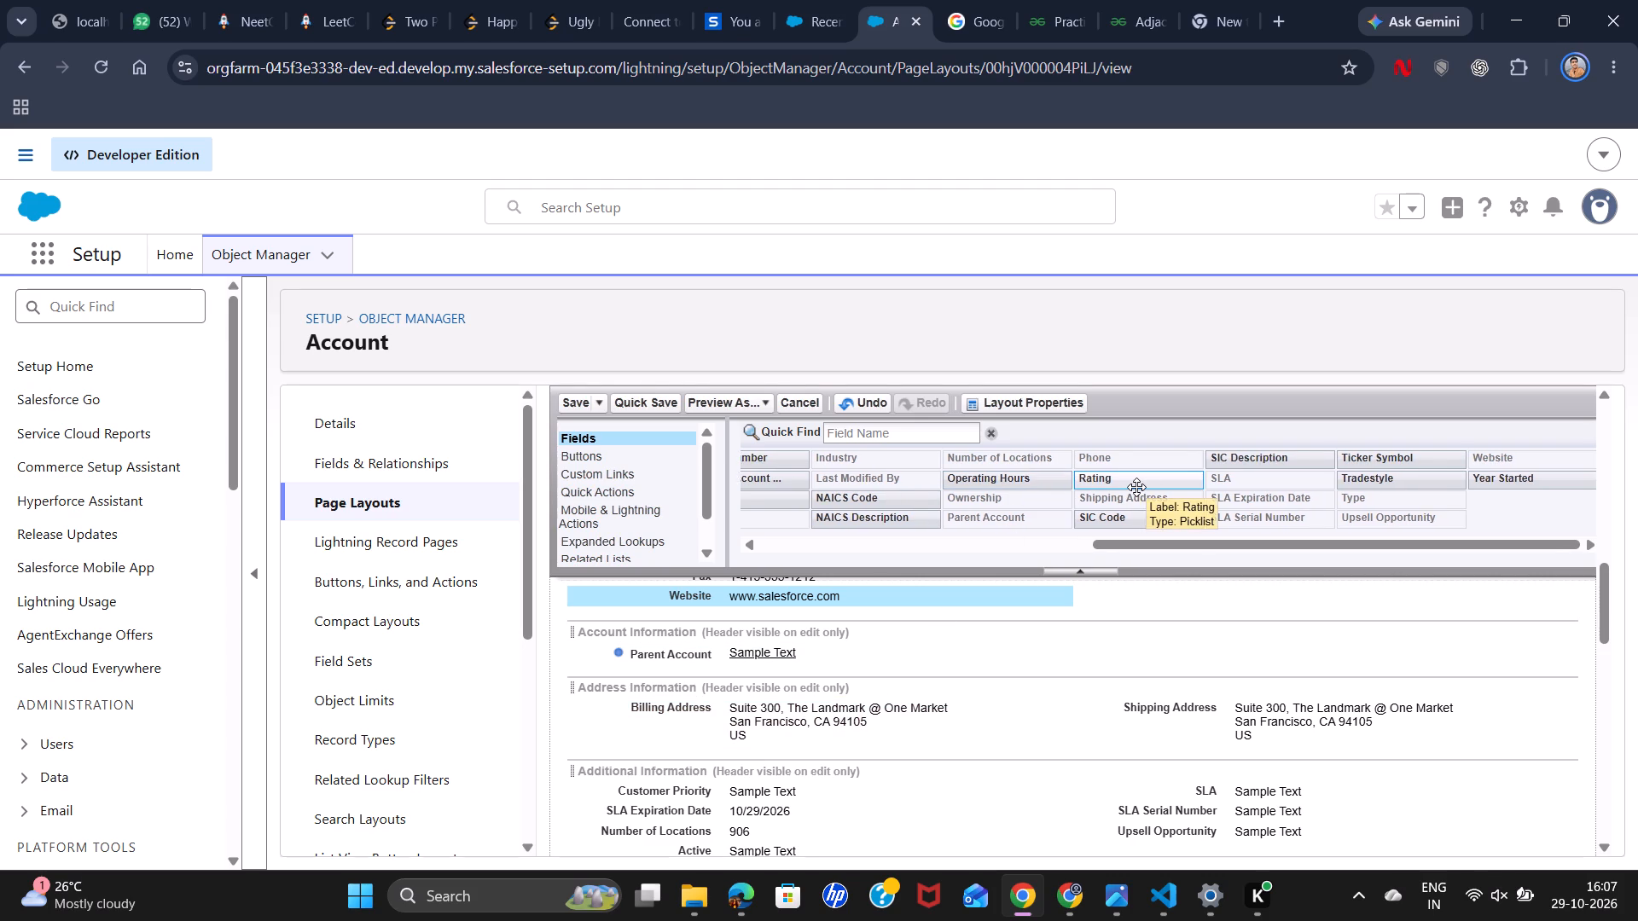
{"action": "scroll", "coordinate": [1136, 487], "scroll_direction": "left", "scroll_amount": 1}
{"action": "scroll", "coordinate": [1136, 487], "scroll_direction": "right", "scroll_amount": 5}
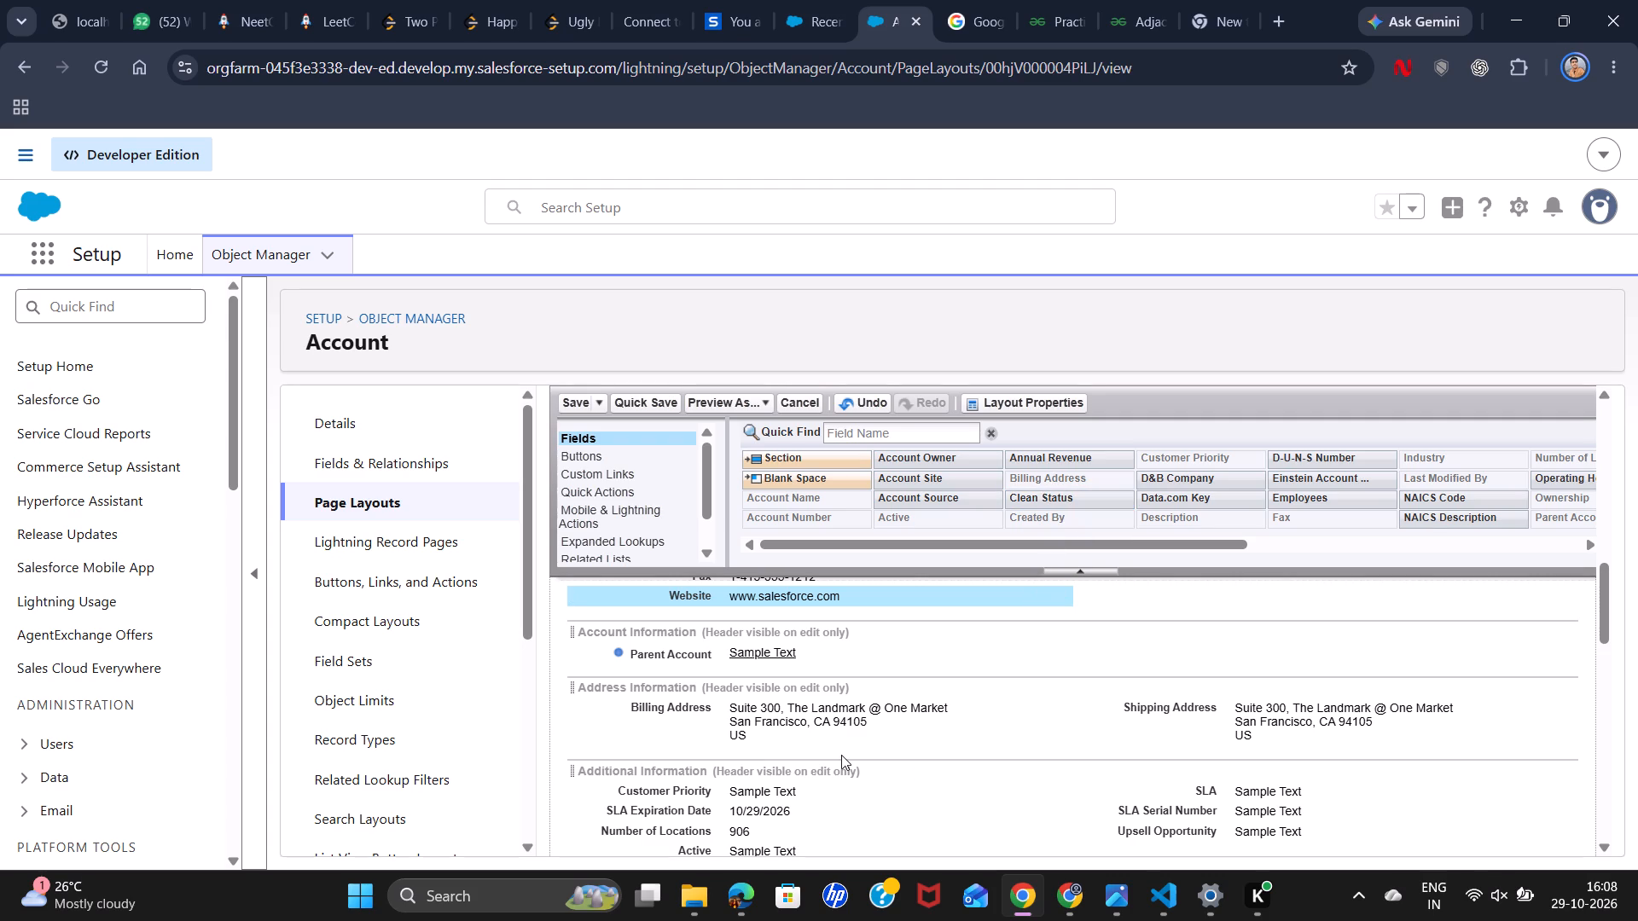
Recheck the layout from the highlights panel through the additional and system information sections to the related lists.
{"action": "scroll", "coordinate": [845, 686], "scroll_direction": "up", "scroll_amount": 5}
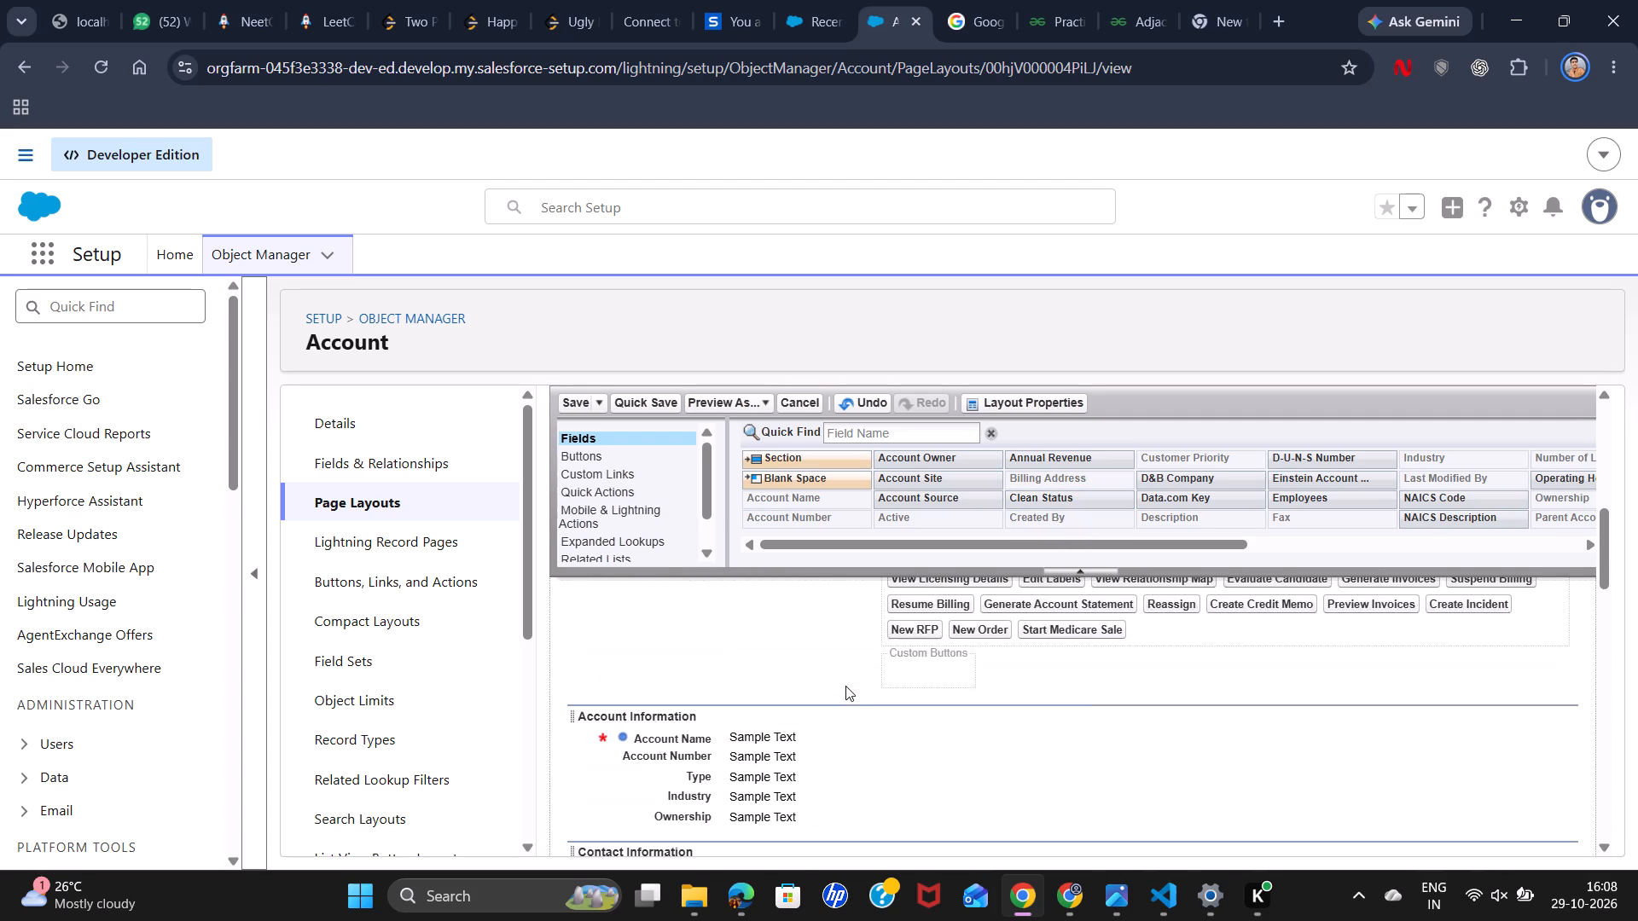
{"action": "scroll", "coordinate": [845, 686], "scroll_direction": "up", "scroll_amount": 4}
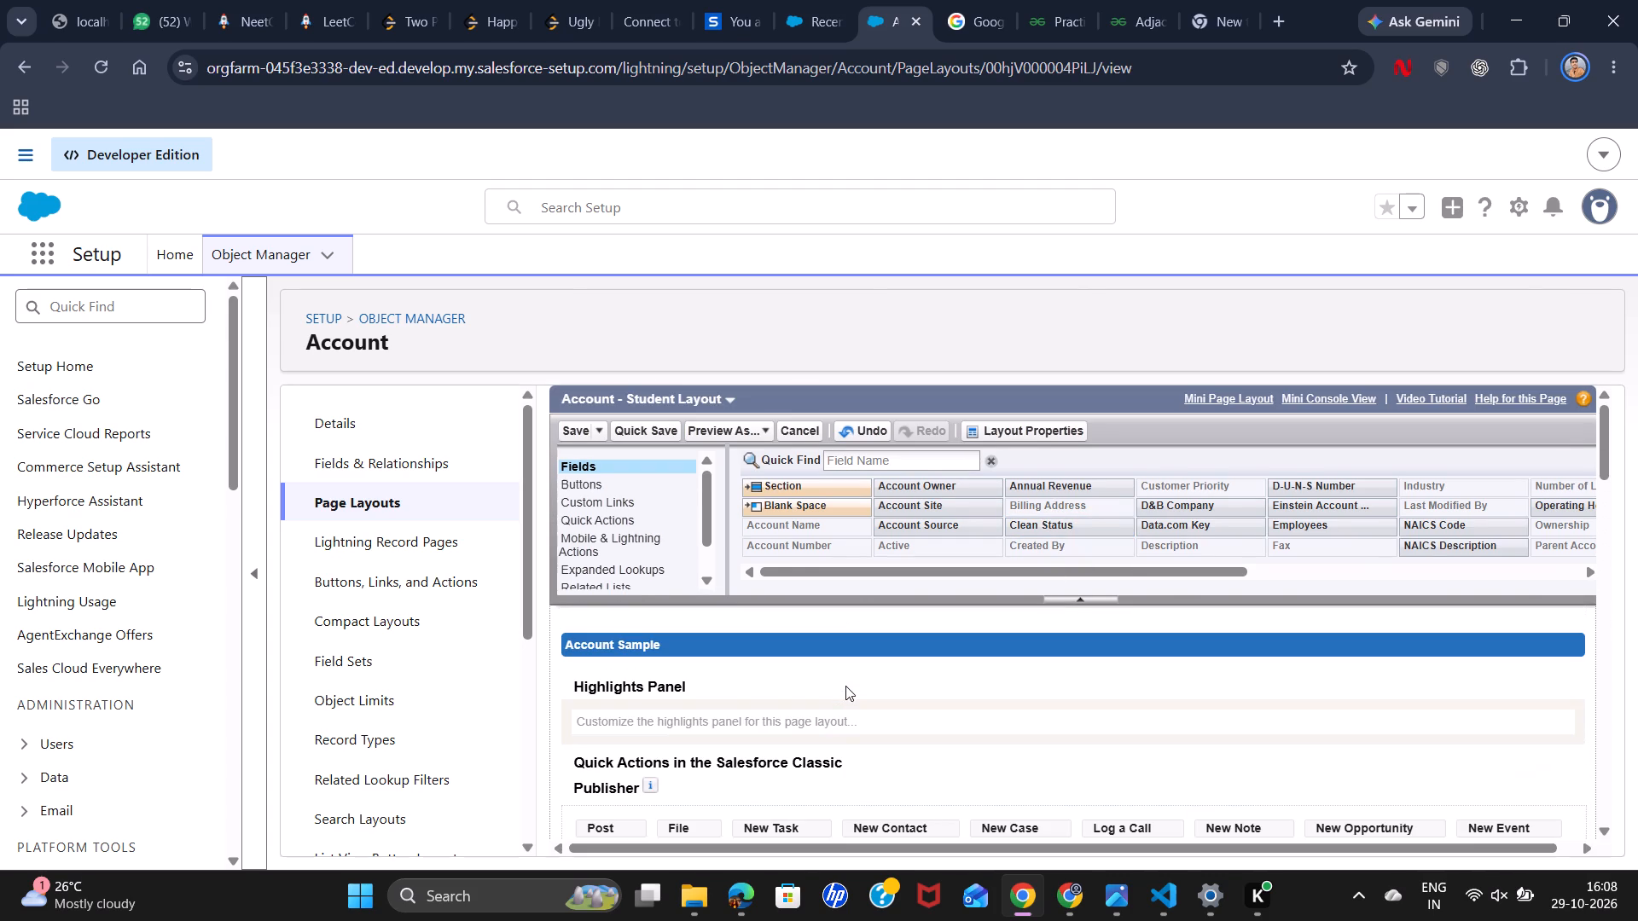
{"action": "scroll", "coordinate": [845, 686], "scroll_direction": "down", "scroll_amount": 8}
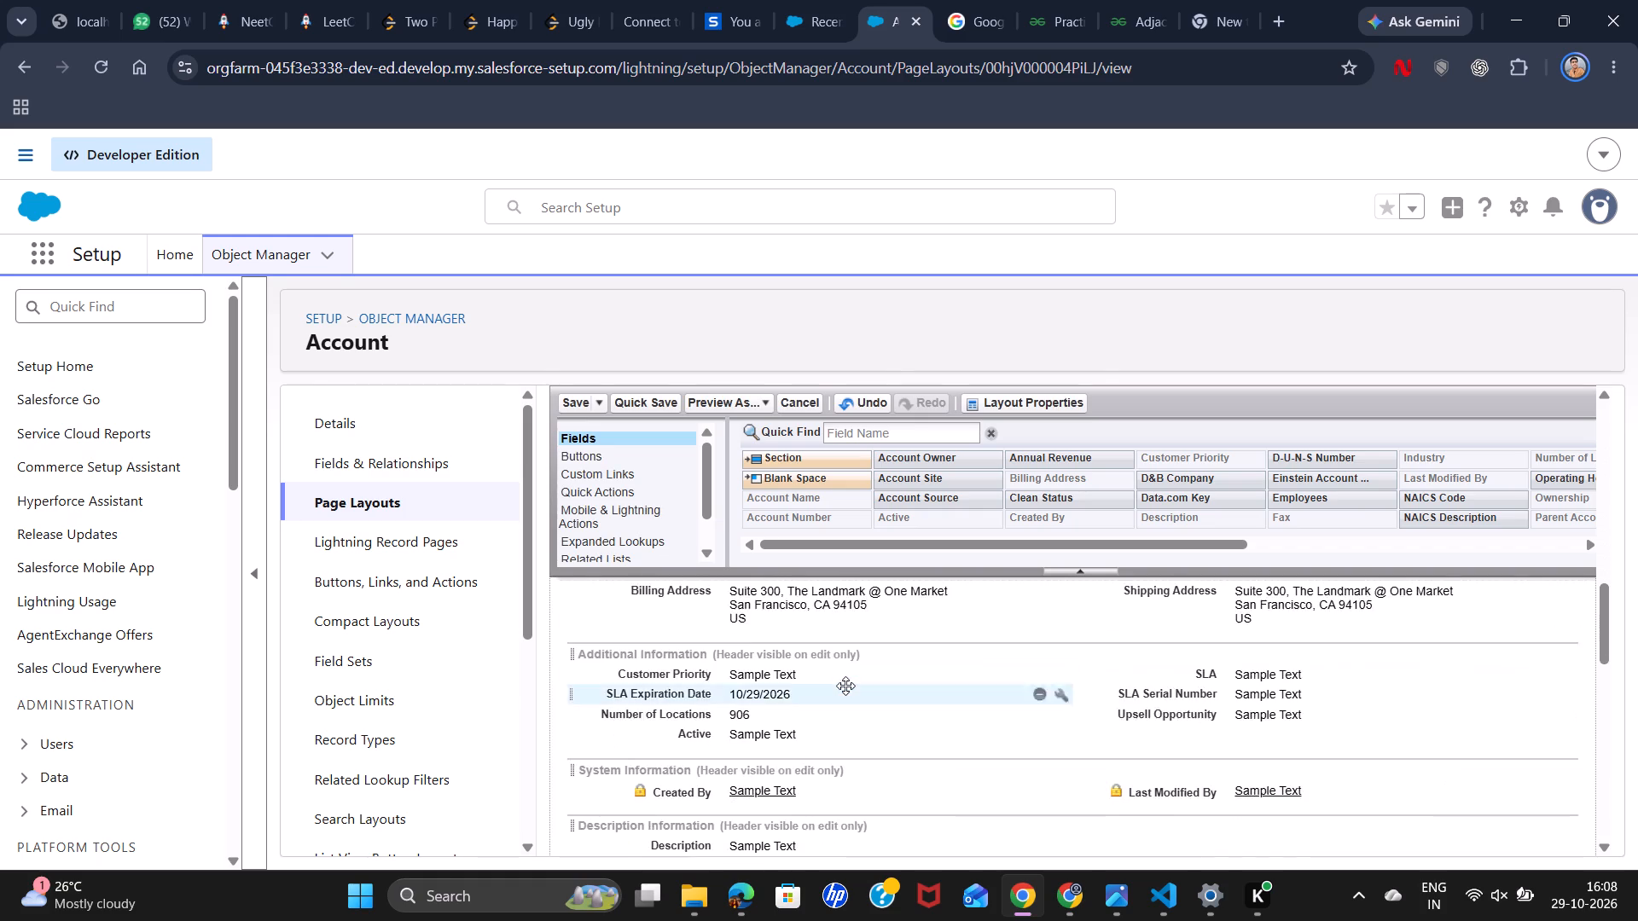
{"action": "scroll", "coordinate": [845, 686], "scroll_direction": "down", "scroll_amount": 8}
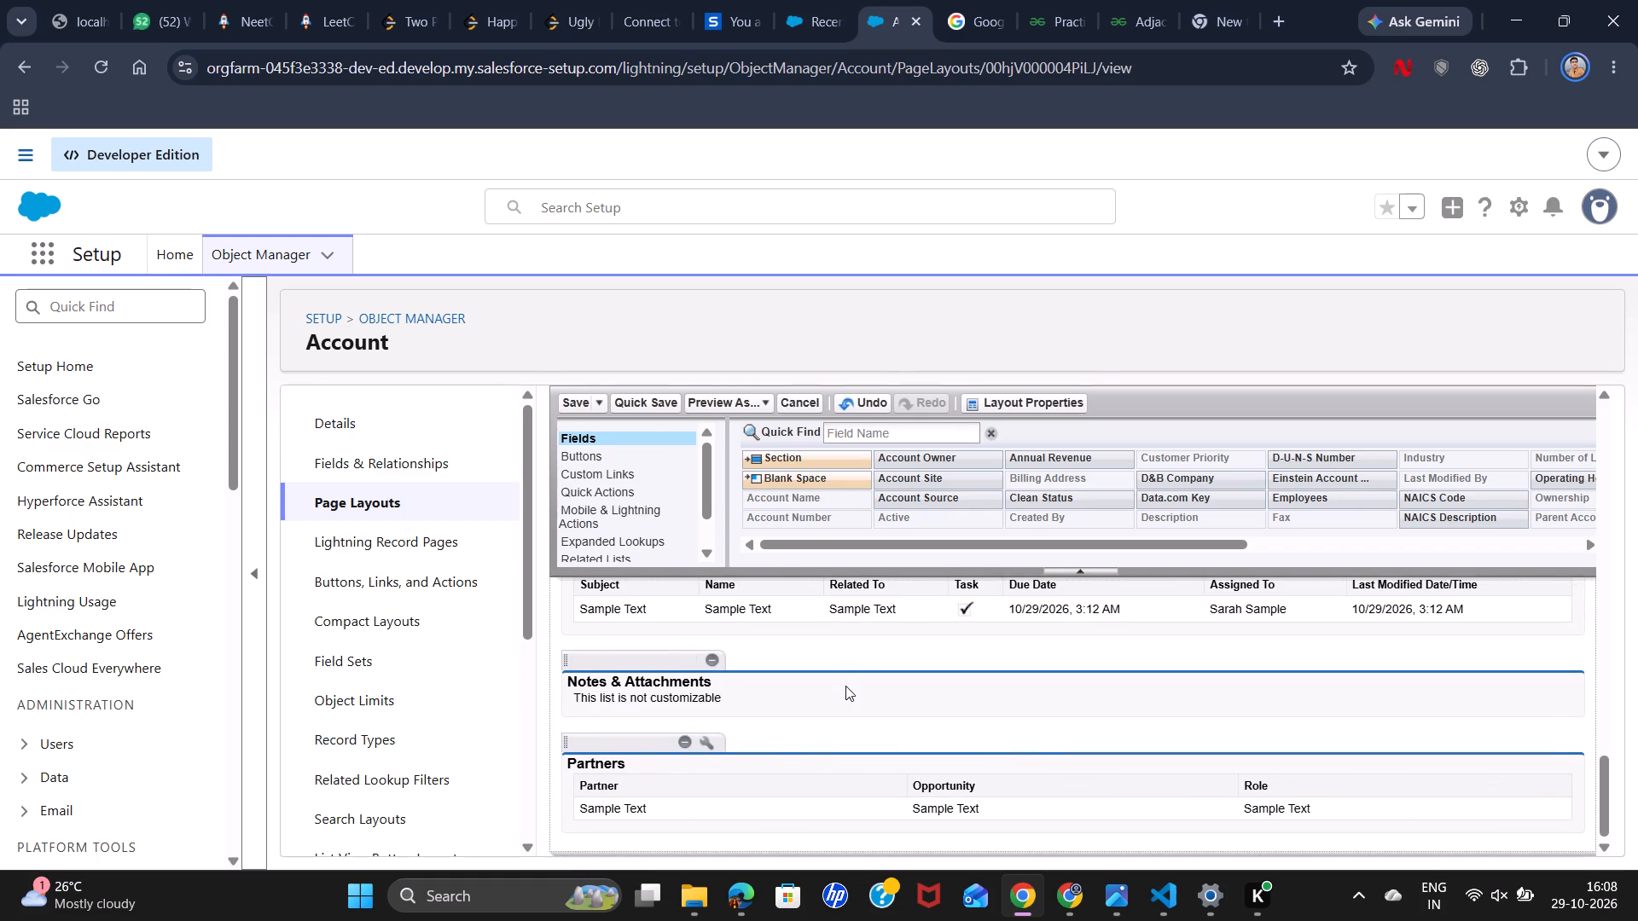
{"action": "scroll", "coordinate": [845, 686], "scroll_direction": "up", "scroll_amount": 6}
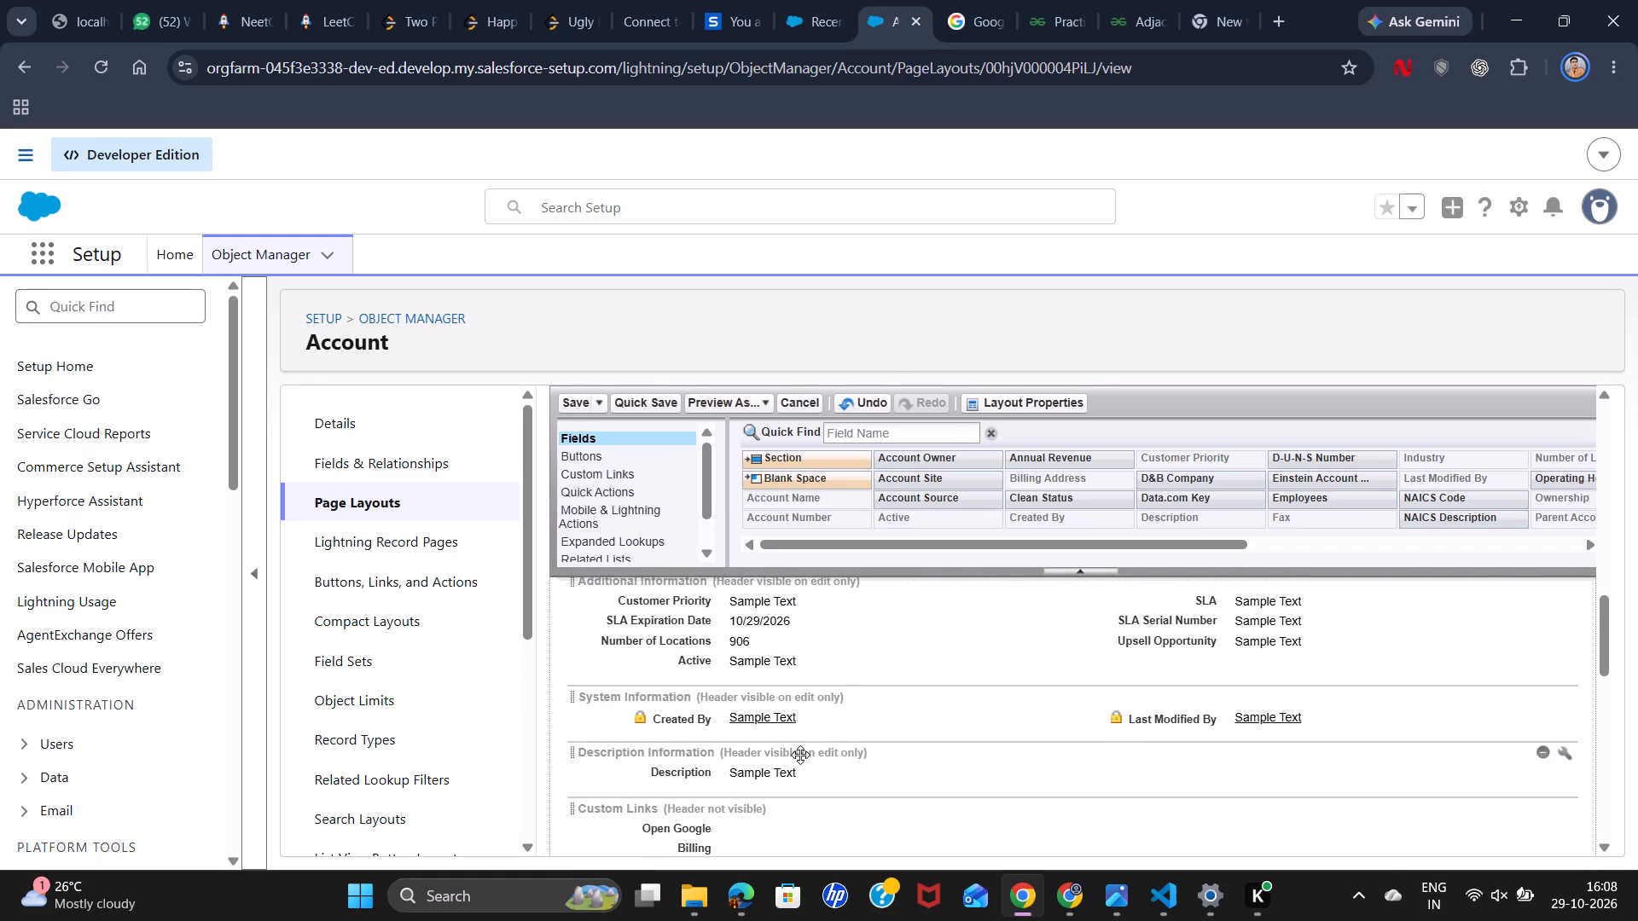
{"action": "scroll", "coordinate": [881, 777], "scroll_direction": "down", "scroll_amount": 2}
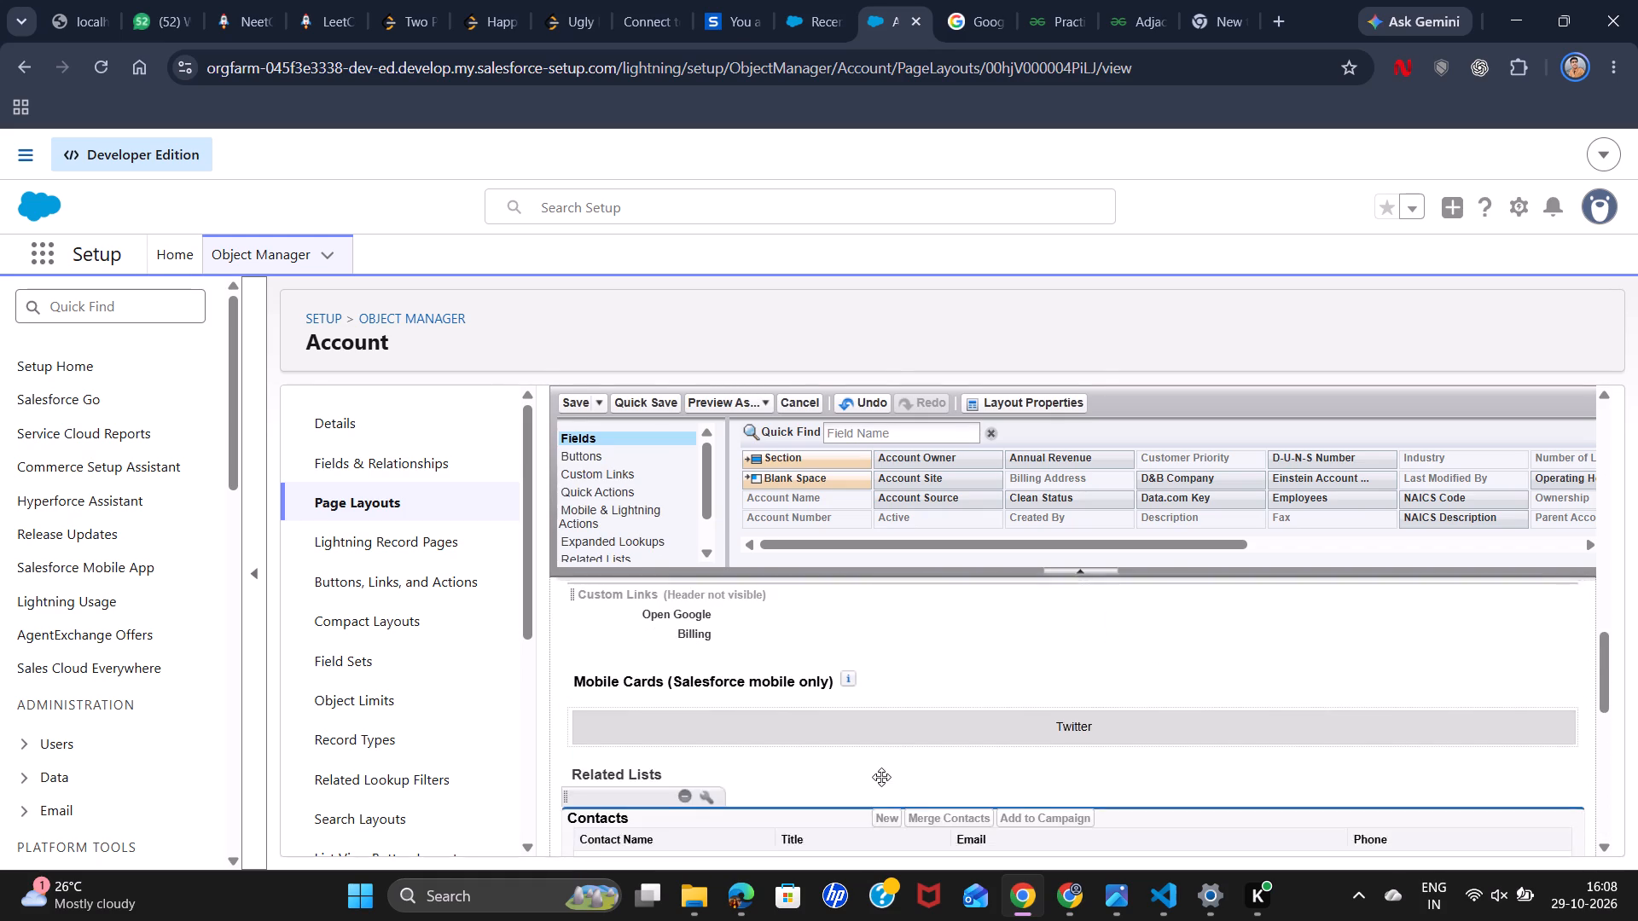
{"action": "scroll", "coordinate": [881, 777], "scroll_direction": "down", "scroll_amount": 5}
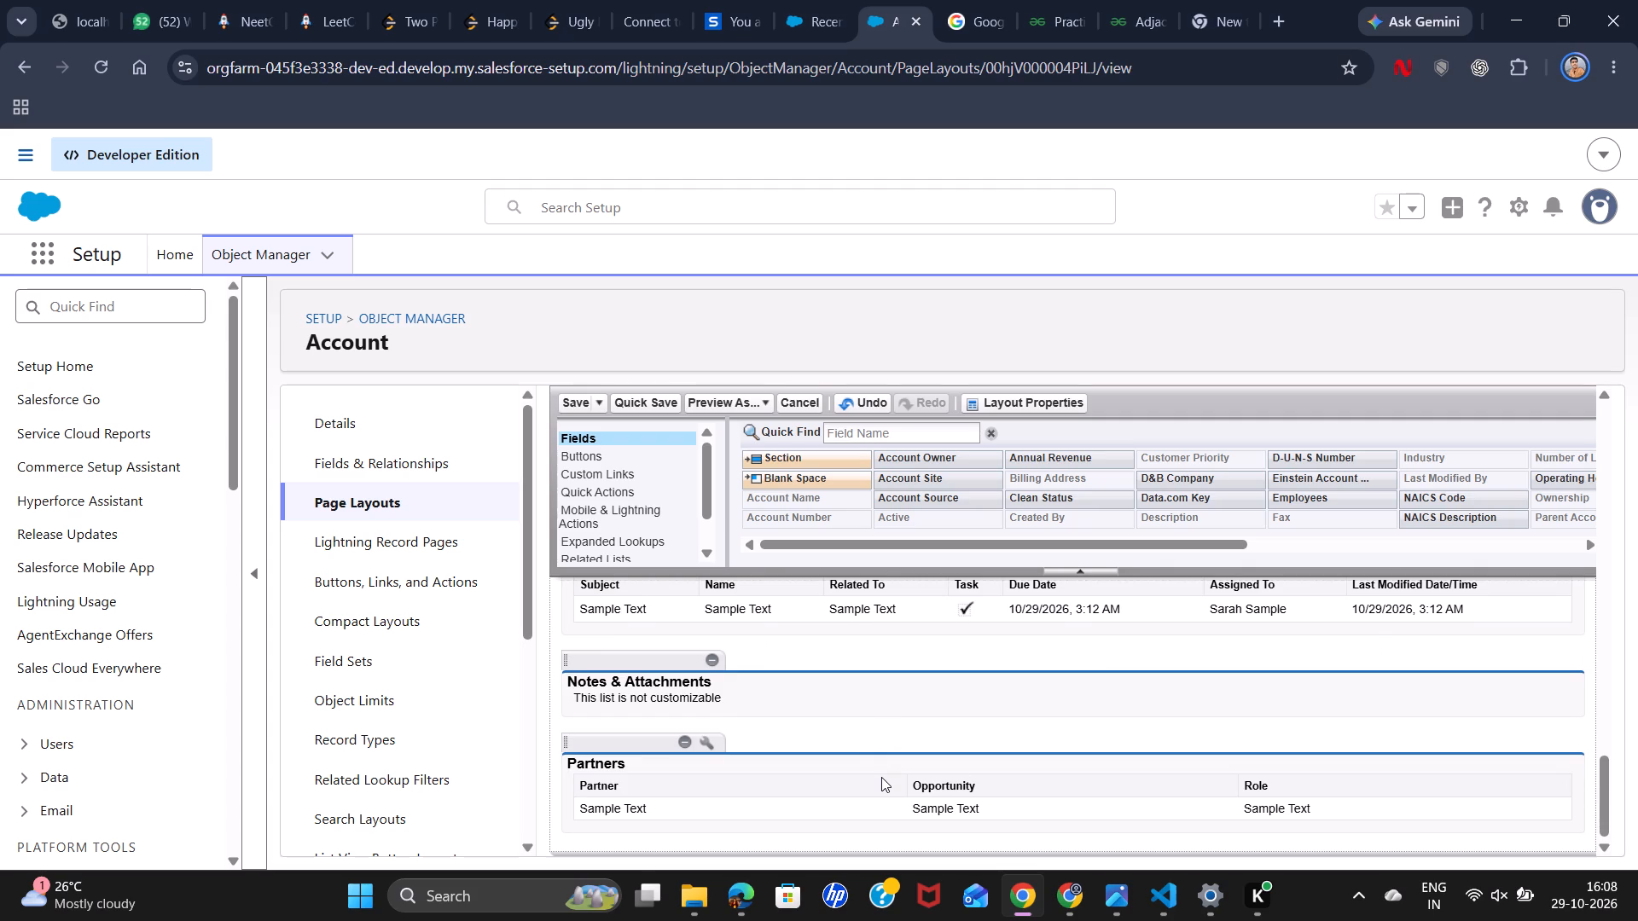
{"action": "scroll", "coordinate": [861, 779], "scroll_direction": "down", "scroll_amount": 2}
{"action": "scroll", "coordinate": [861, 779], "scroll_direction": "up", "scroll_amount": 6}
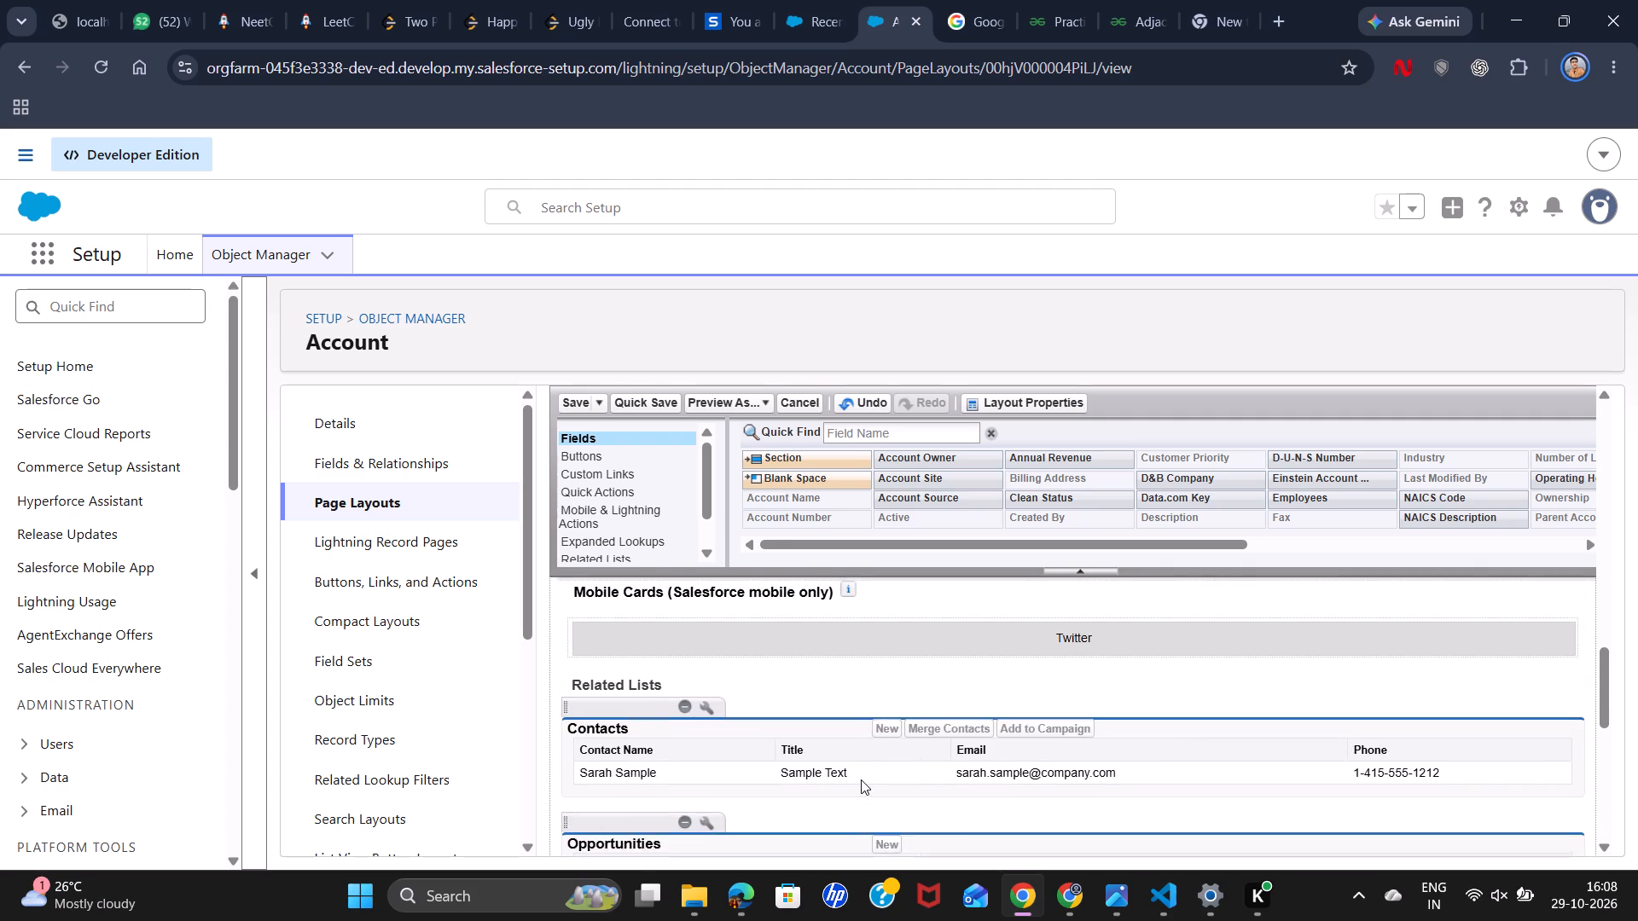
Examine the fields in the Account, Contact and Address Information sections, and the surrounding sections and action buttons.
{"action": "scroll", "coordinate": [861, 779], "scroll_direction": "up", "scroll_amount": 4}
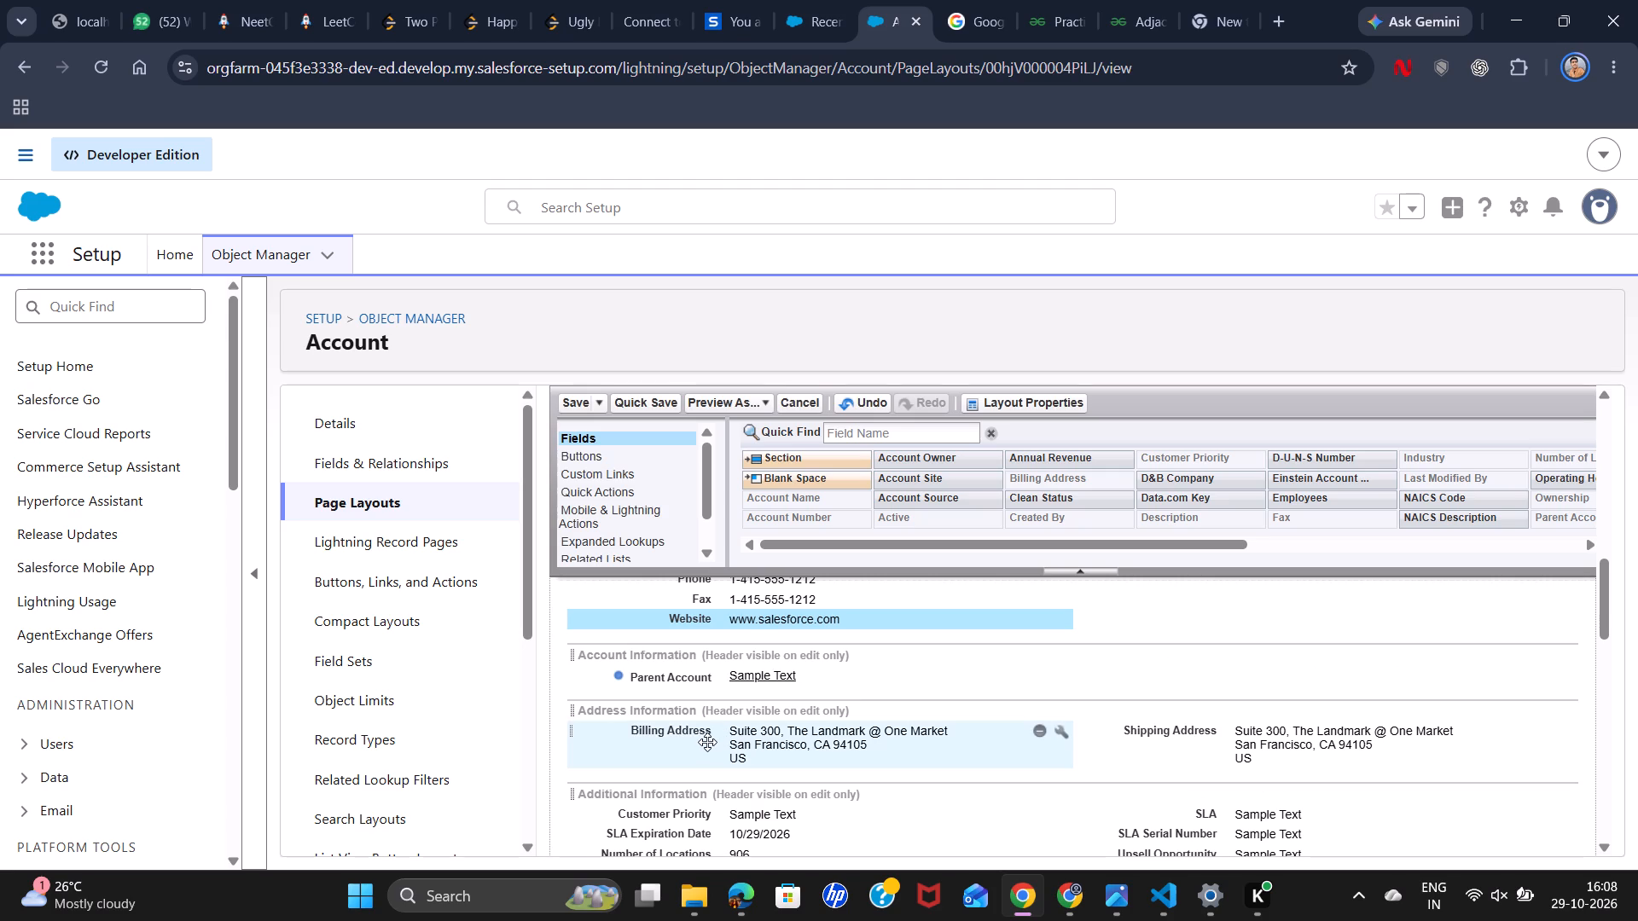
{"action": "scroll", "coordinate": [745, 792], "scroll_direction": "up", "scroll_amount": 1}
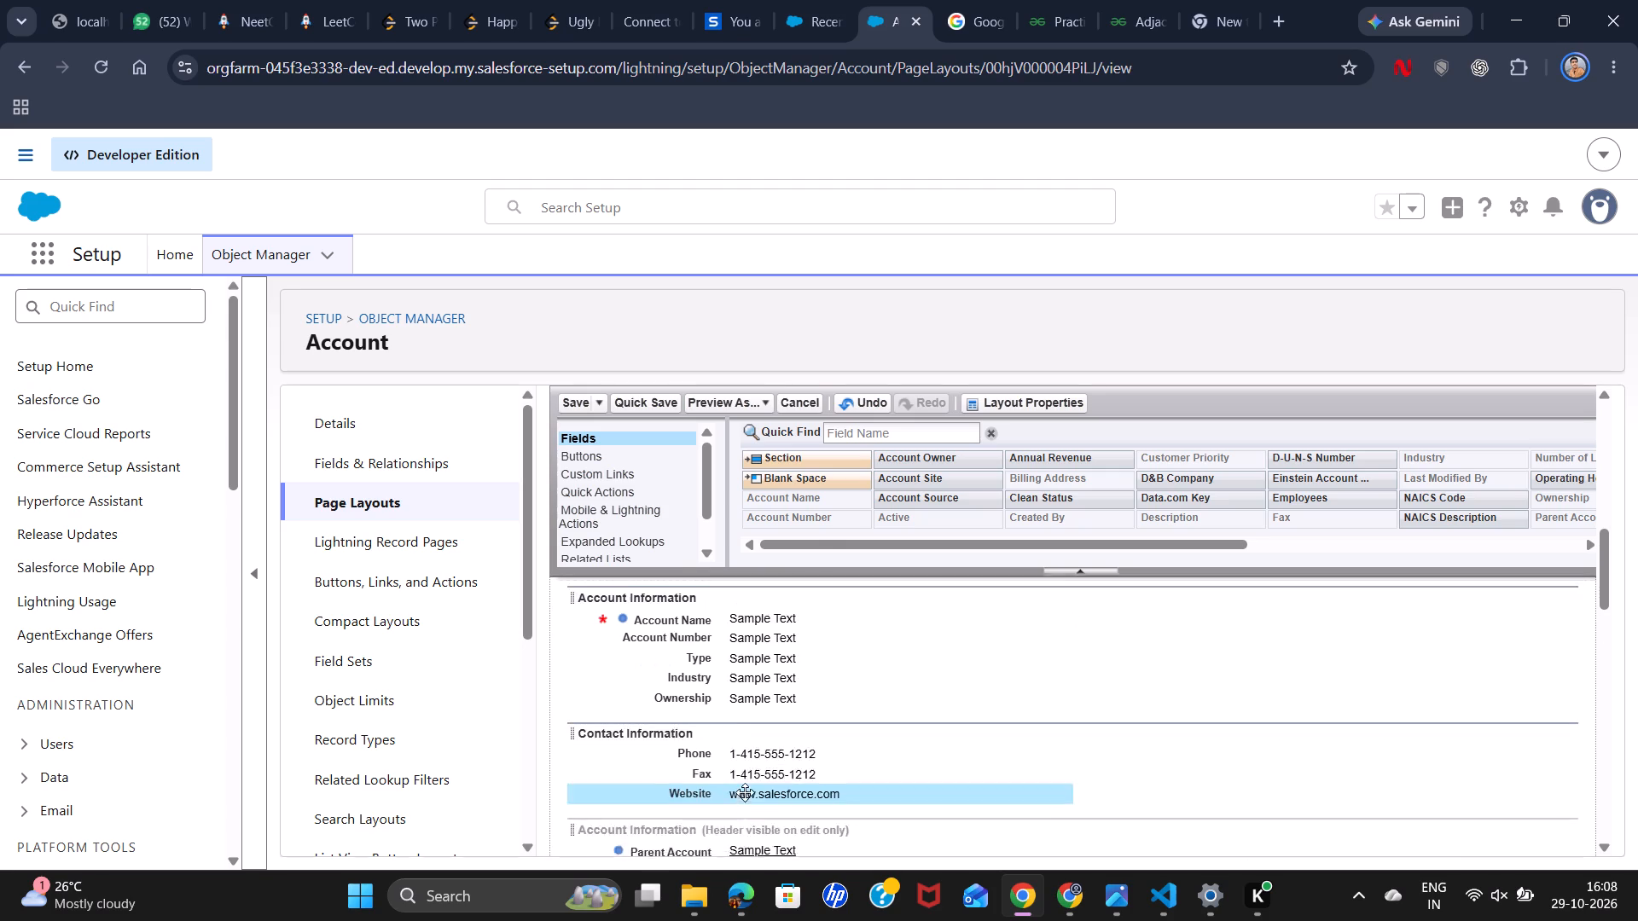
{"action": "scroll", "coordinate": [745, 792], "scroll_direction": "up", "scroll_amount": 2}
{"action": "scroll", "coordinate": [745, 792], "scroll_direction": "down", "scroll_amount": 1}
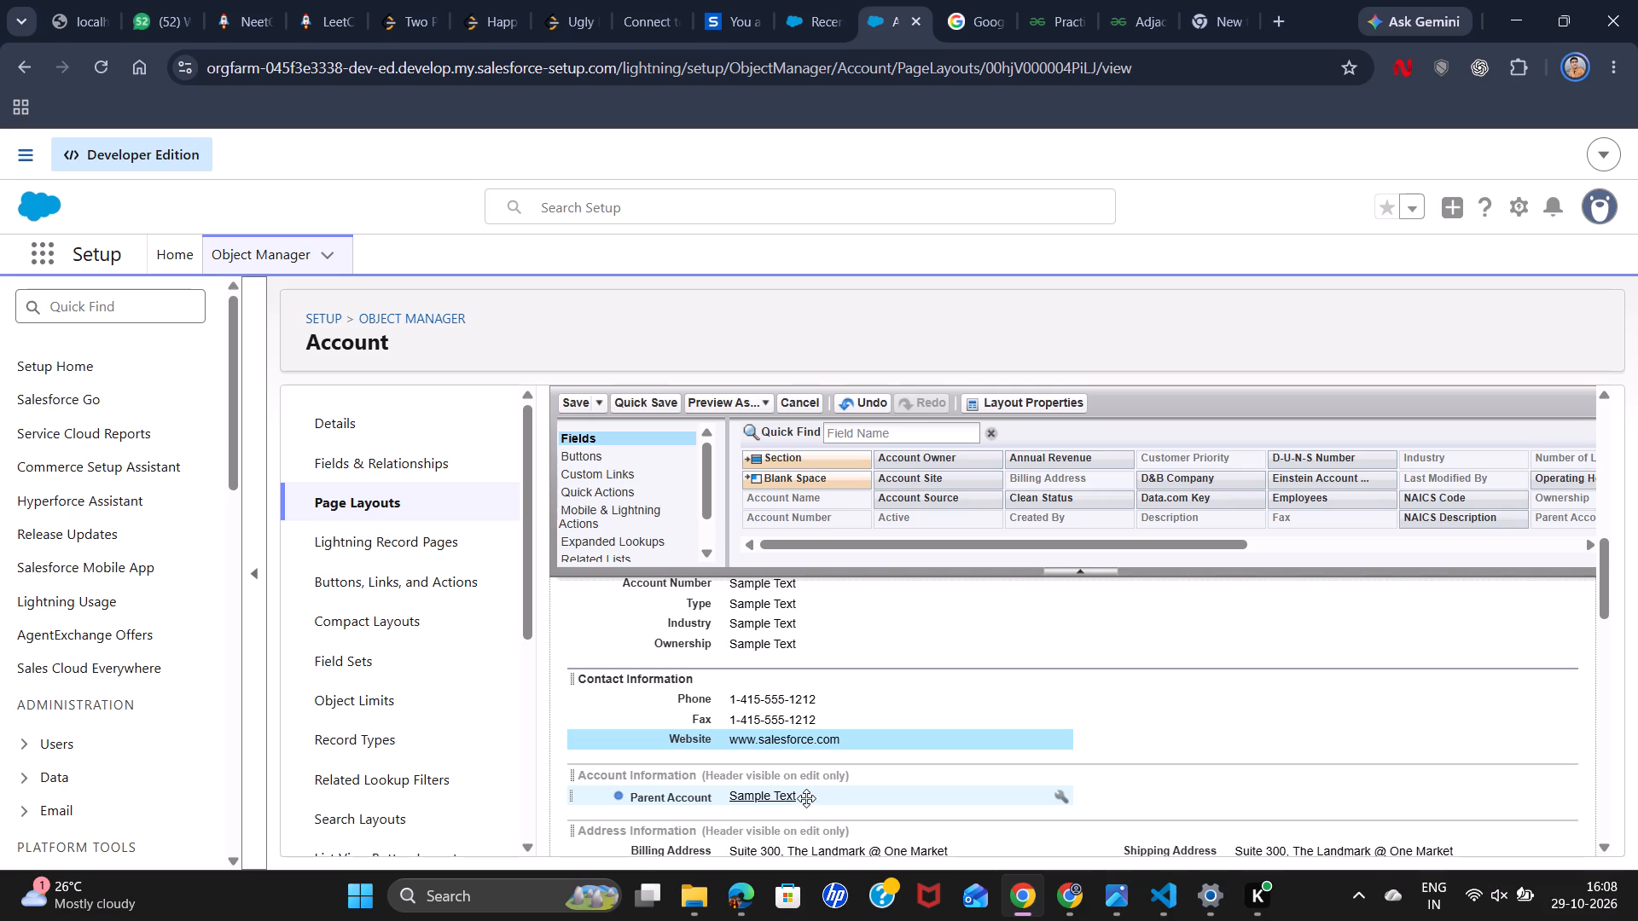
{"action": "scroll", "coordinate": [832, 794], "scroll_direction": "down", "scroll_amount": 1}
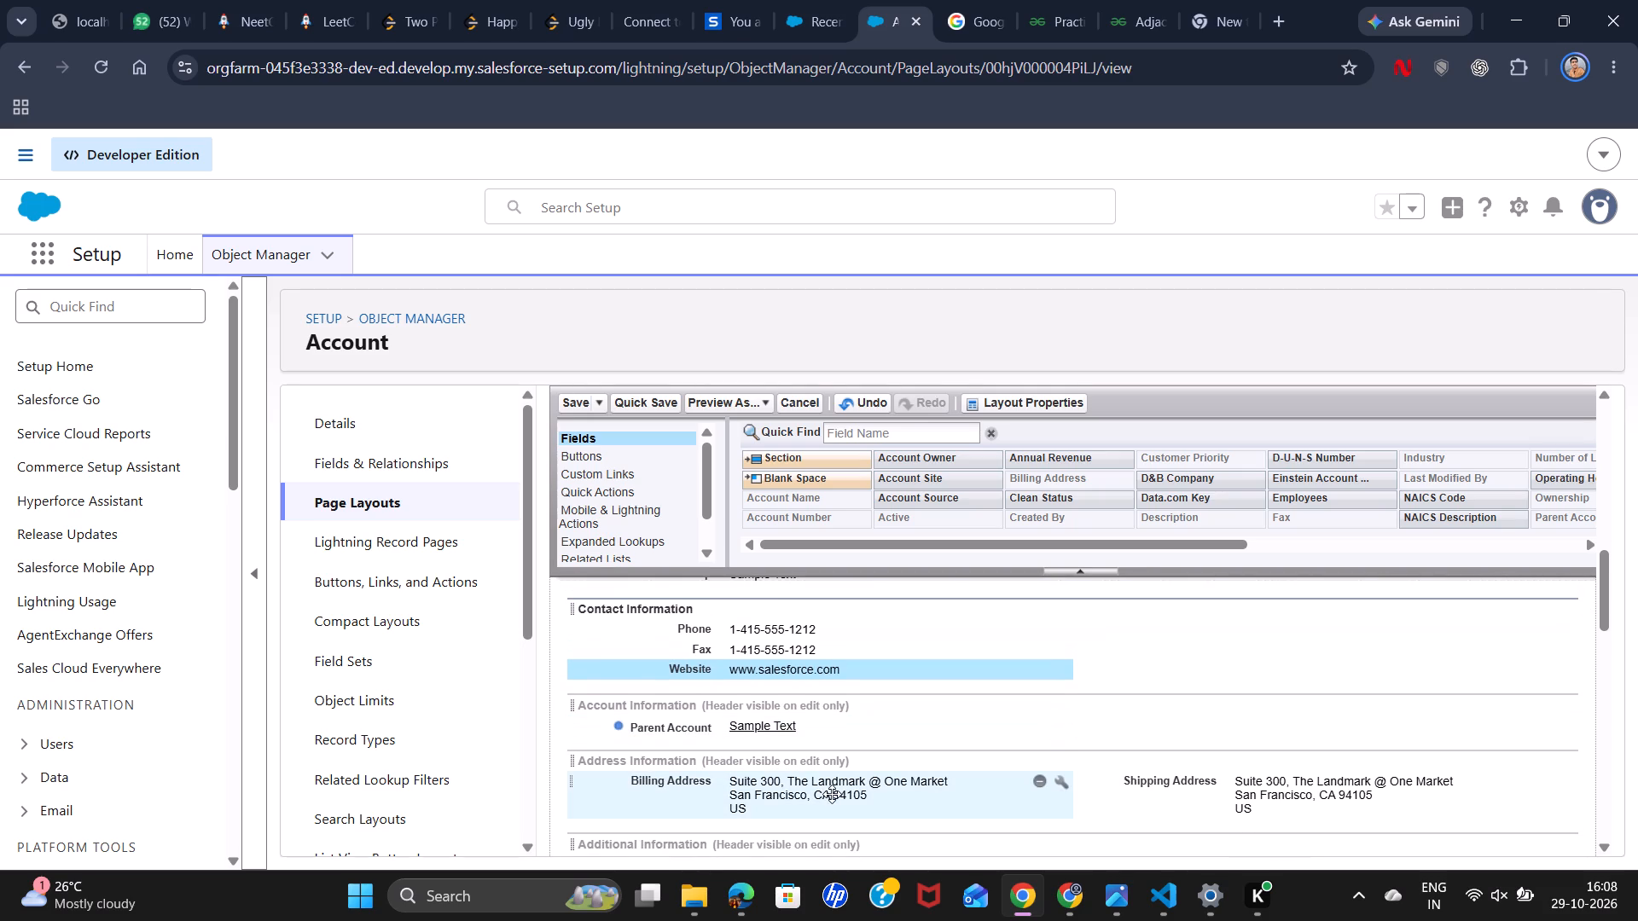
{"action": "scroll", "coordinate": [863, 750], "scroll_direction": "up", "scroll_amount": 1}
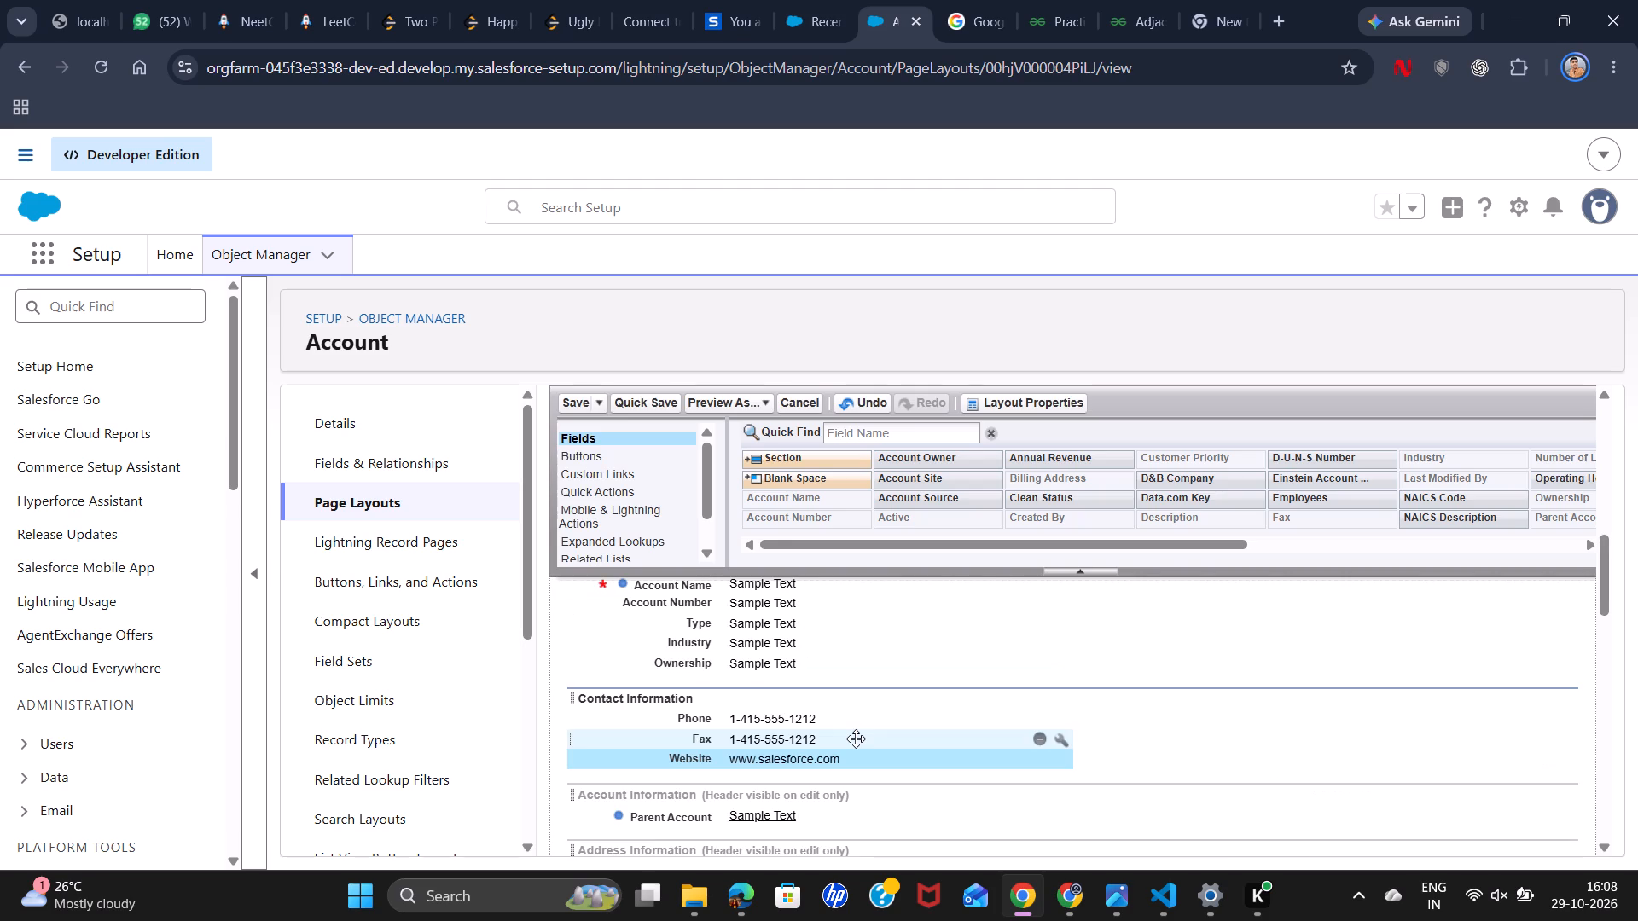
{"action": "scroll", "coordinate": [784, 783], "scroll_direction": "down", "scroll_amount": 1}
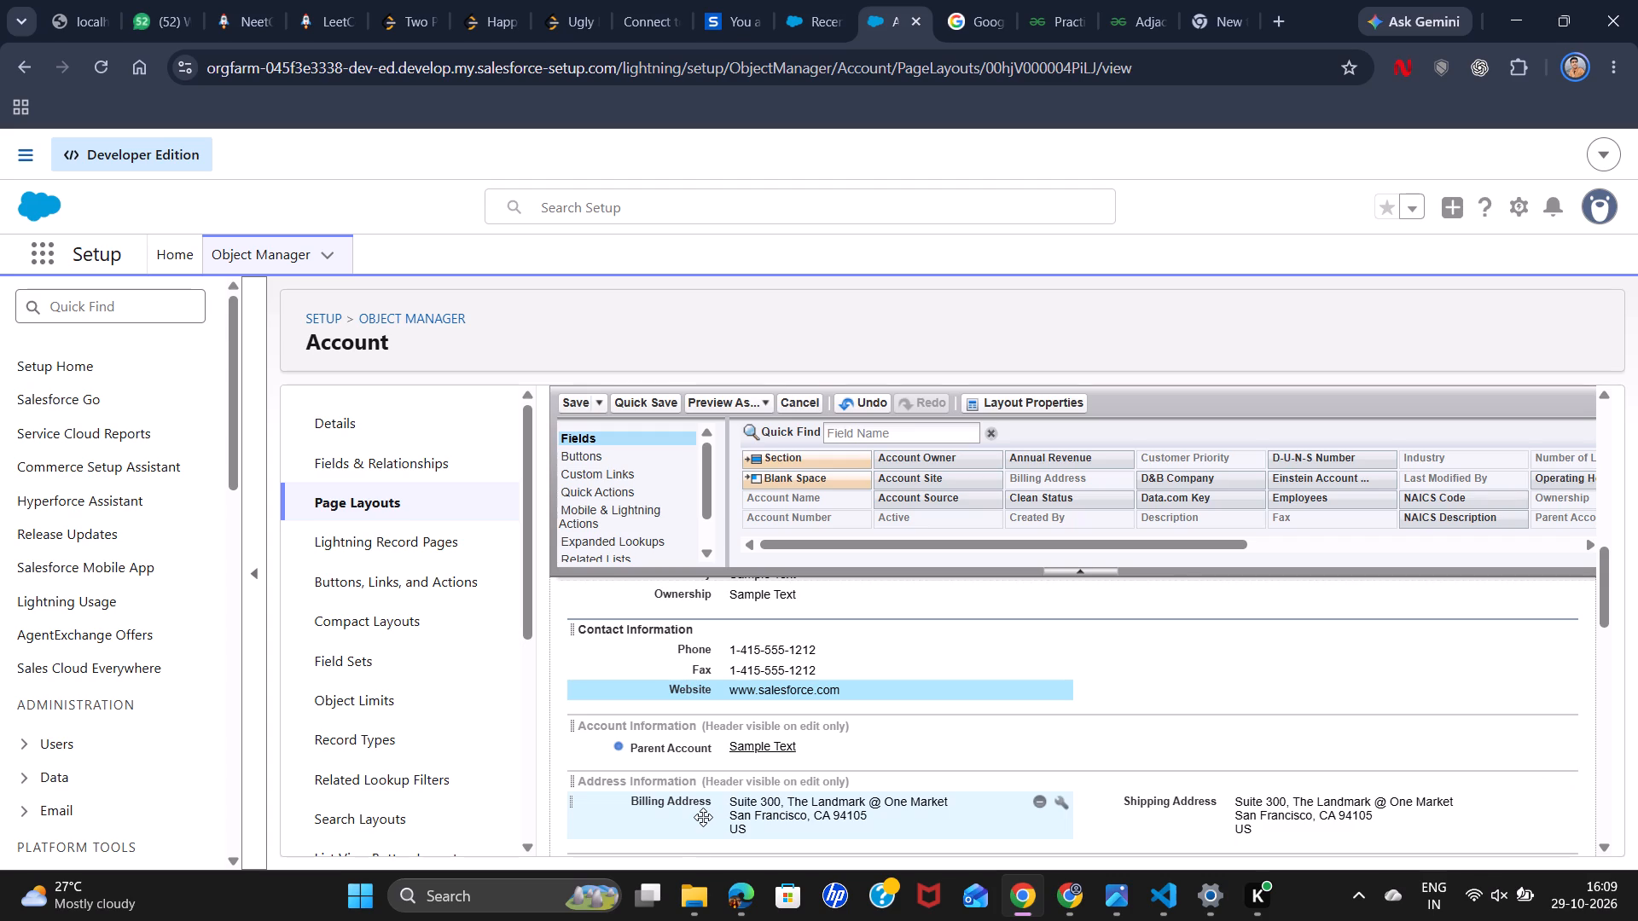
{"action": "scroll", "coordinate": [863, 697], "scroll_direction": "up", "scroll_amount": 1}
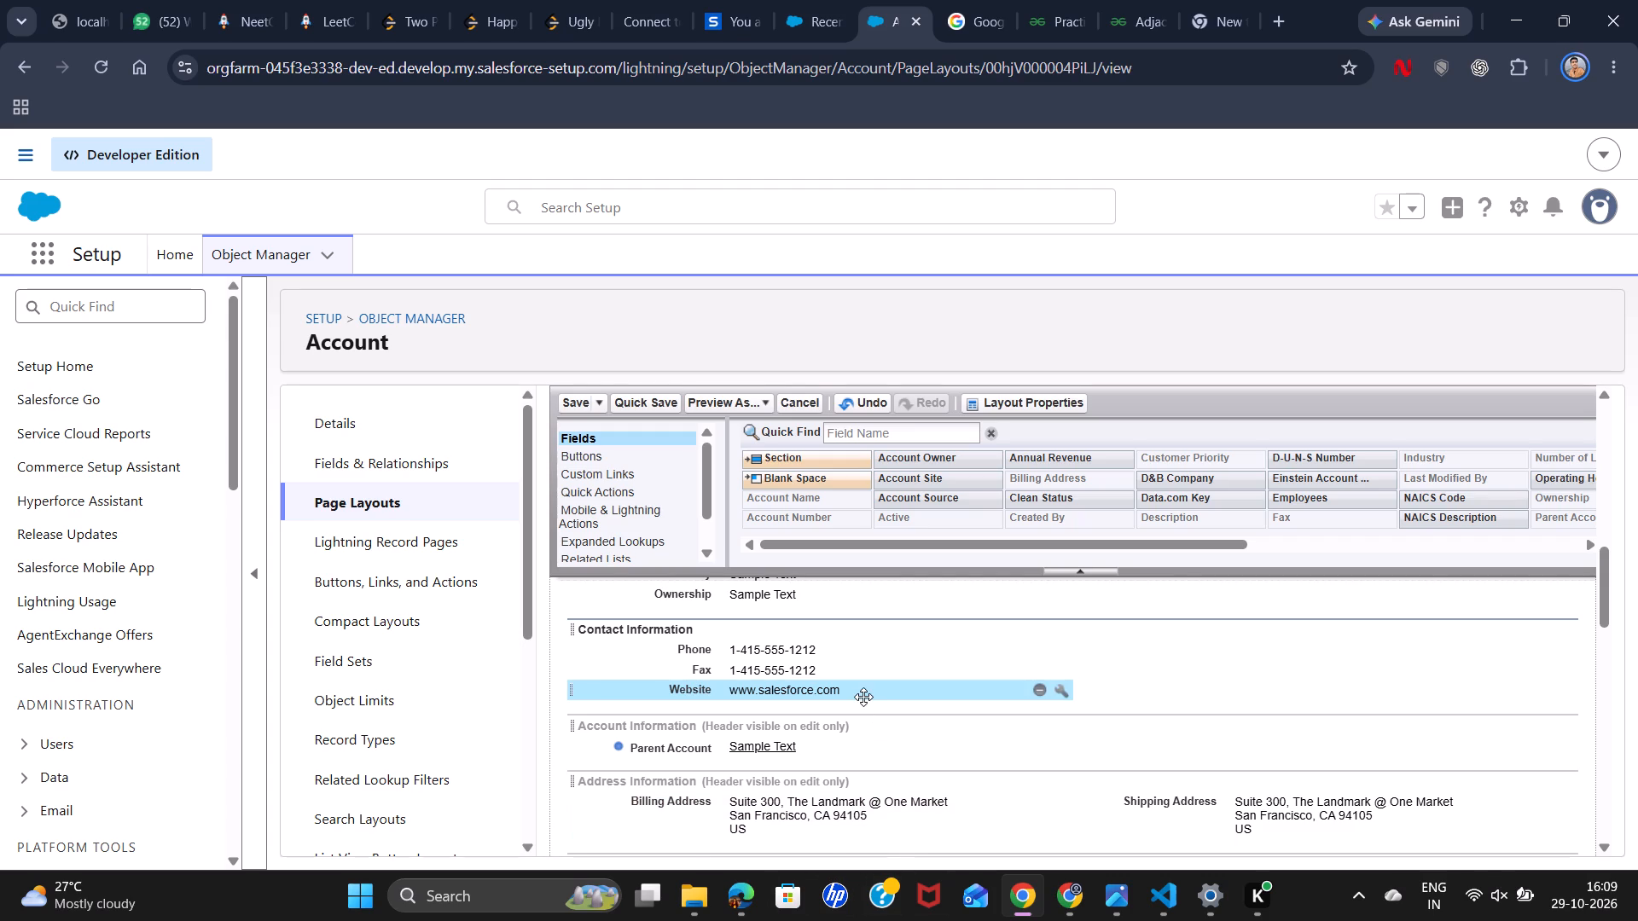
{"action": "scroll", "coordinate": [863, 697], "scroll_direction": "up", "scroll_amount": 1}
{"action": "scroll", "coordinate": [863, 697], "scroll_direction": "down", "scroll_amount": 4}
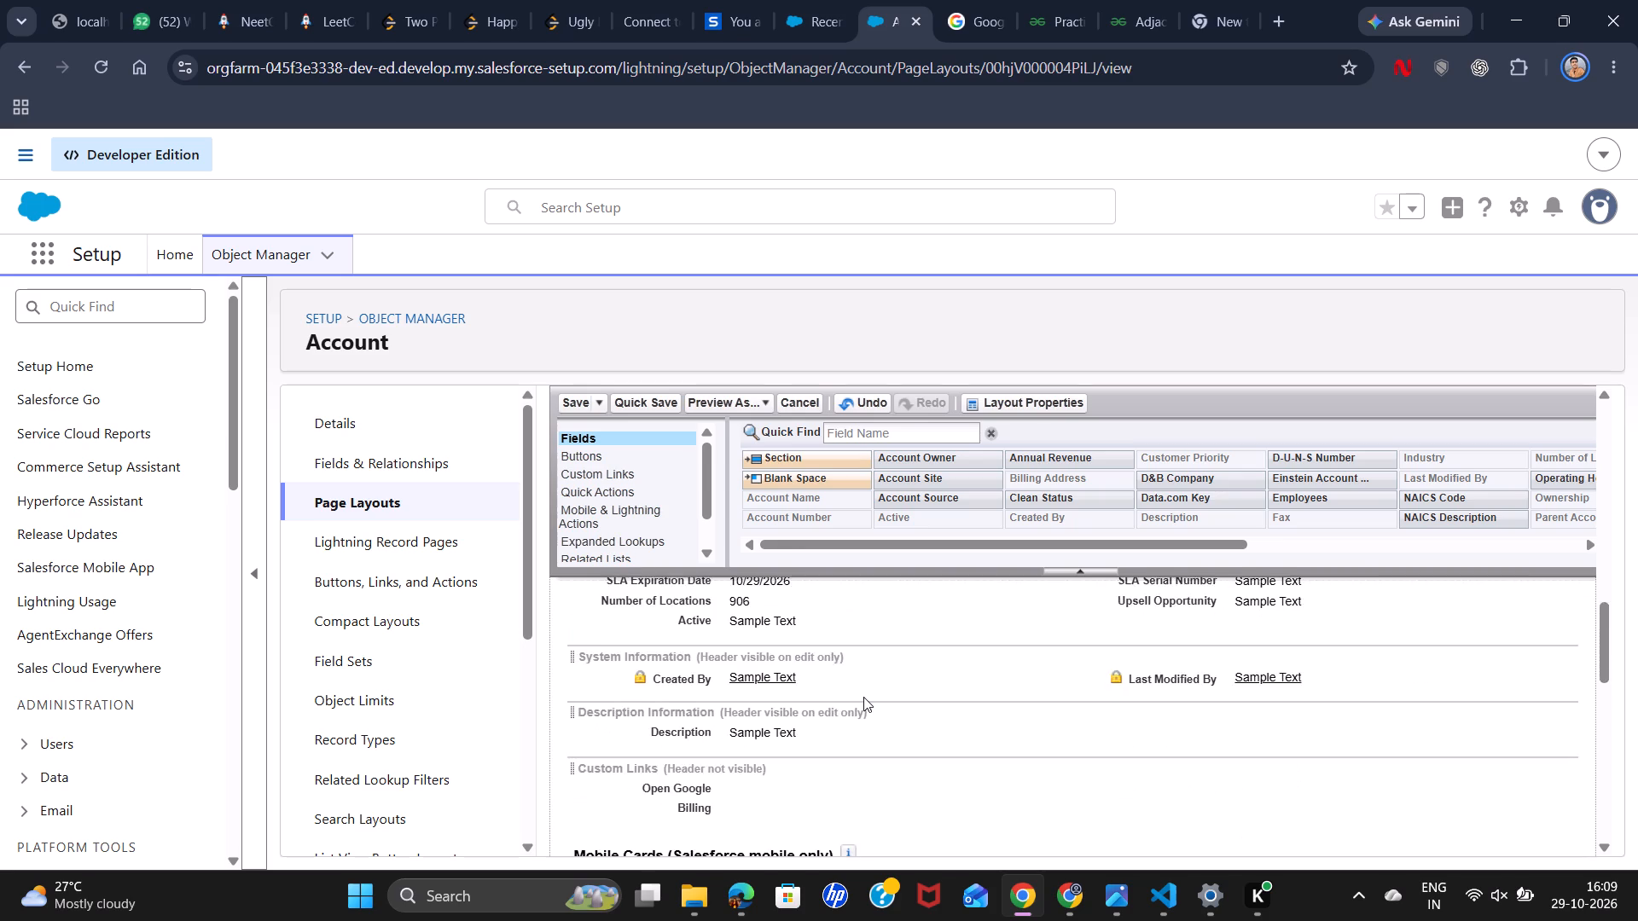
{"action": "scroll", "coordinate": [863, 697], "scroll_direction": "down", "scroll_amount": 2}
{"action": "scroll", "coordinate": [863, 697], "scroll_direction": "up", "scroll_amount": 7}
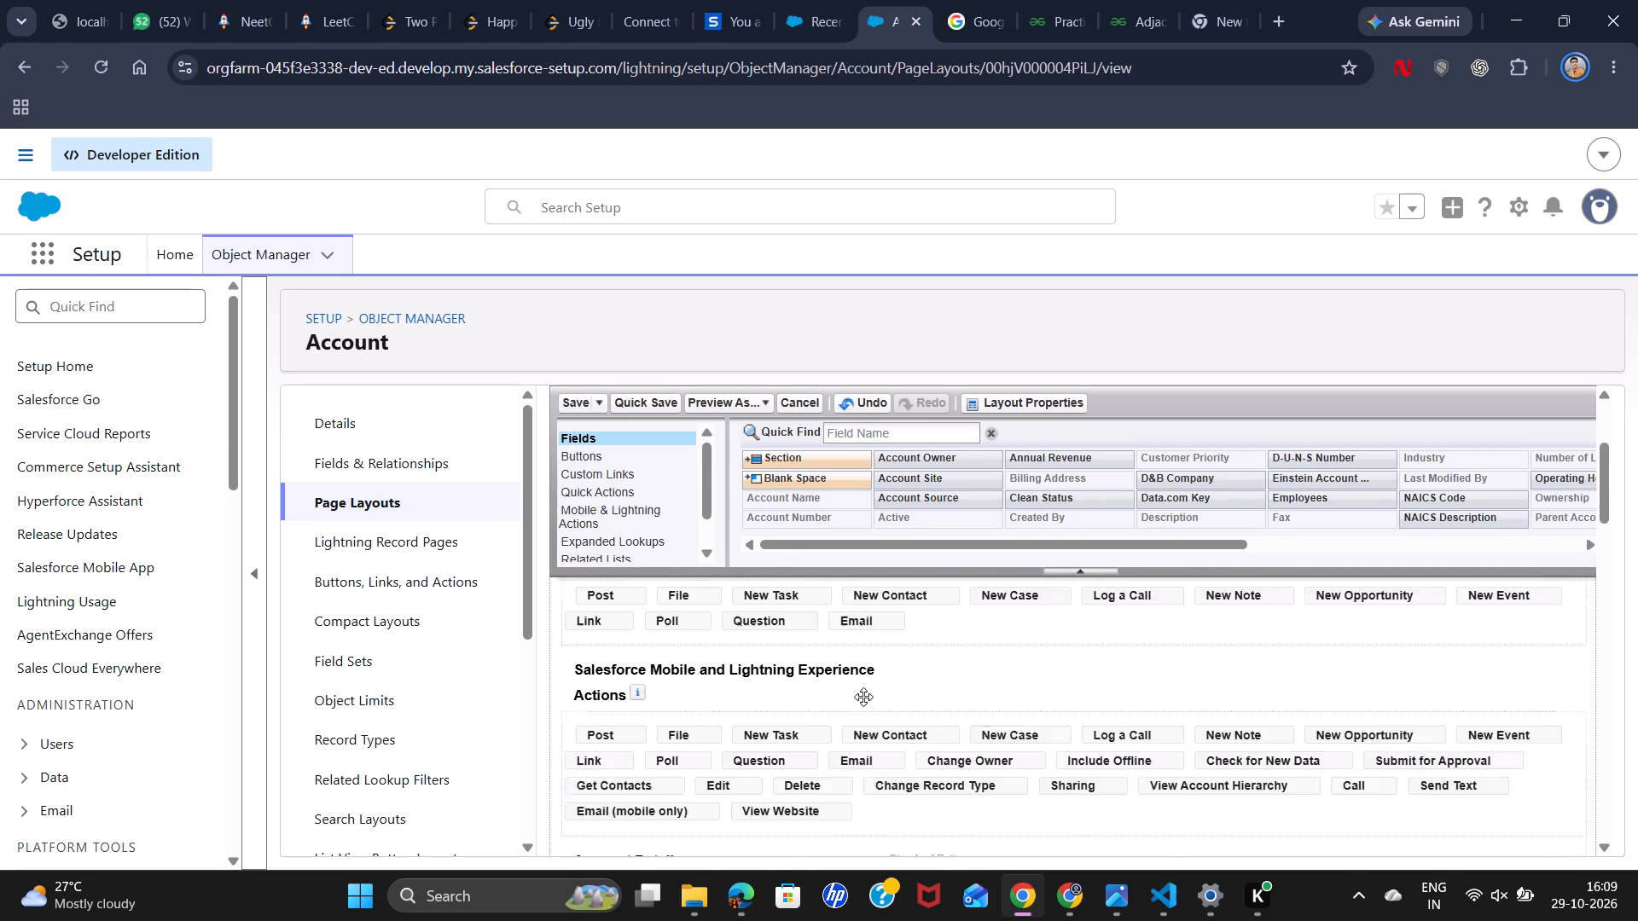
{"action": "scroll", "coordinate": [863, 697], "scroll_direction": "up", "scroll_amount": 3}
{"action": "scroll", "coordinate": [863, 697], "scroll_direction": "down", "scroll_amount": 3}
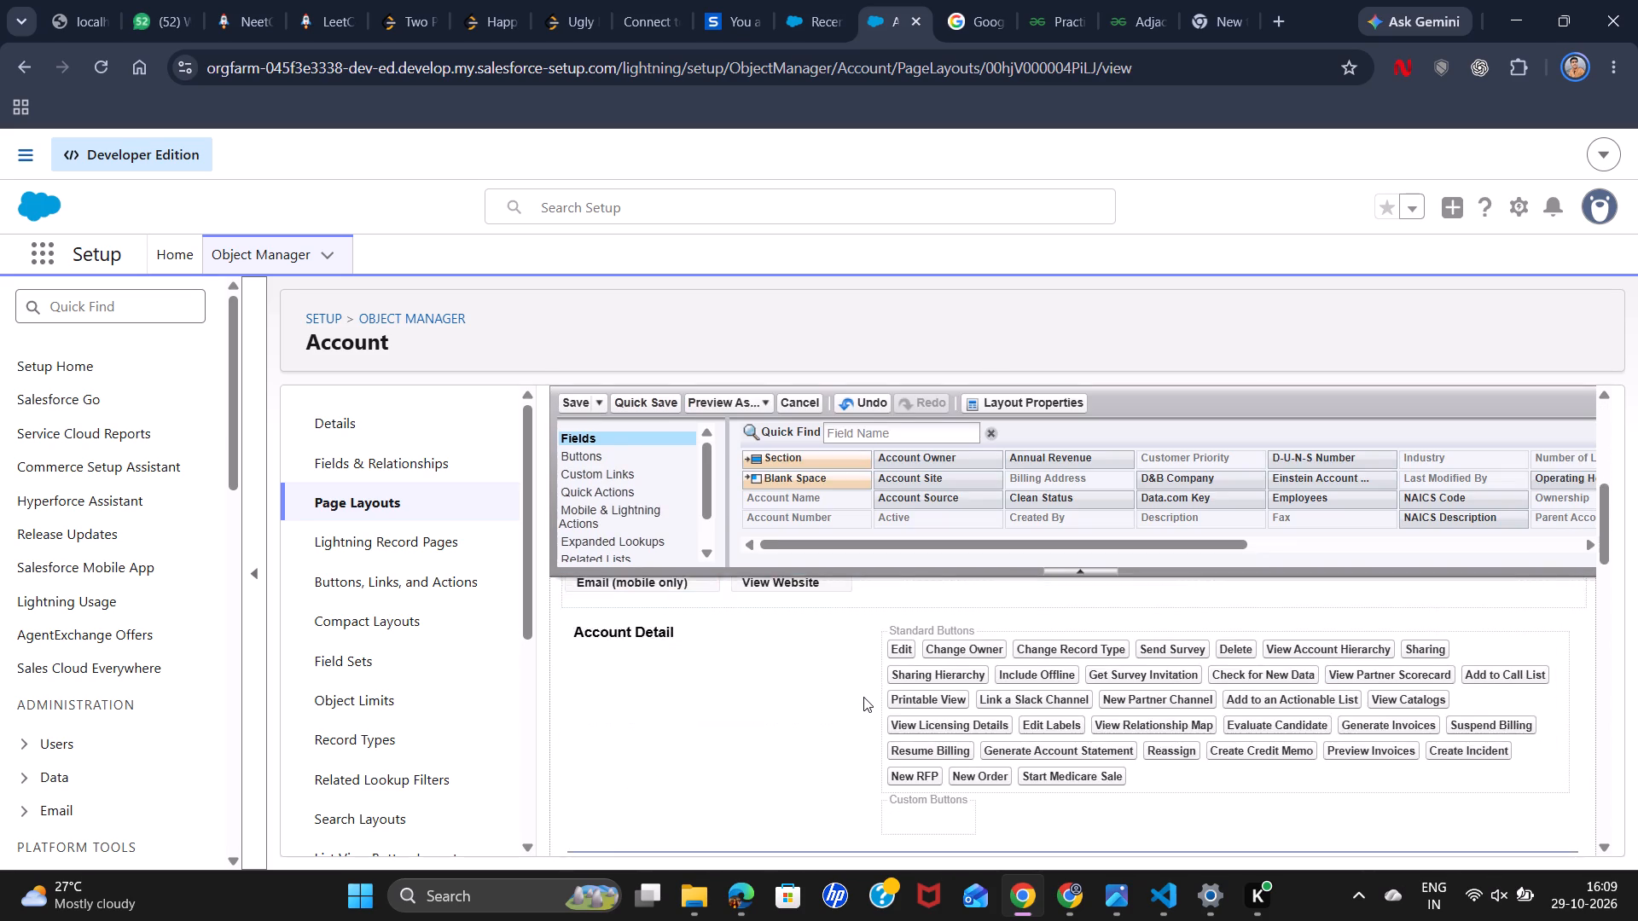
Examine the layout from the Account Detail buttons through the address, additional and system information sections to Custom Links and Mobile Cards.
{"action": "scroll", "coordinate": [863, 697], "scroll_direction": "down", "scroll_amount": 2}
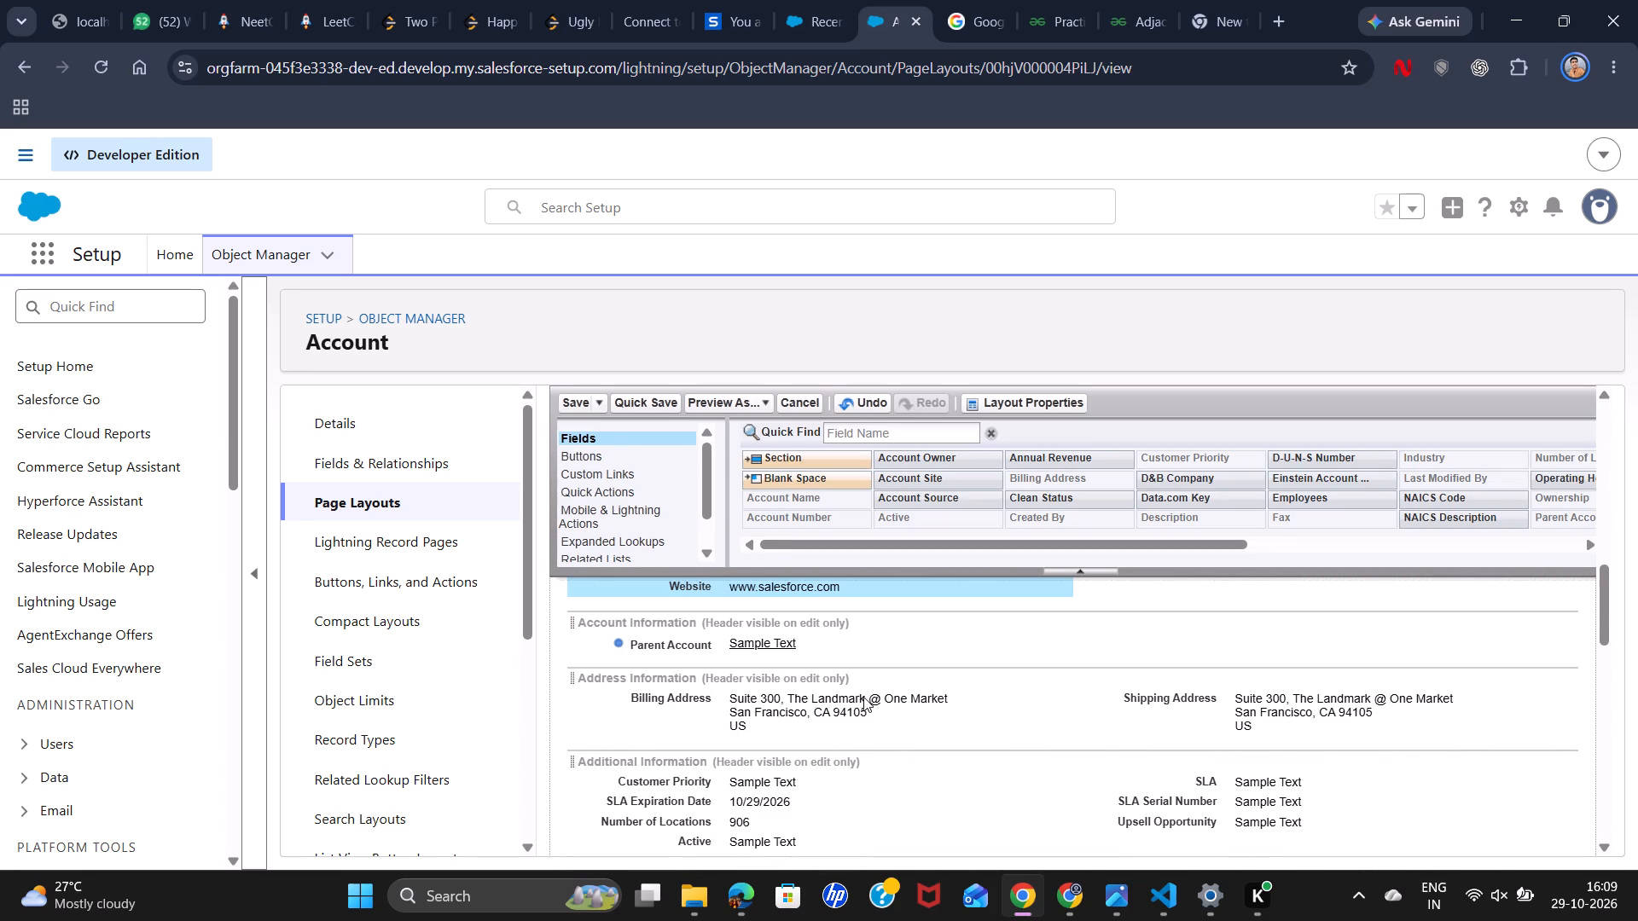
{"action": "scroll", "coordinate": [863, 697], "scroll_direction": "down", "scroll_amount": 2}
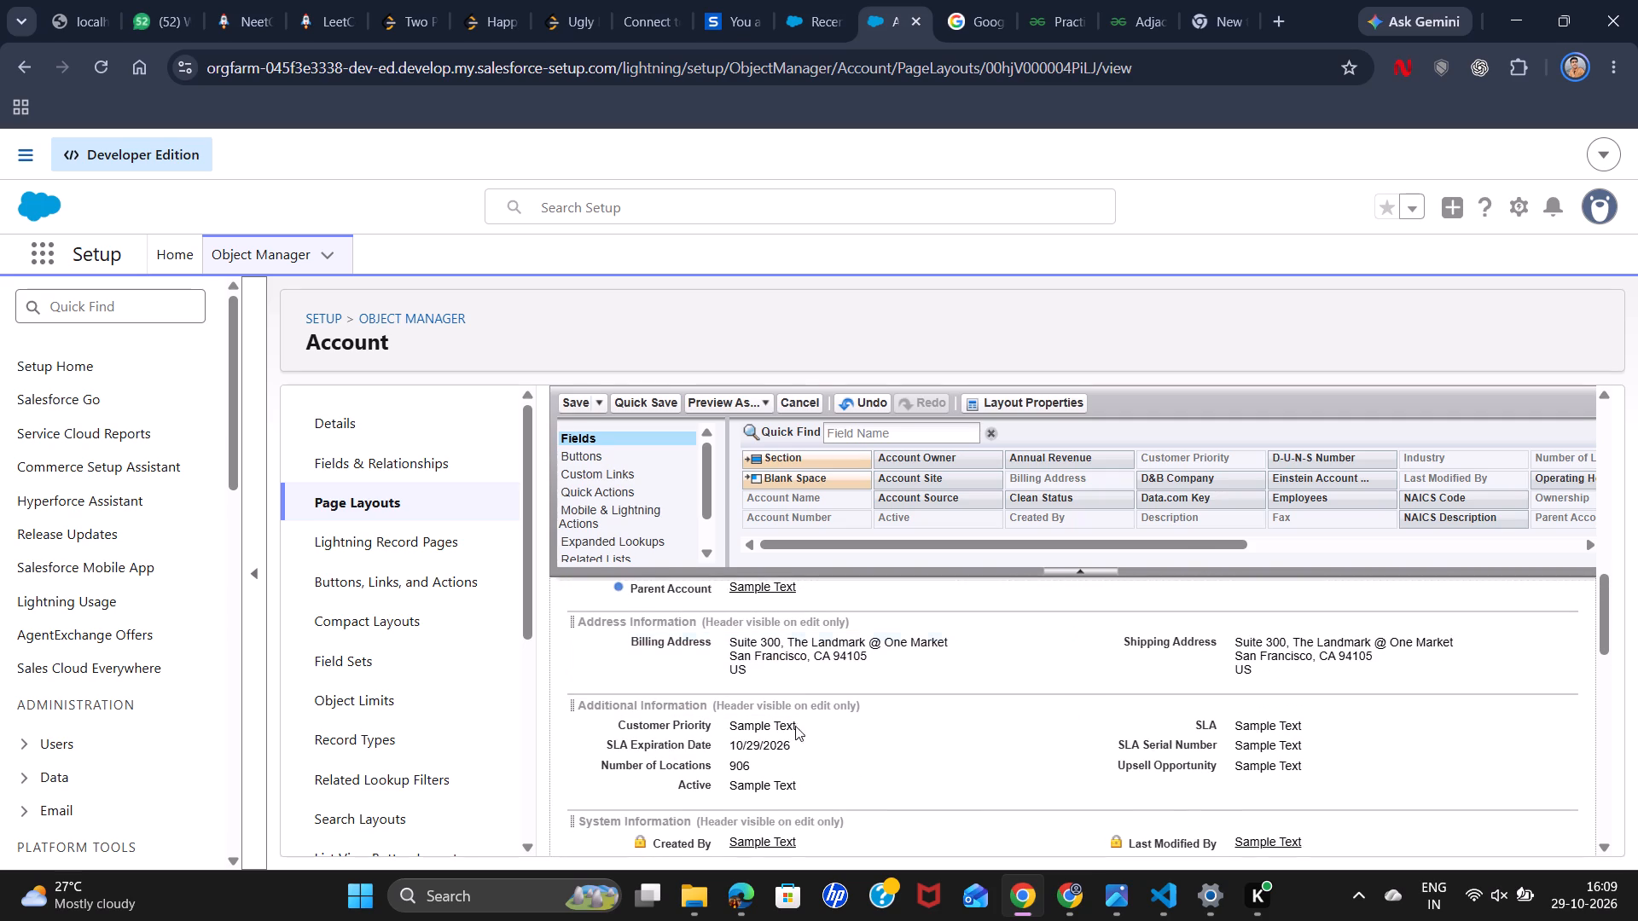
{"action": "scroll", "coordinate": [793, 737], "scroll_direction": "down", "scroll_amount": 1}
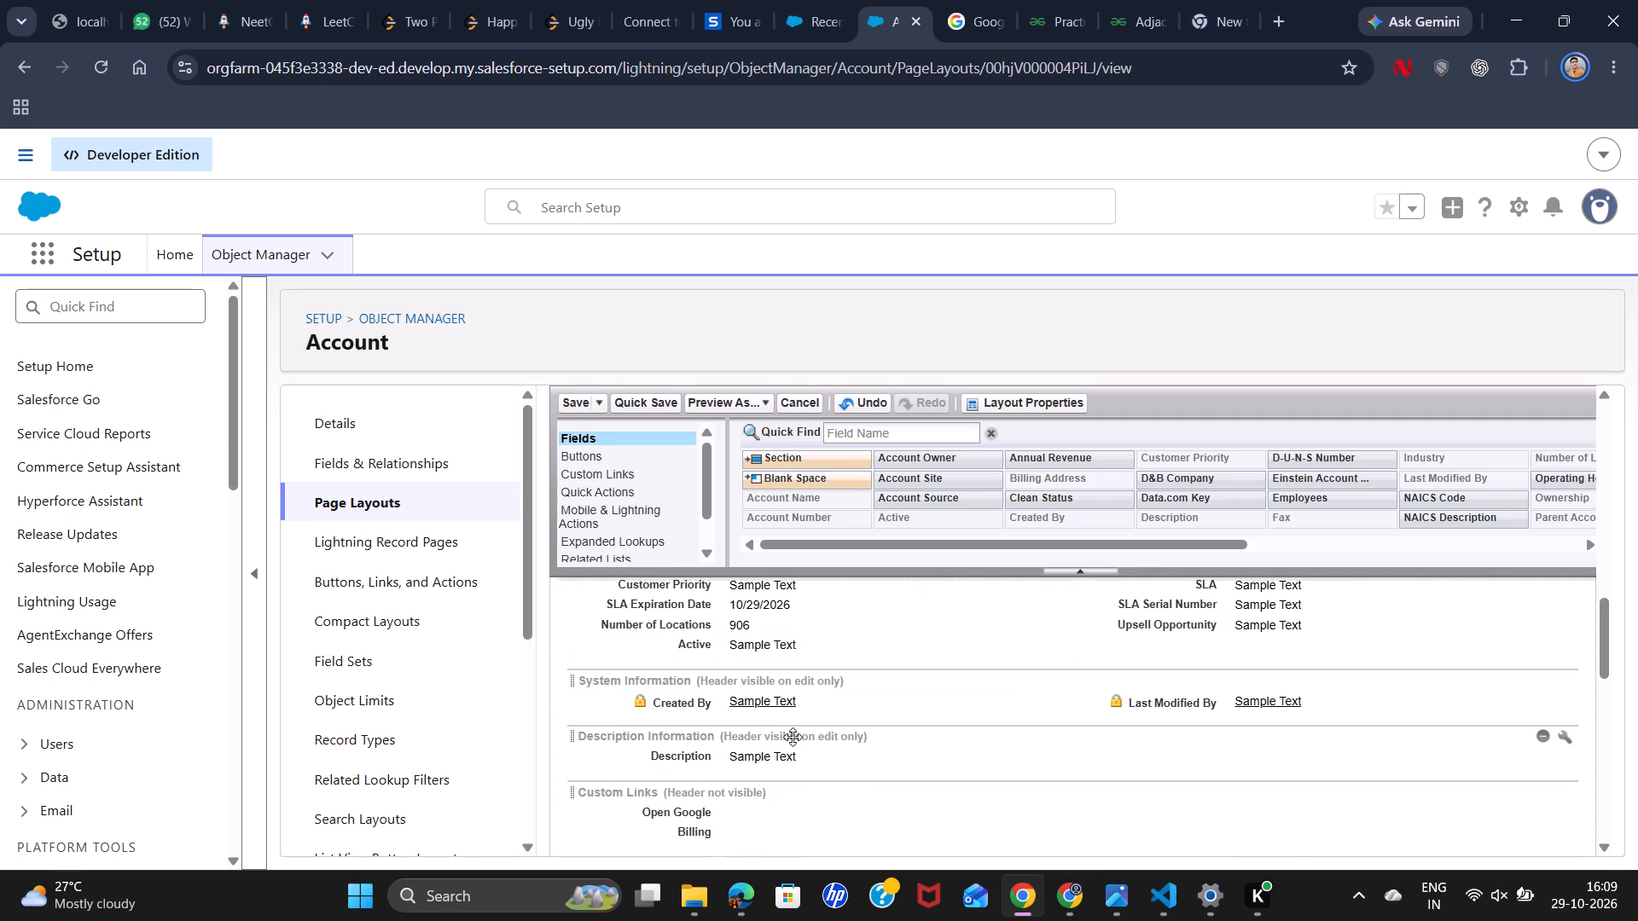
{"action": "scroll", "coordinate": [793, 737], "scroll_direction": "down", "scroll_amount": 1}
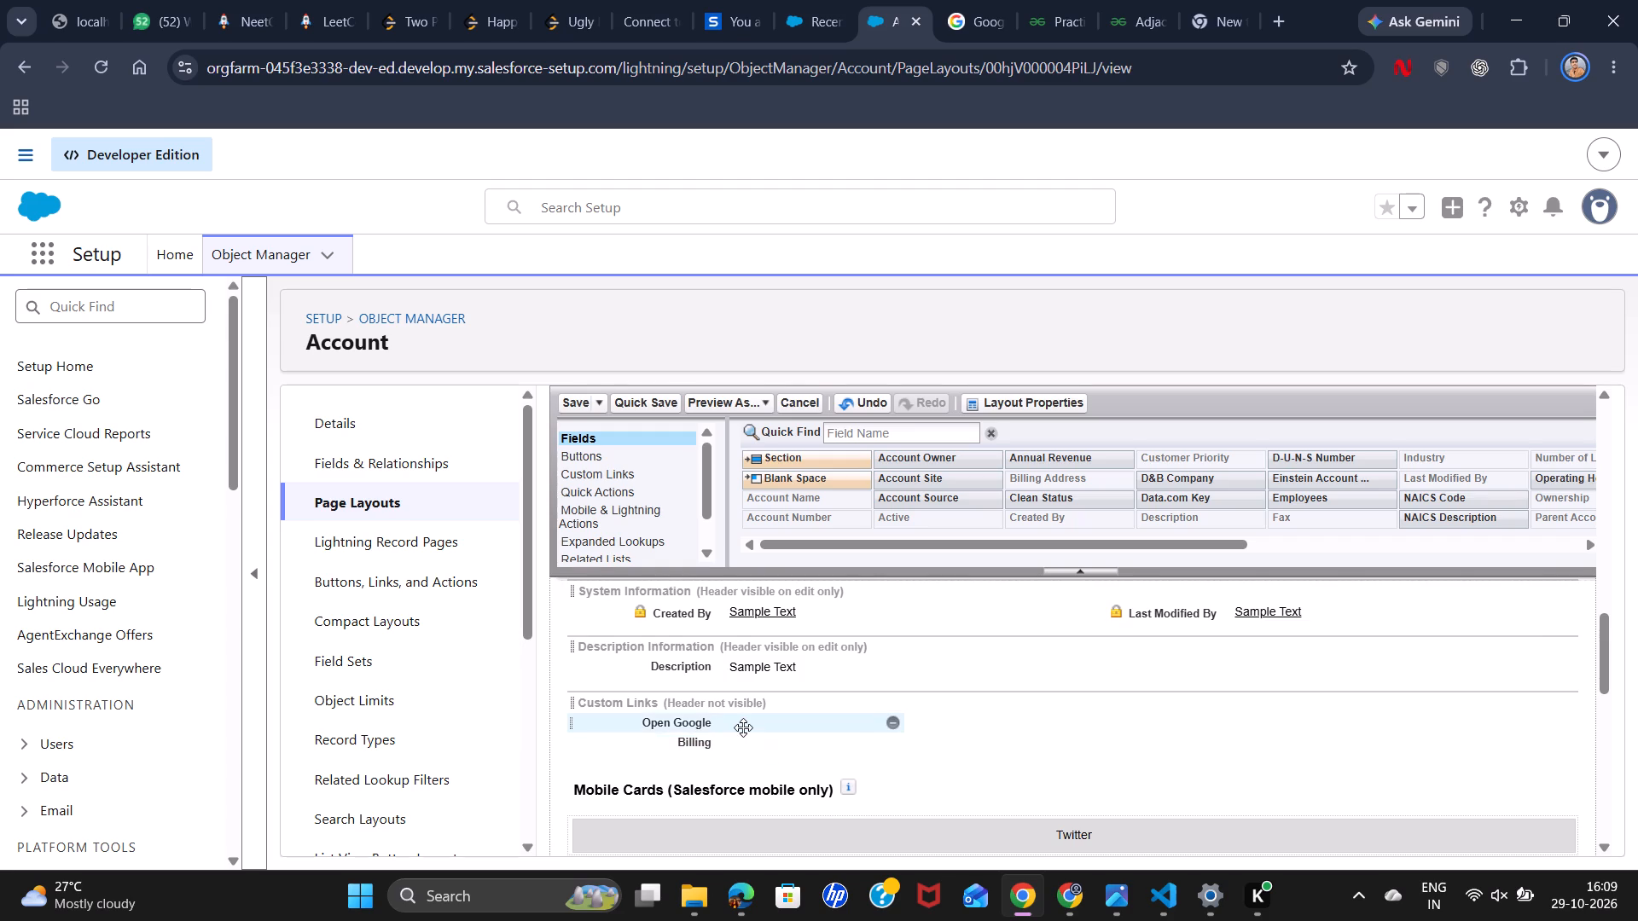
Recheck the Account, Contact, Address and Additional Information sections, the Contacts and Opportunities related lists, and the Account Detail buttons.
{"action": "scroll", "coordinate": [743, 727], "scroll_direction": "up", "scroll_amount": 2}
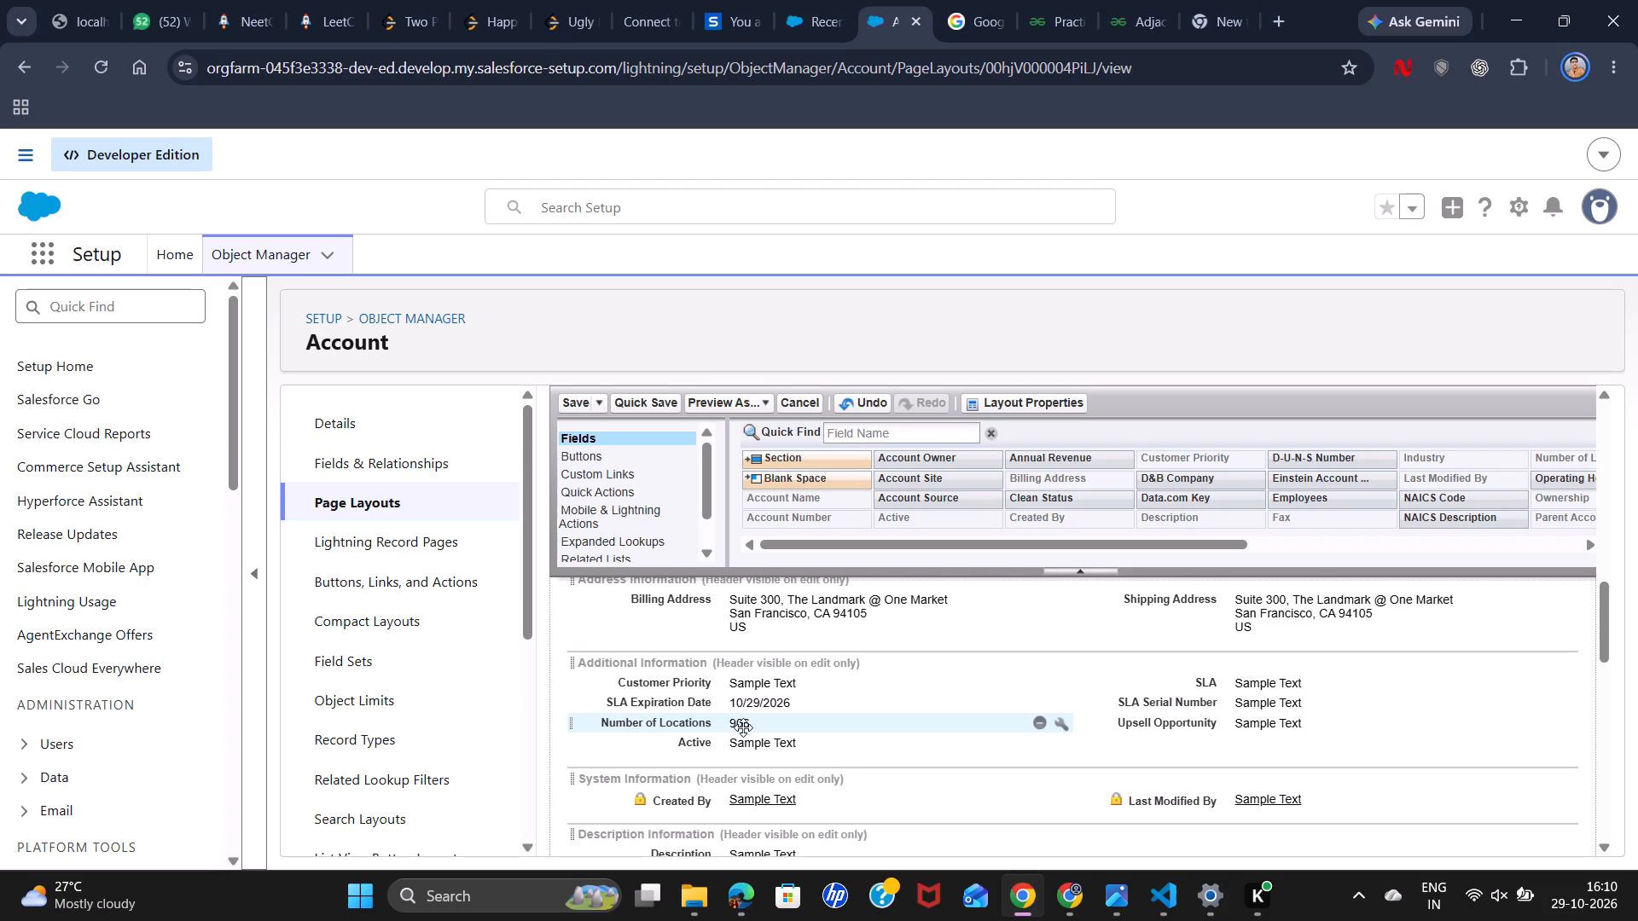
{"action": "scroll", "coordinate": [786, 713], "scroll_direction": "up", "scroll_amount": 3}
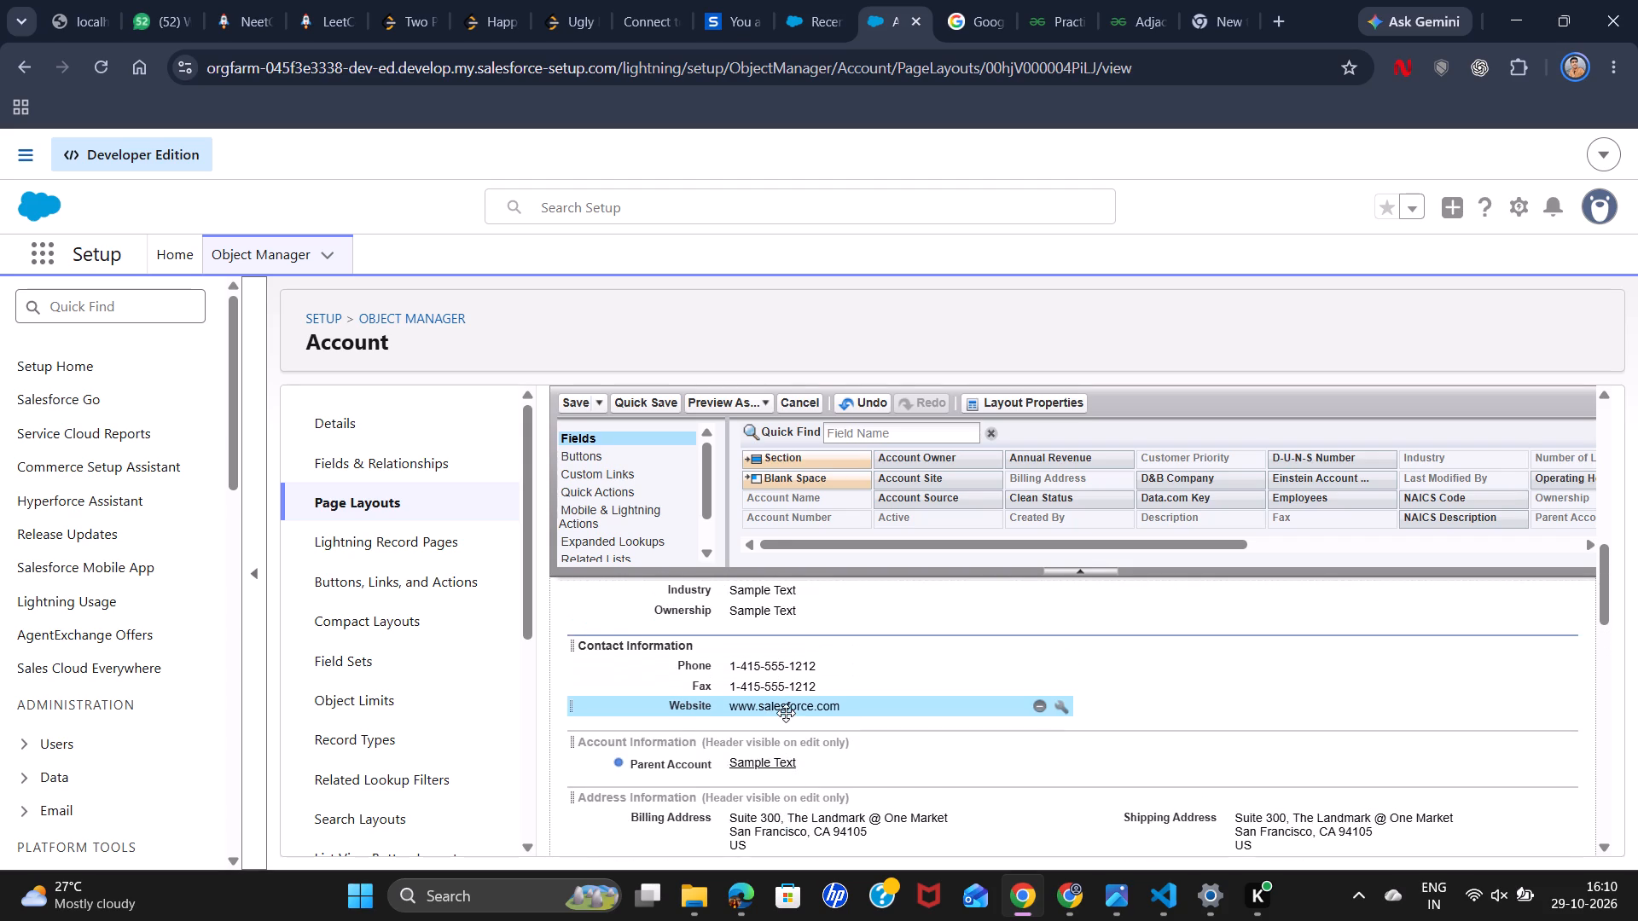
{"action": "scroll", "coordinate": [786, 713], "scroll_direction": "up", "scroll_amount": 1}
{"action": "scroll", "coordinate": [786, 713], "scroll_direction": "down", "scroll_amount": 1}
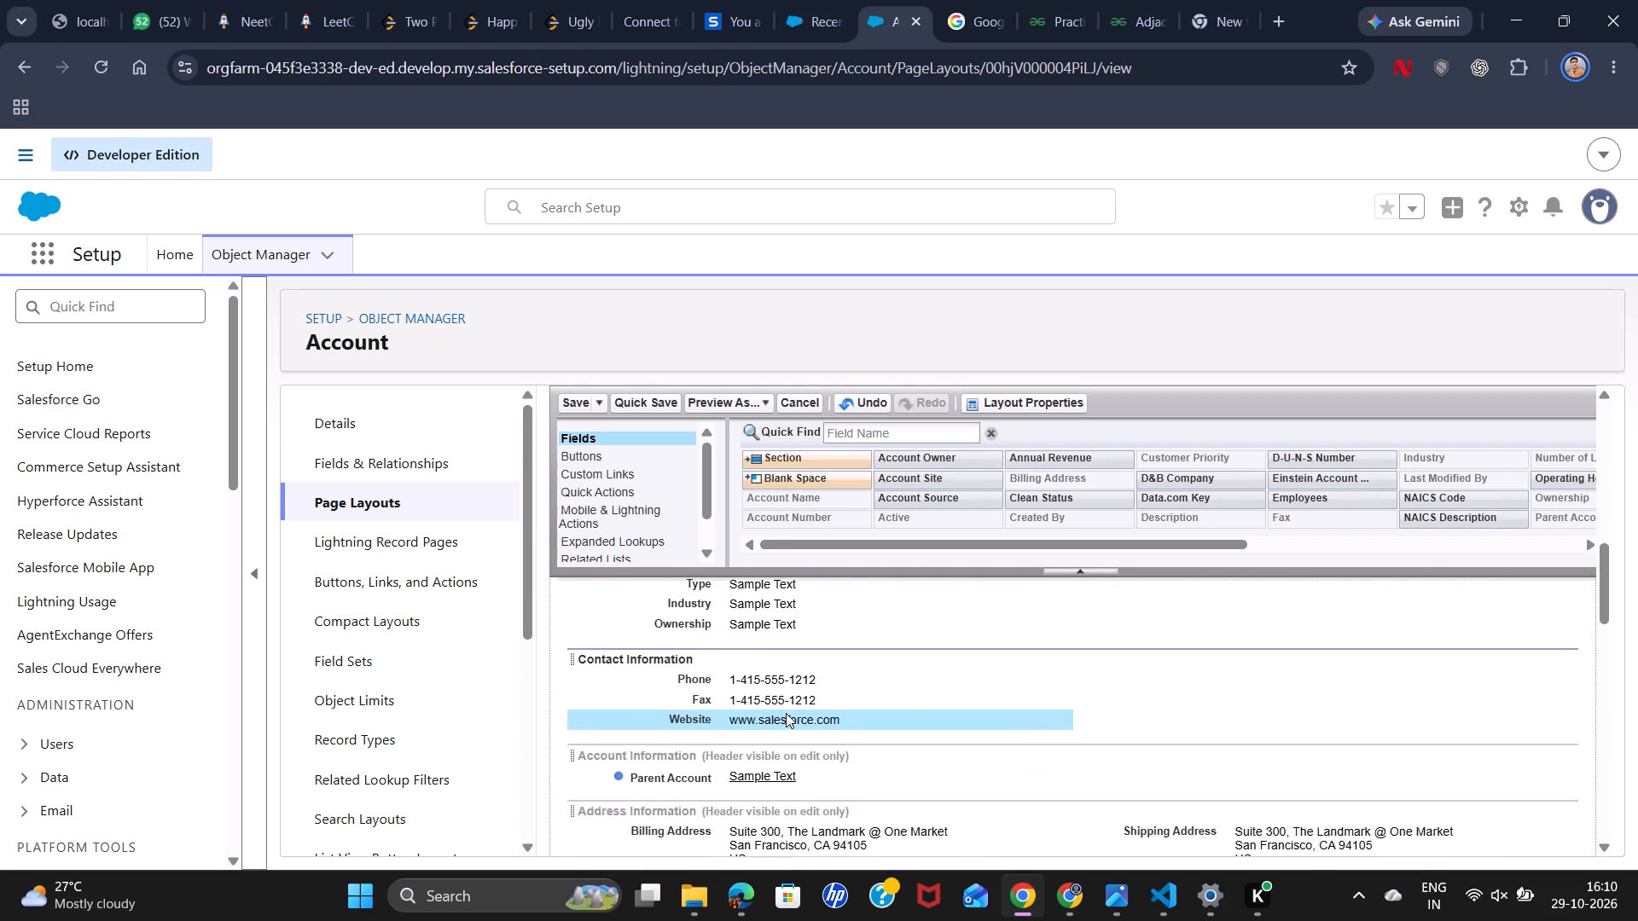
{"action": "scroll", "coordinate": [786, 713], "scroll_direction": "down", "scroll_amount": 3}
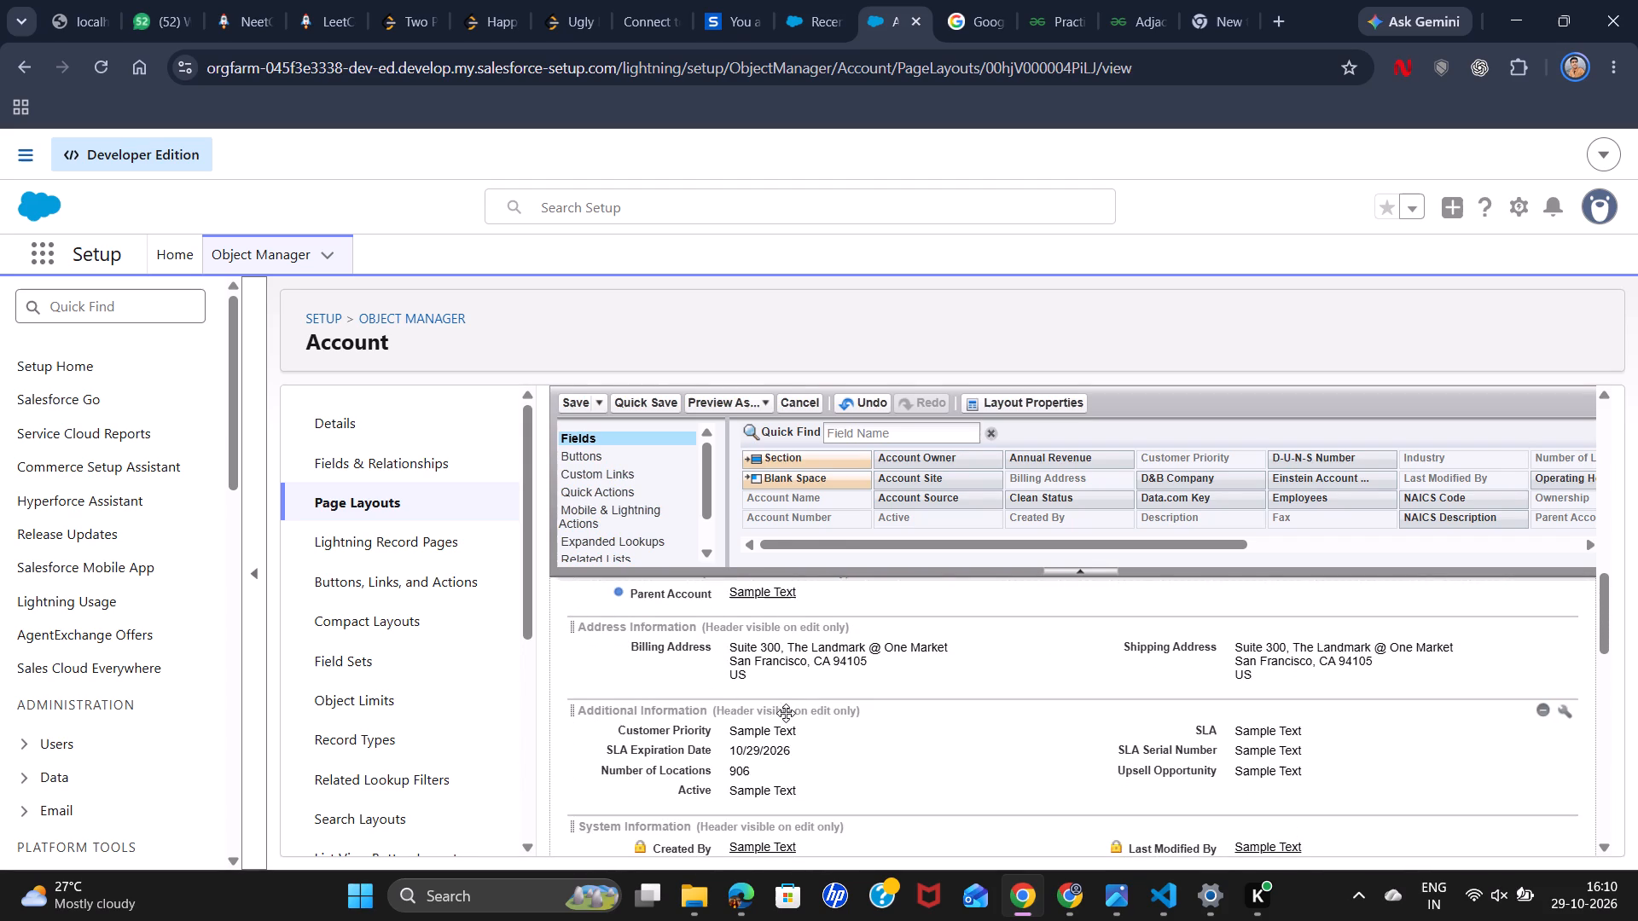
{"action": "scroll", "coordinate": [786, 713], "scroll_direction": "down", "scroll_amount": 2}
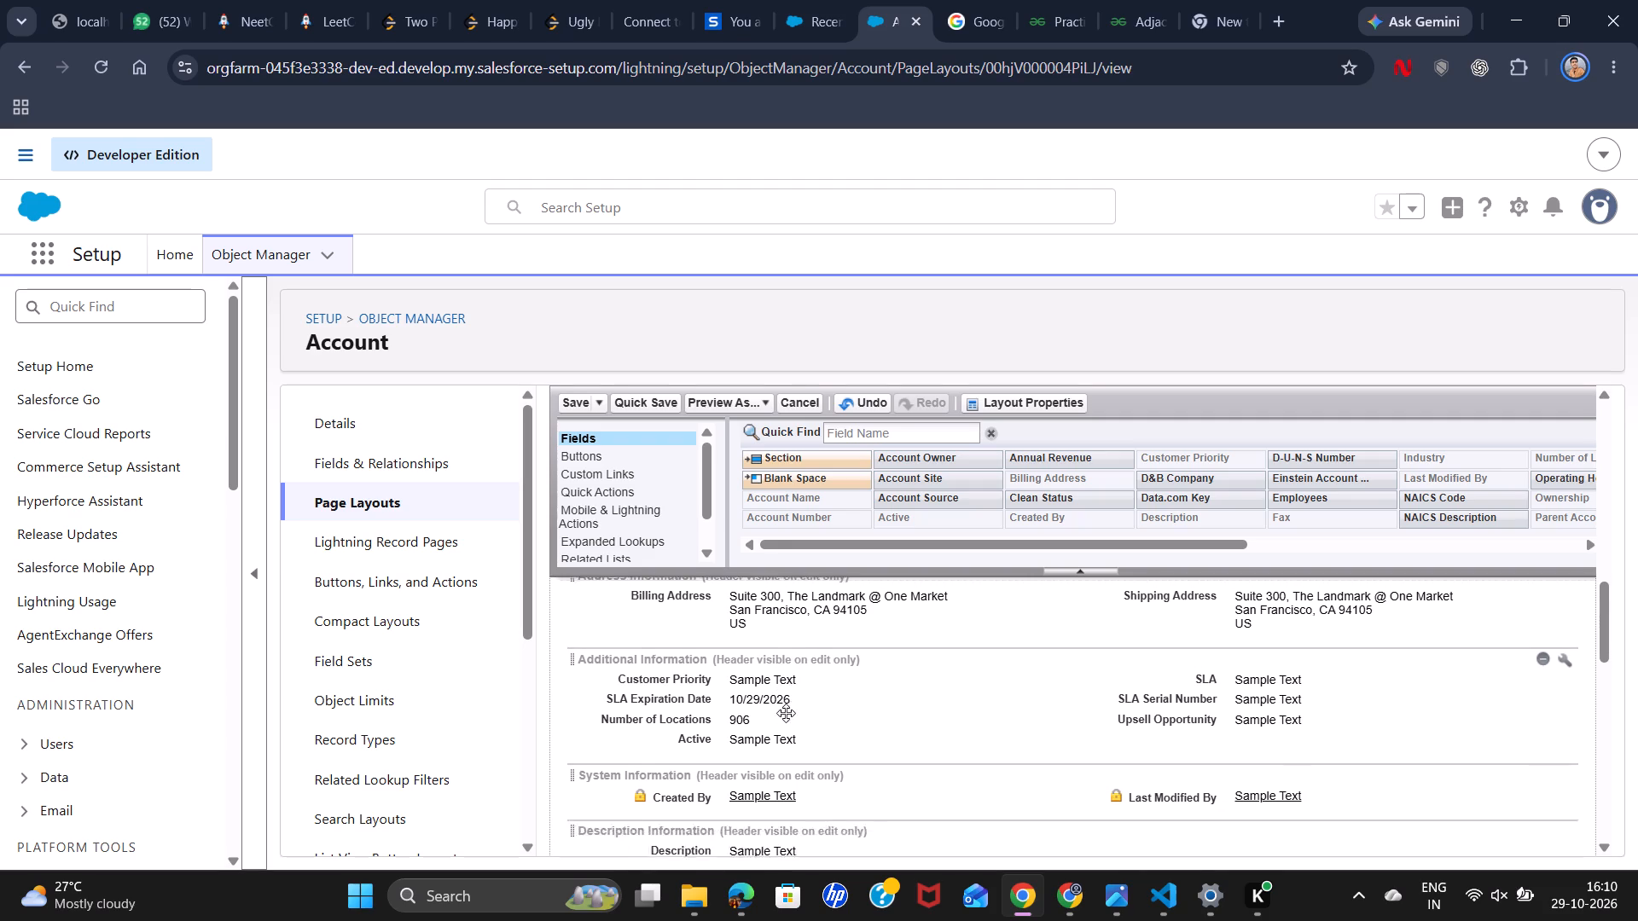
{"action": "scroll", "coordinate": [786, 713], "scroll_direction": "down", "scroll_amount": 4}
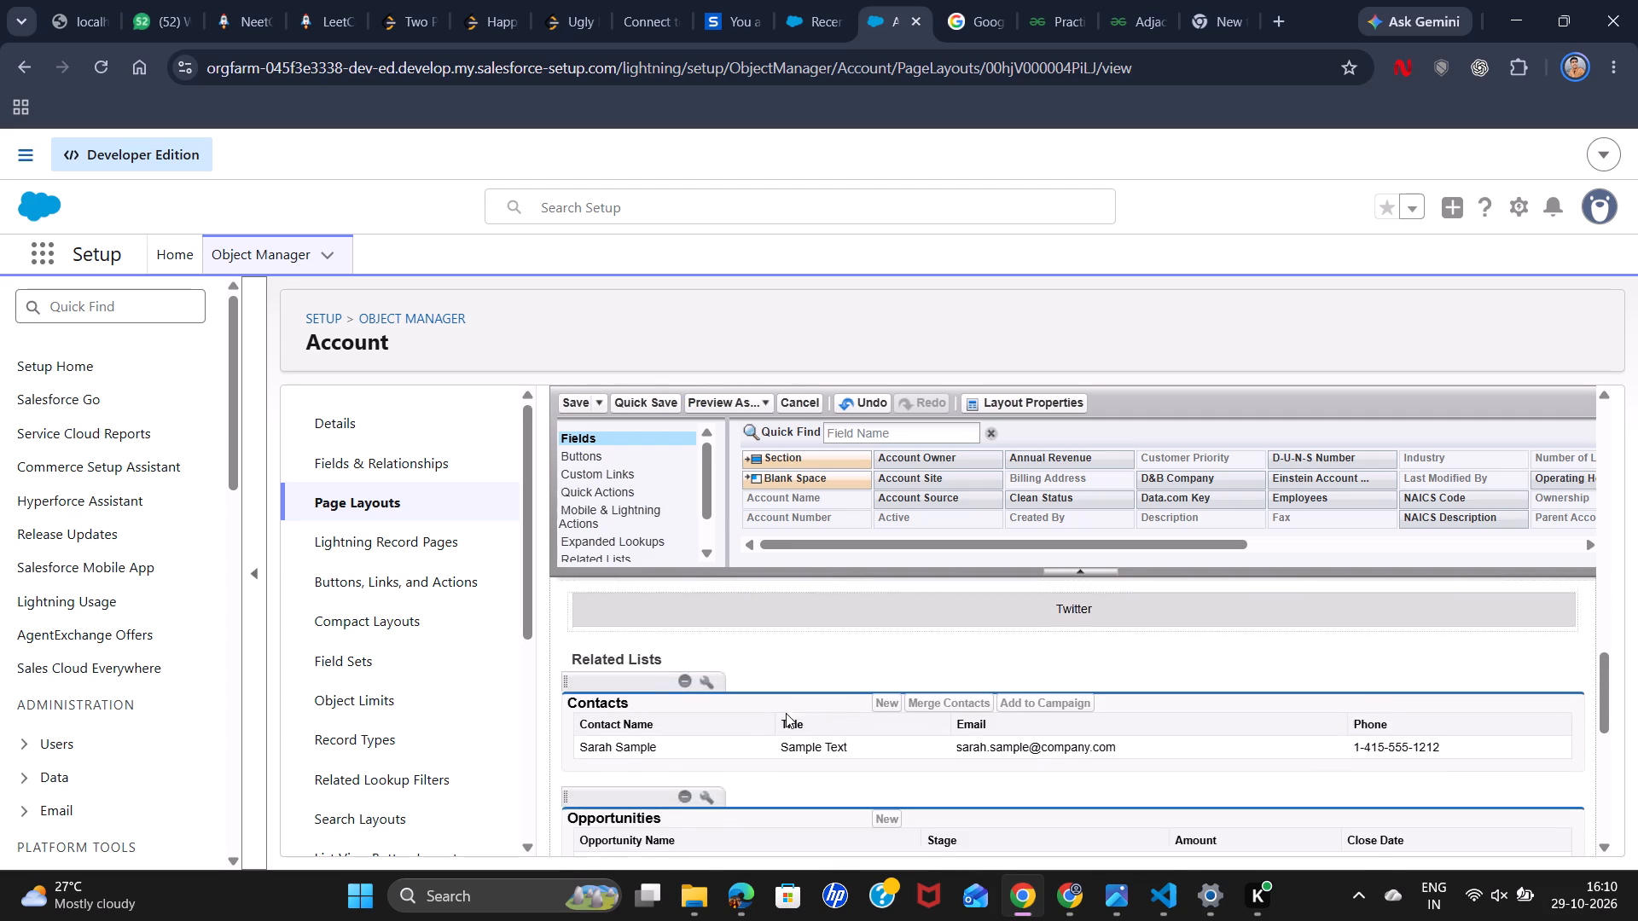
{"action": "scroll", "coordinate": [786, 713], "scroll_direction": "up", "scroll_amount": 9}
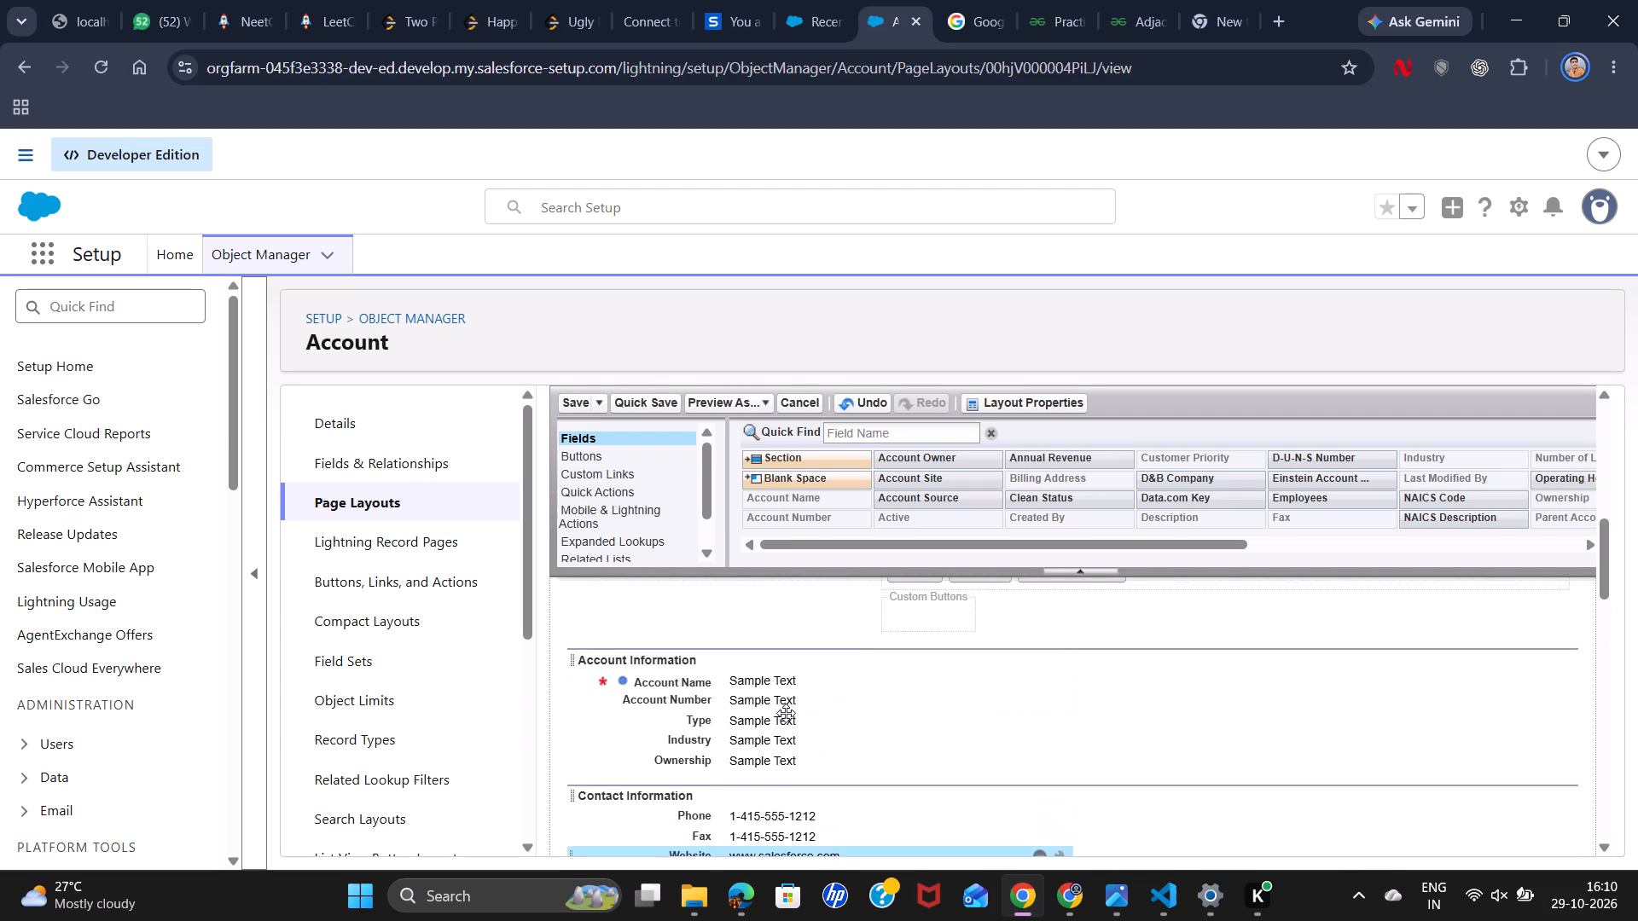
{"action": "scroll", "coordinate": [786, 713], "scroll_direction": "up", "scroll_amount": 3}
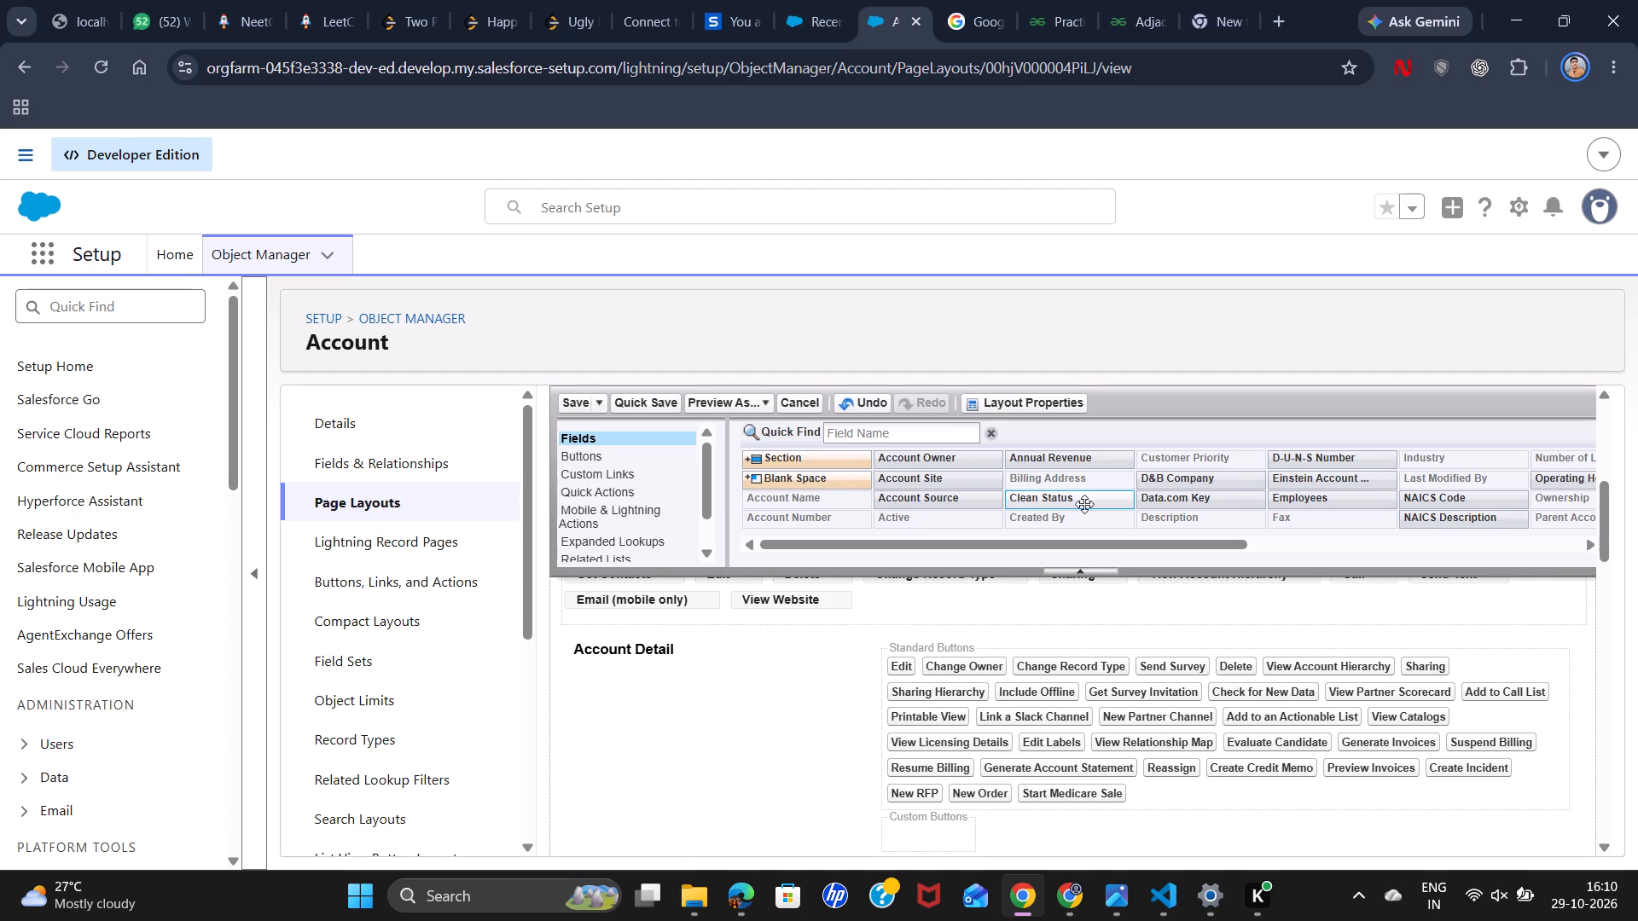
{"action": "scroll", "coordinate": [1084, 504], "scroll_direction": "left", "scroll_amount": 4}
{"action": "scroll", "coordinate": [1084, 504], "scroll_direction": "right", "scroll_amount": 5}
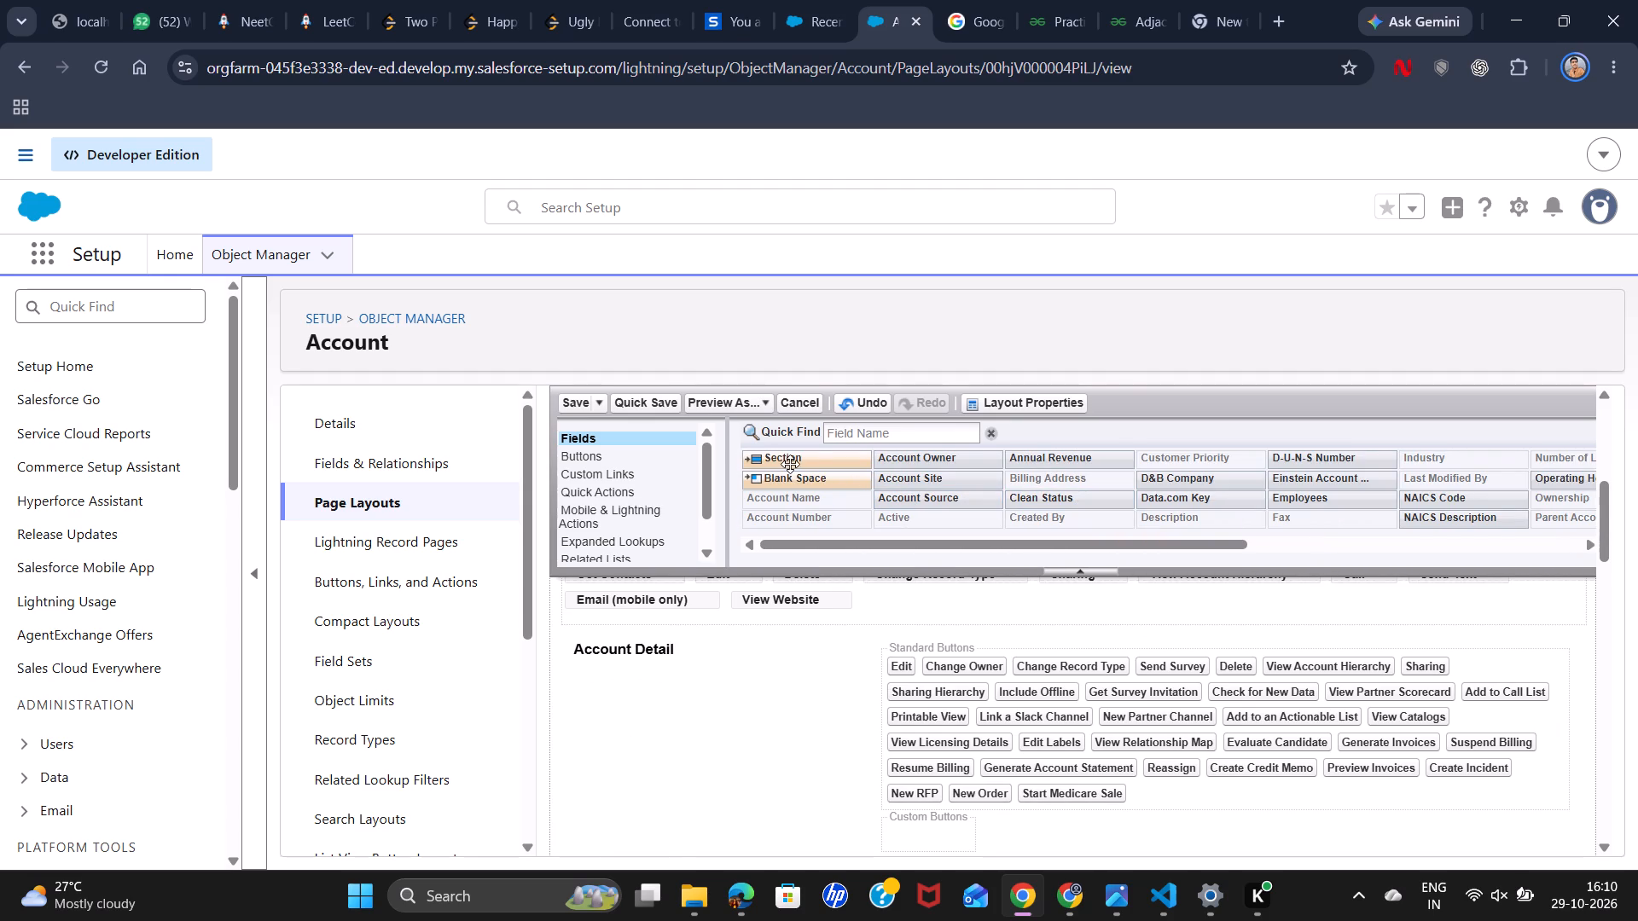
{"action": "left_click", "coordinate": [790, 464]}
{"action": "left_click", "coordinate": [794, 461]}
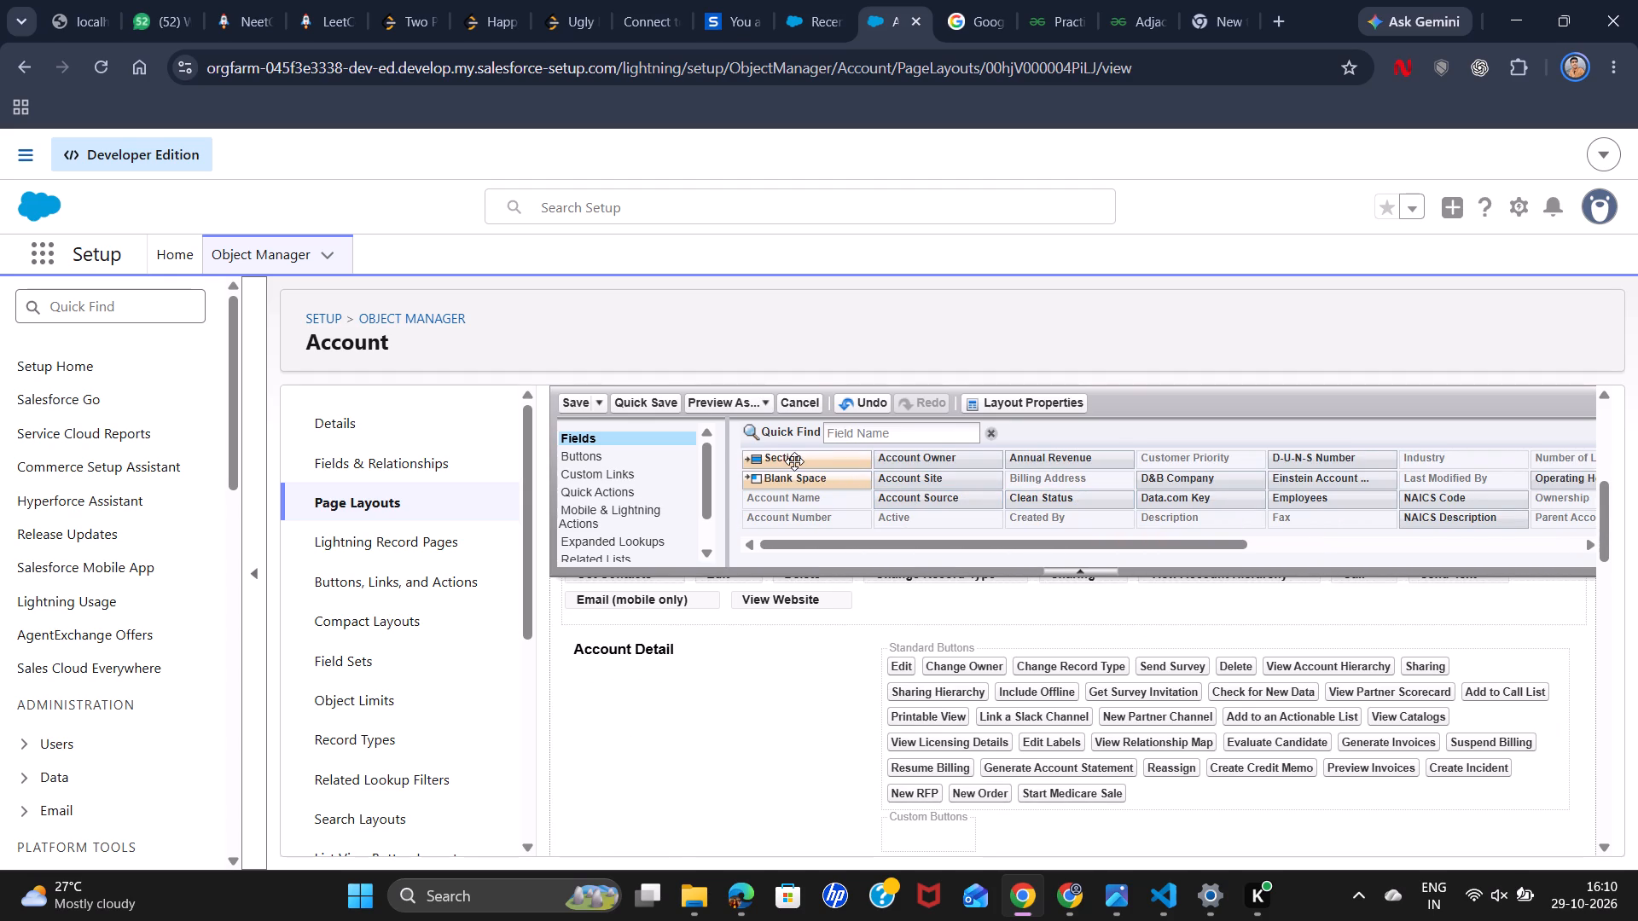
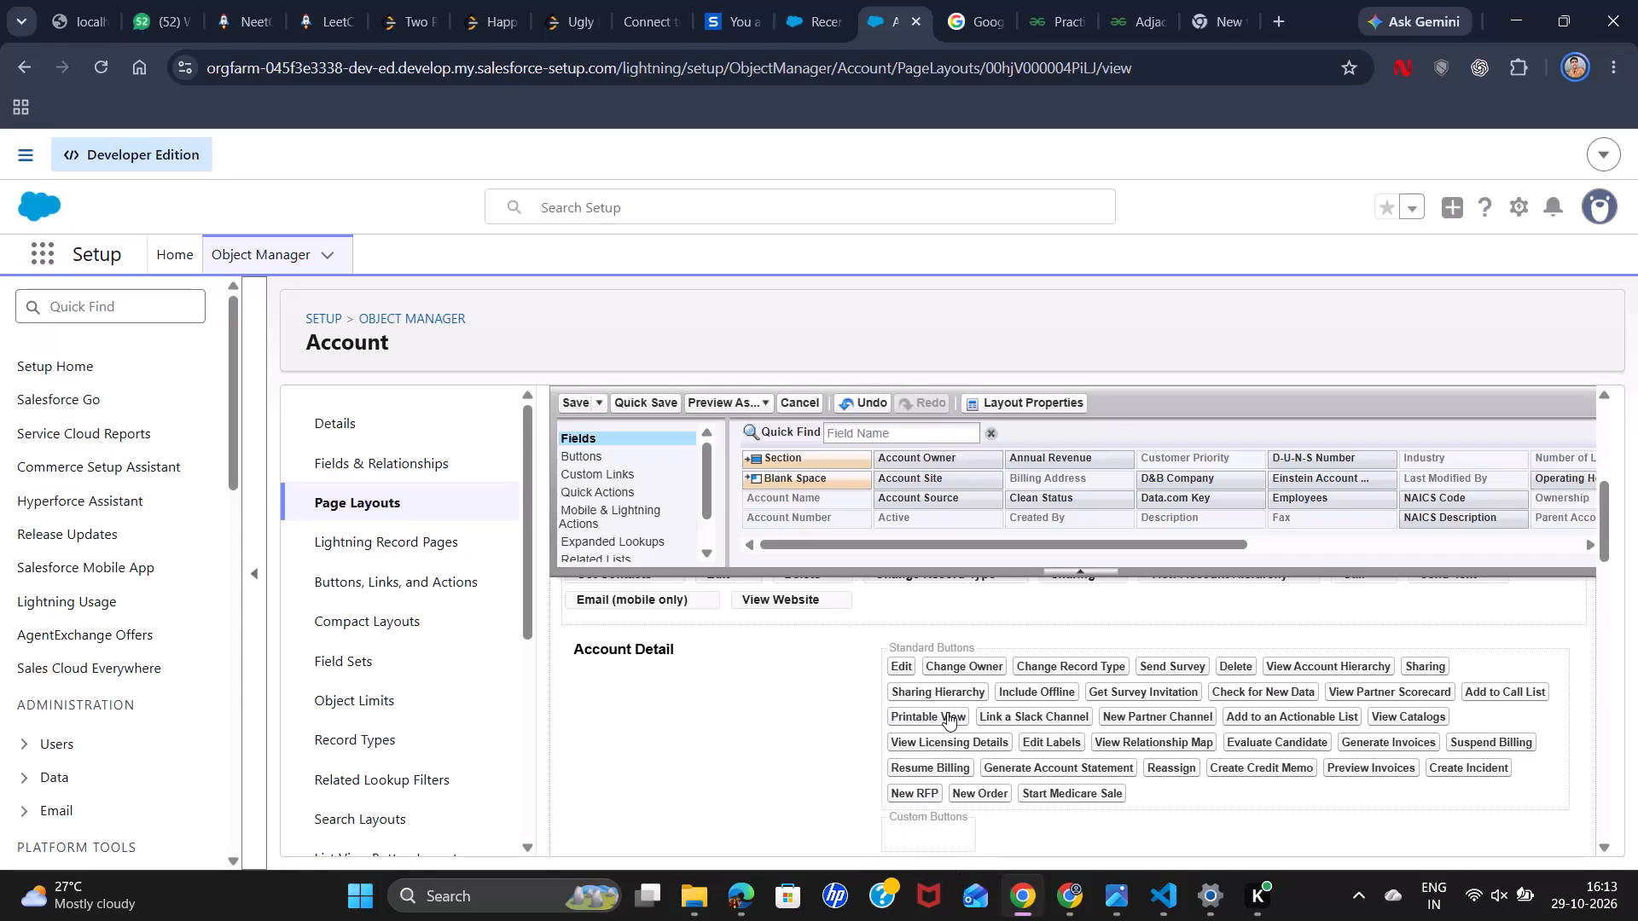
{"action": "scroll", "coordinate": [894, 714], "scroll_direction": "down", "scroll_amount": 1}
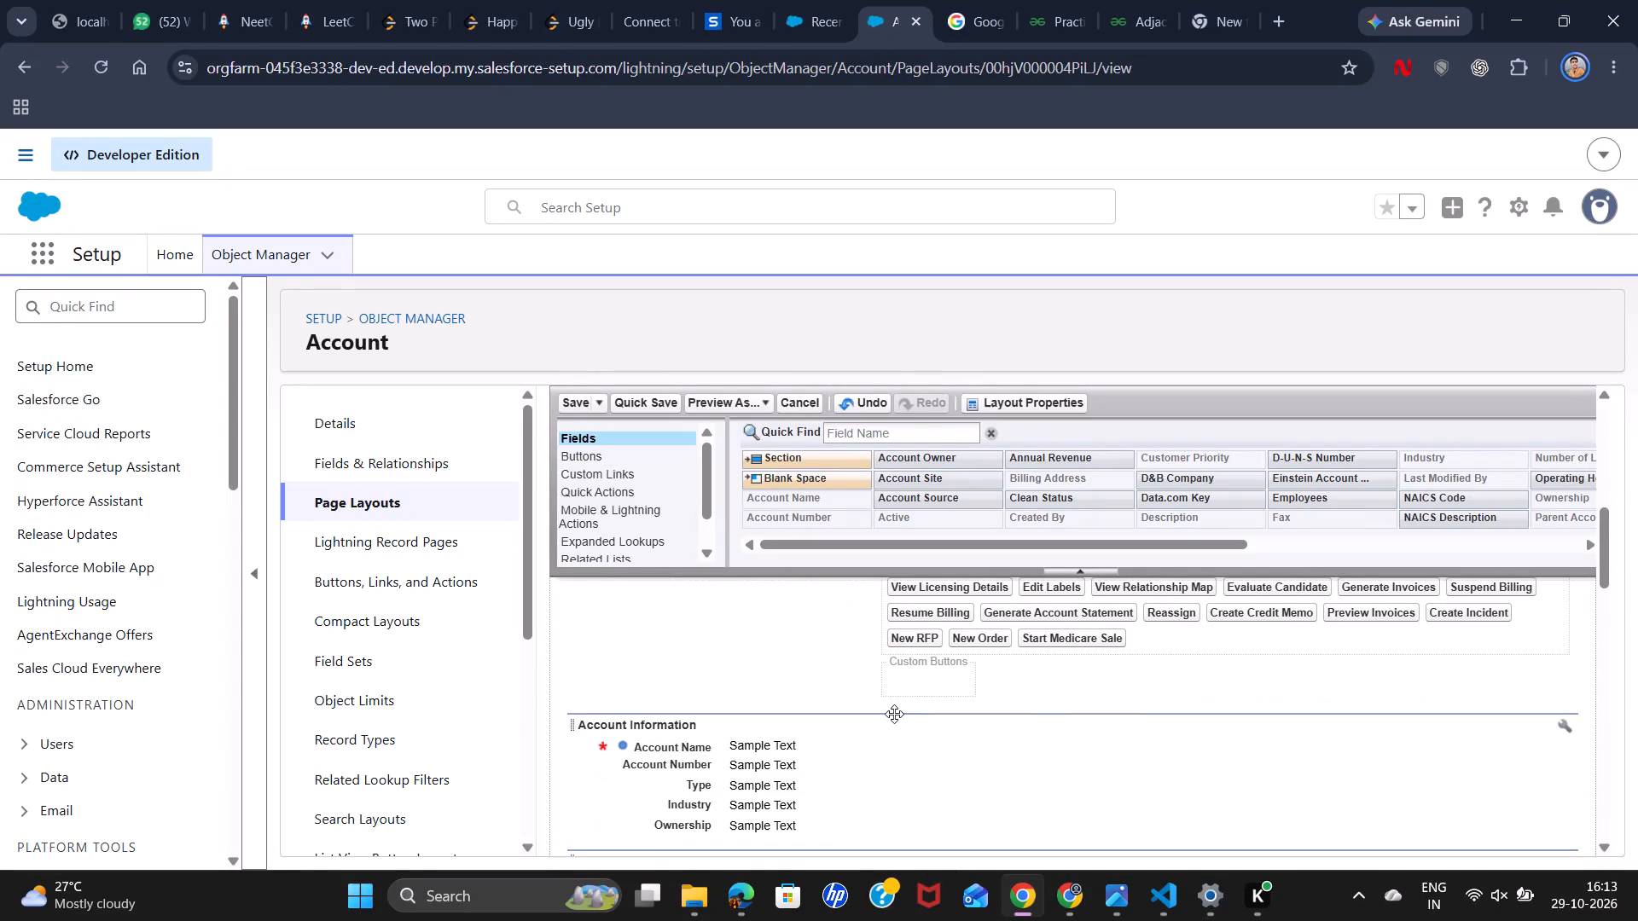
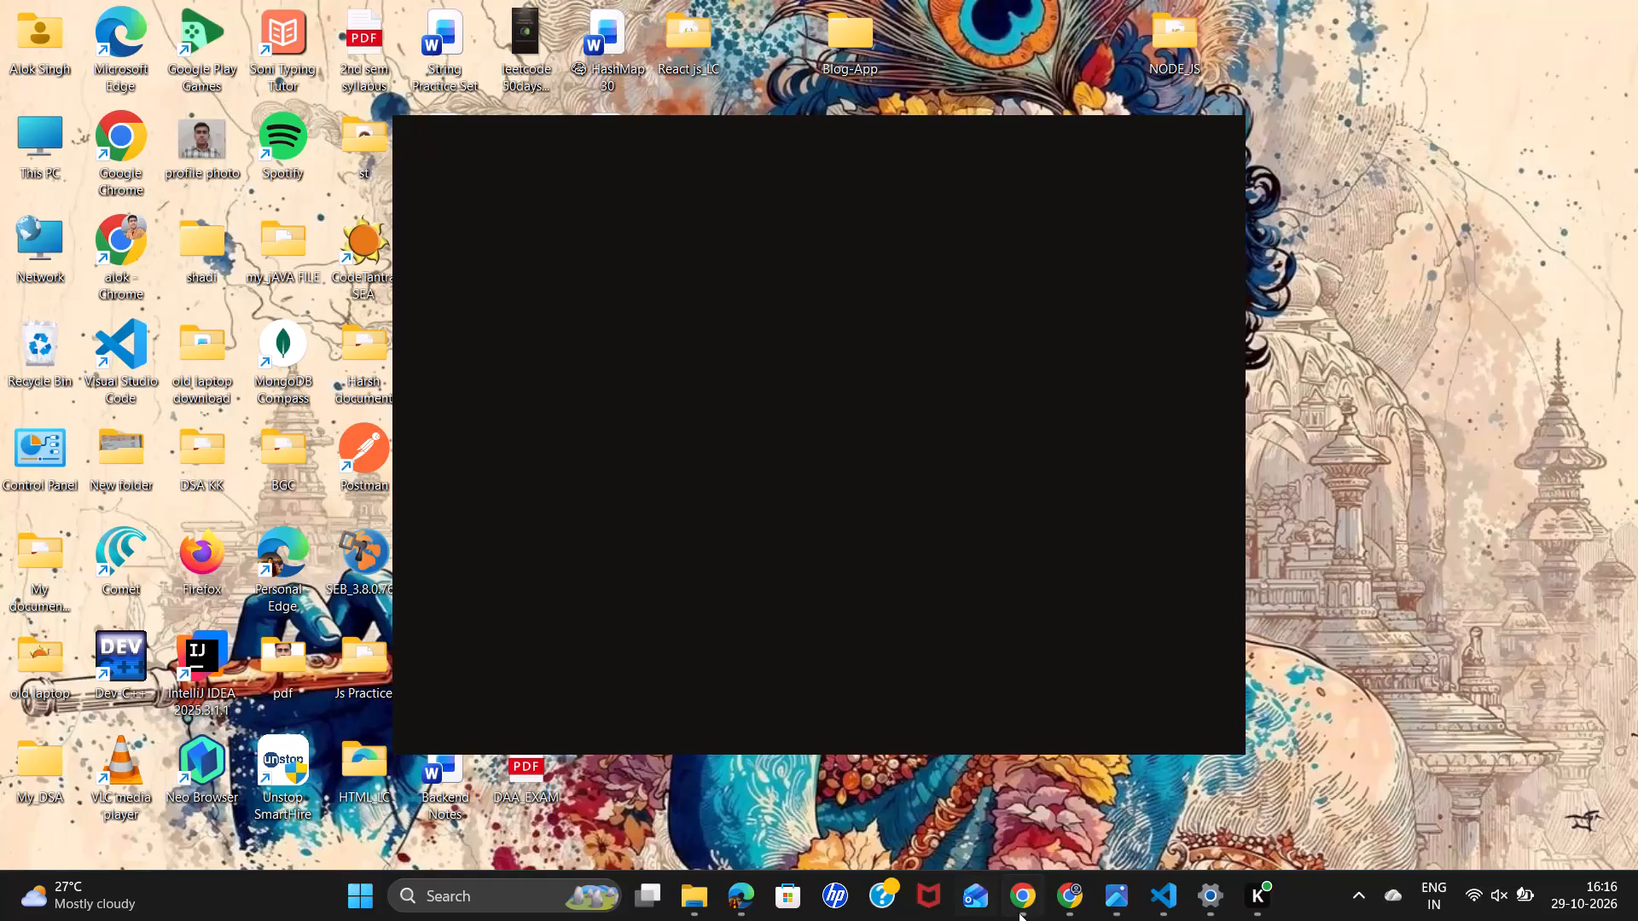
Switch back to the Chrome window showing the Account page layout in Salesforce Setup.
{"action": "left_click", "coordinate": [1019, 912]}
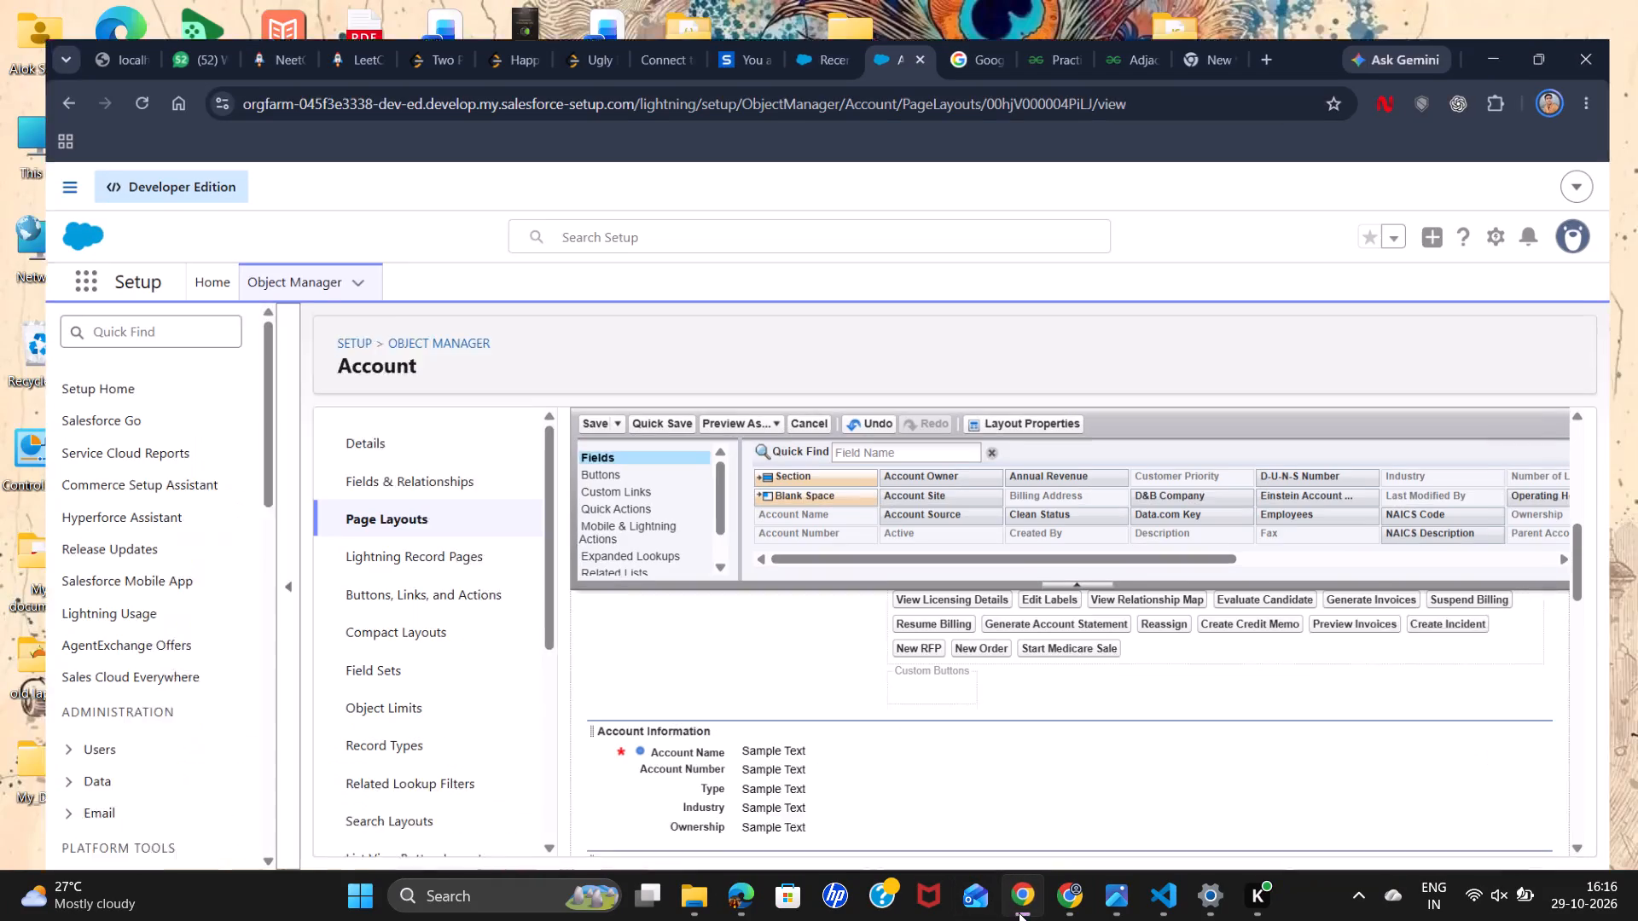